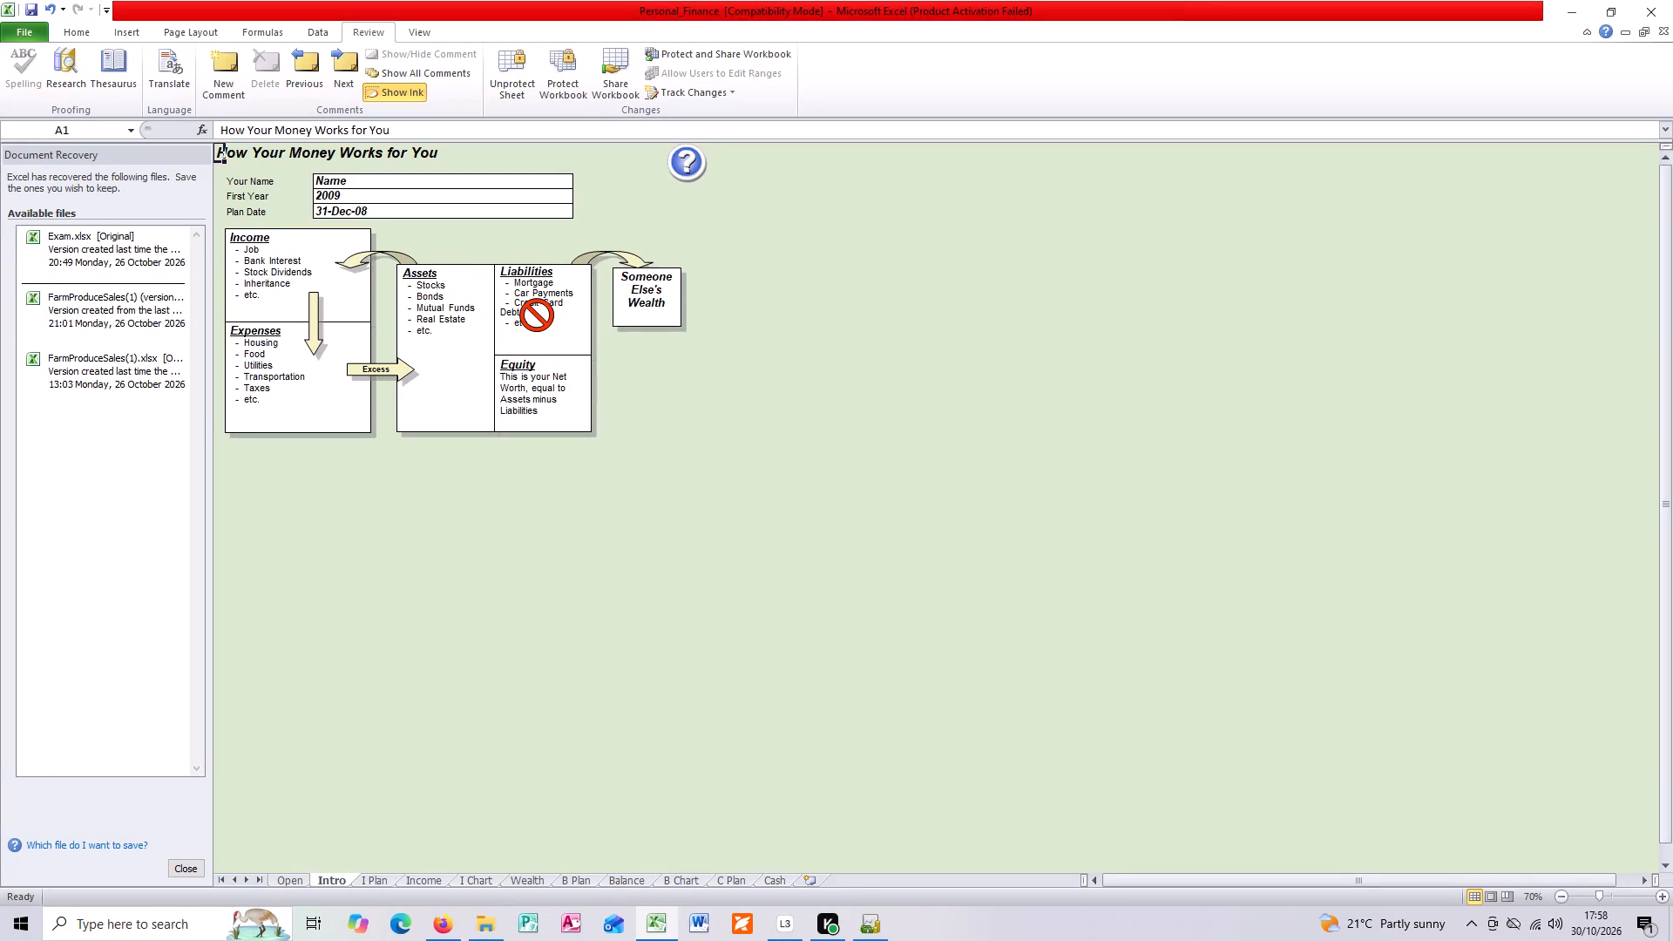
Create a new blank workbook and enter the header "S/ No" in cell A1.
key("ctrl+n")
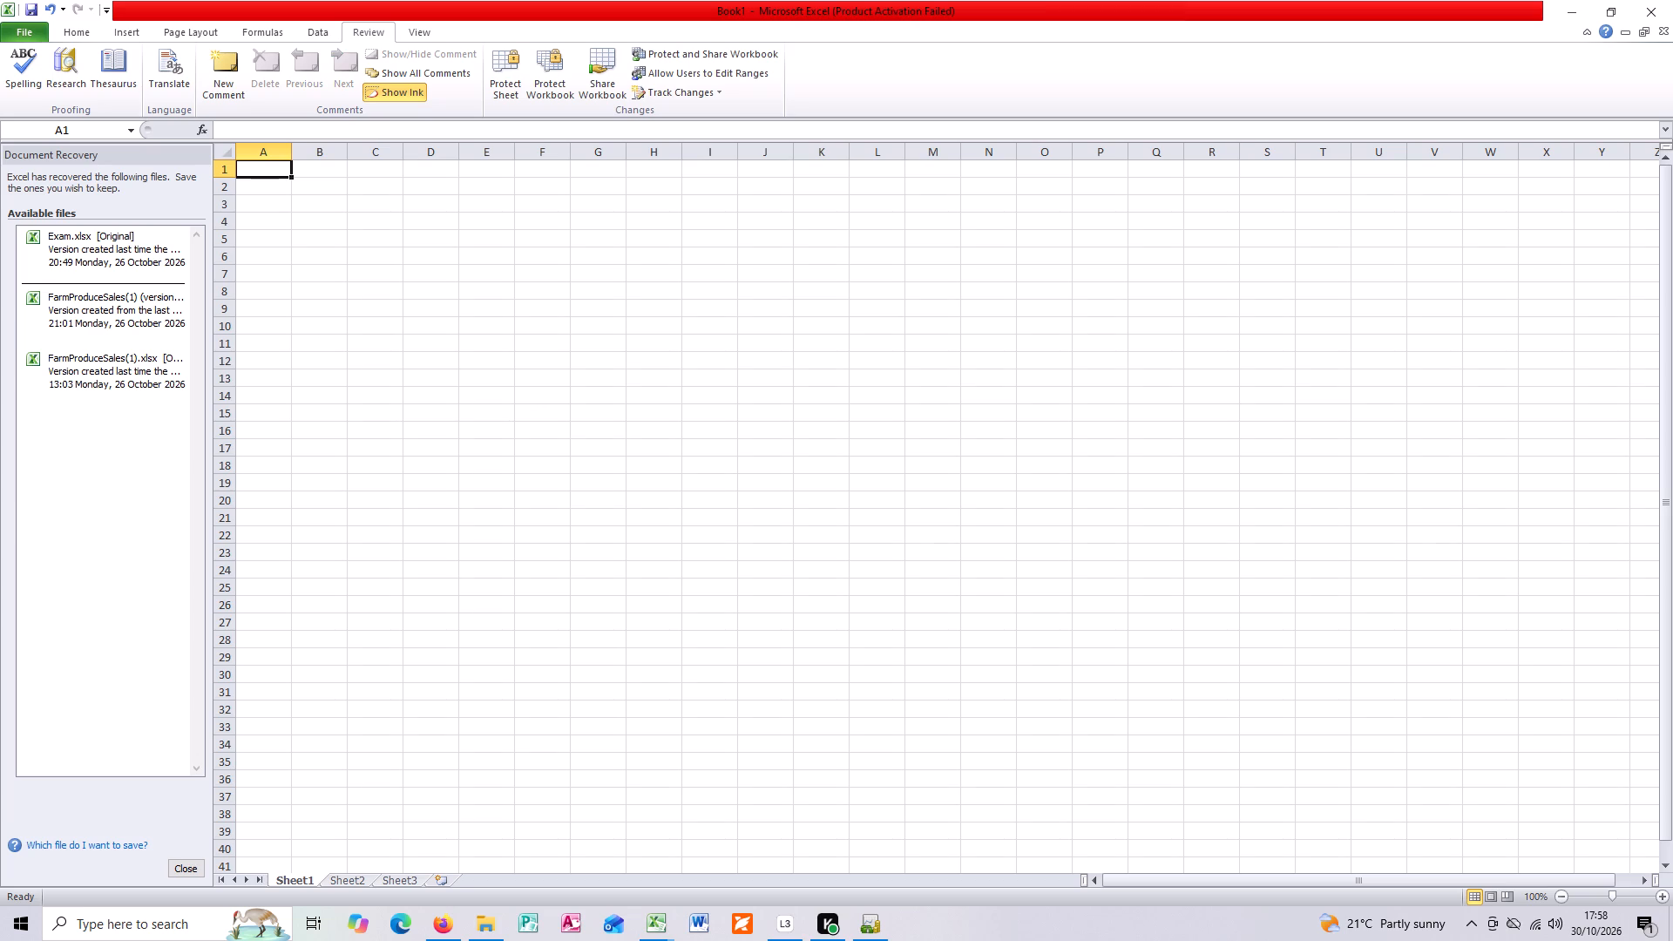
type("/ N")
key("shift+o")
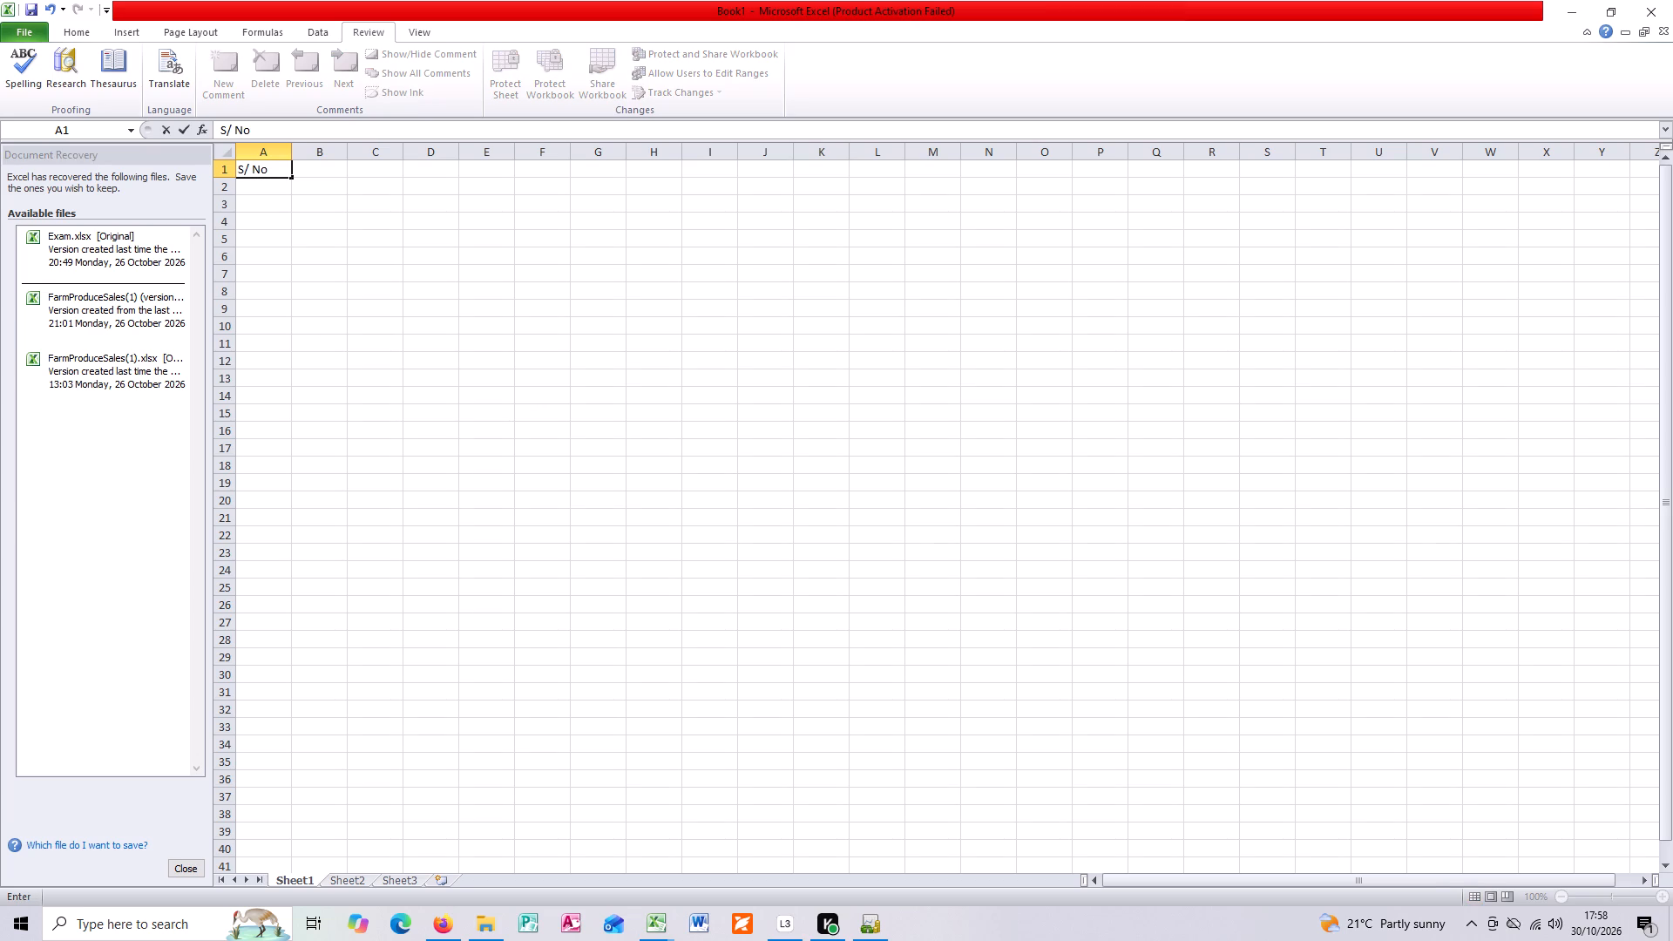
key("Return")
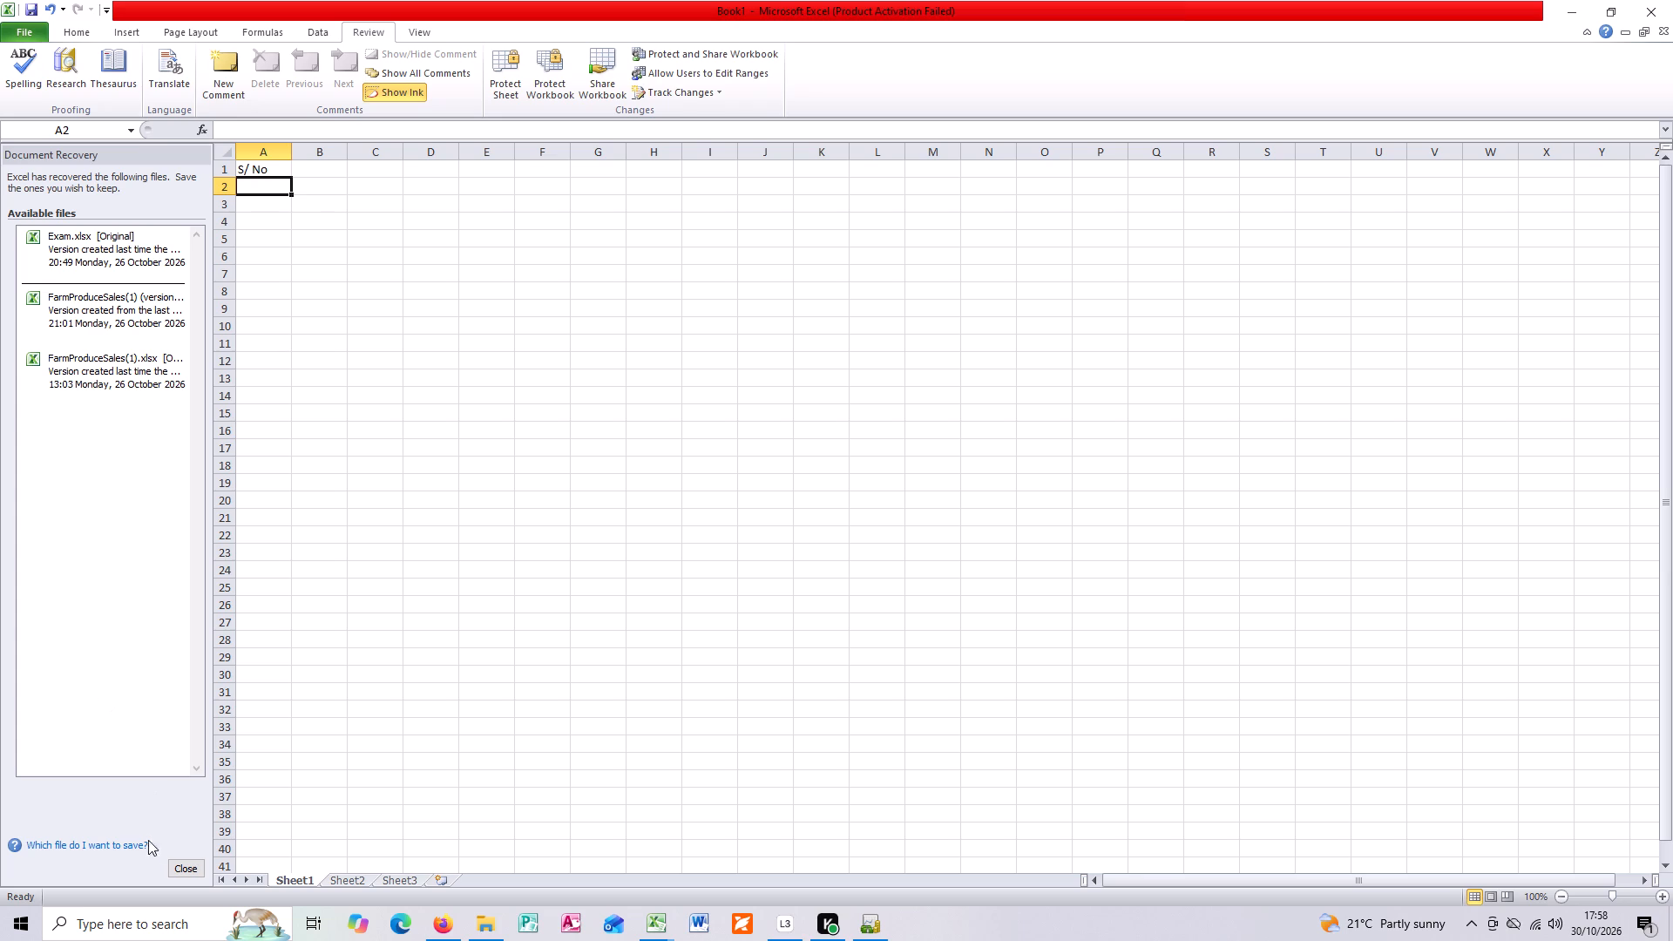
Close the document recovery list, choosing to remove the recovered files.
left_click(191, 864)
left_click(426, 261)
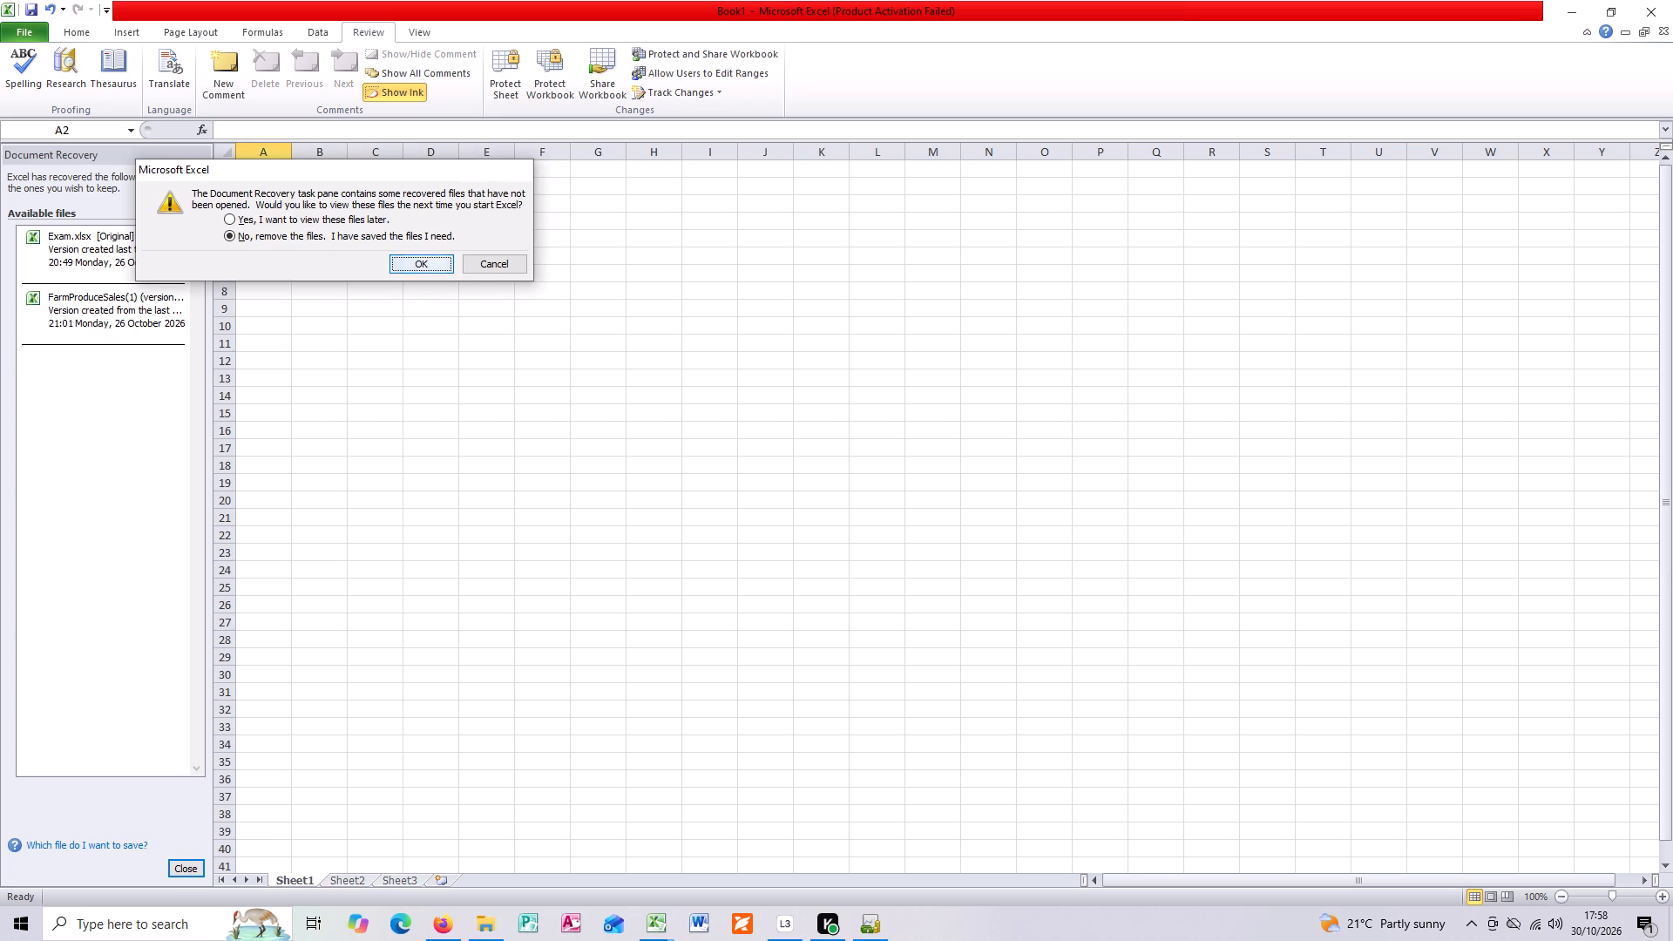
Enter the column headers Item, Date and Amount in cells B1 to D1.
left_click(307, 172)
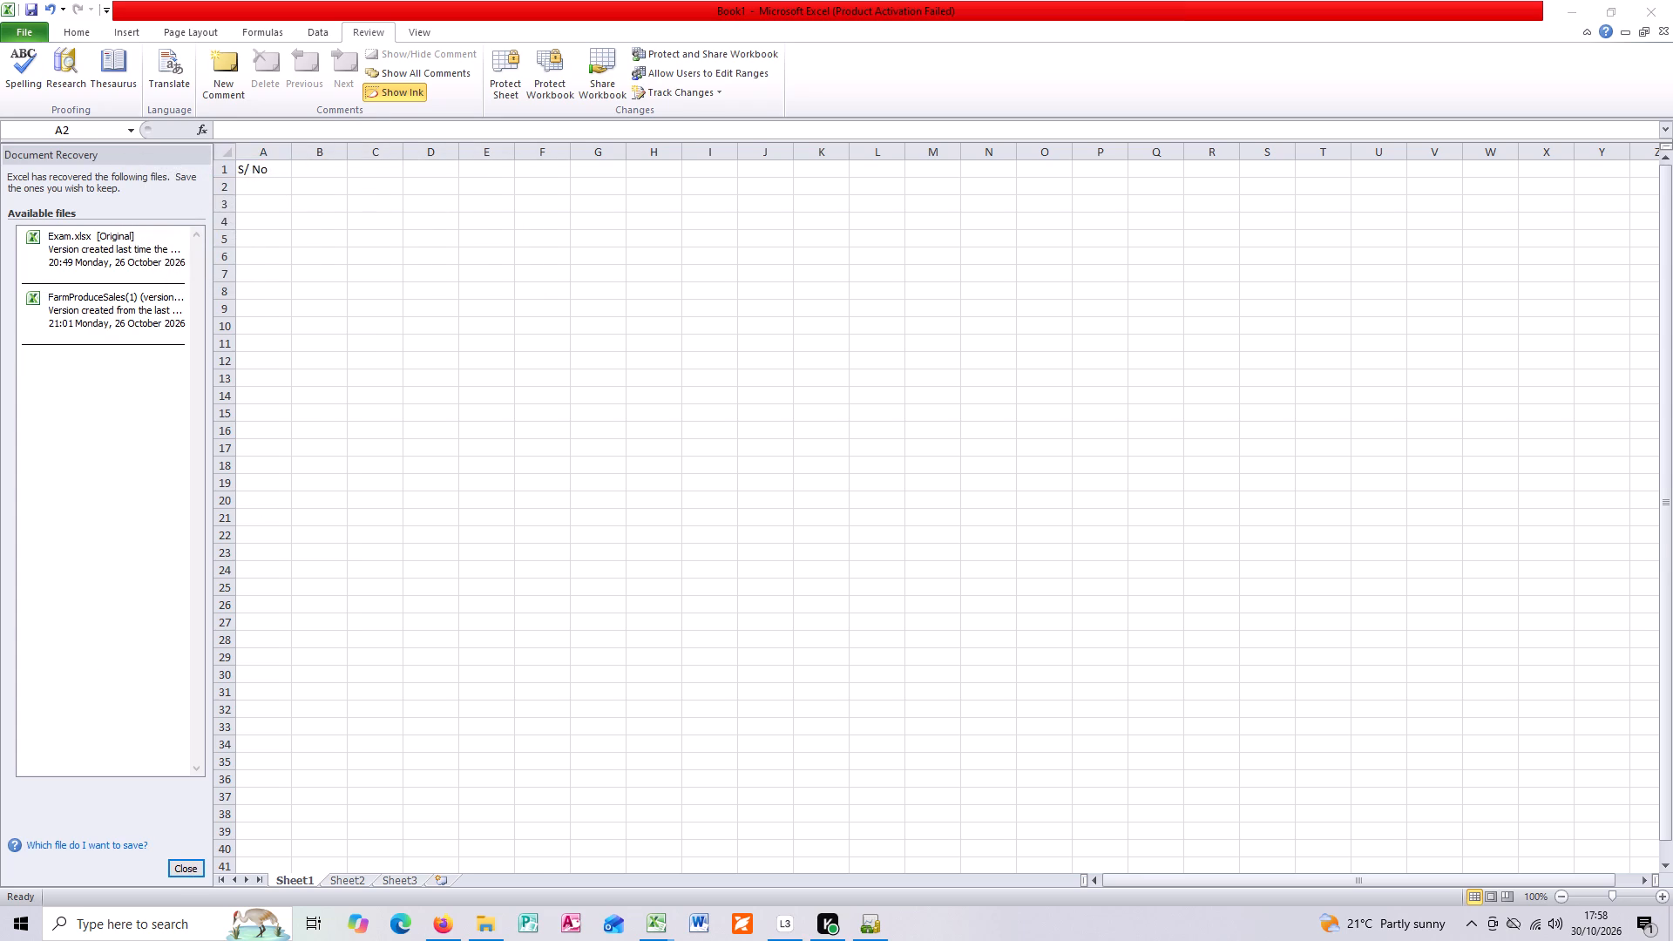
left_click(103, 167)
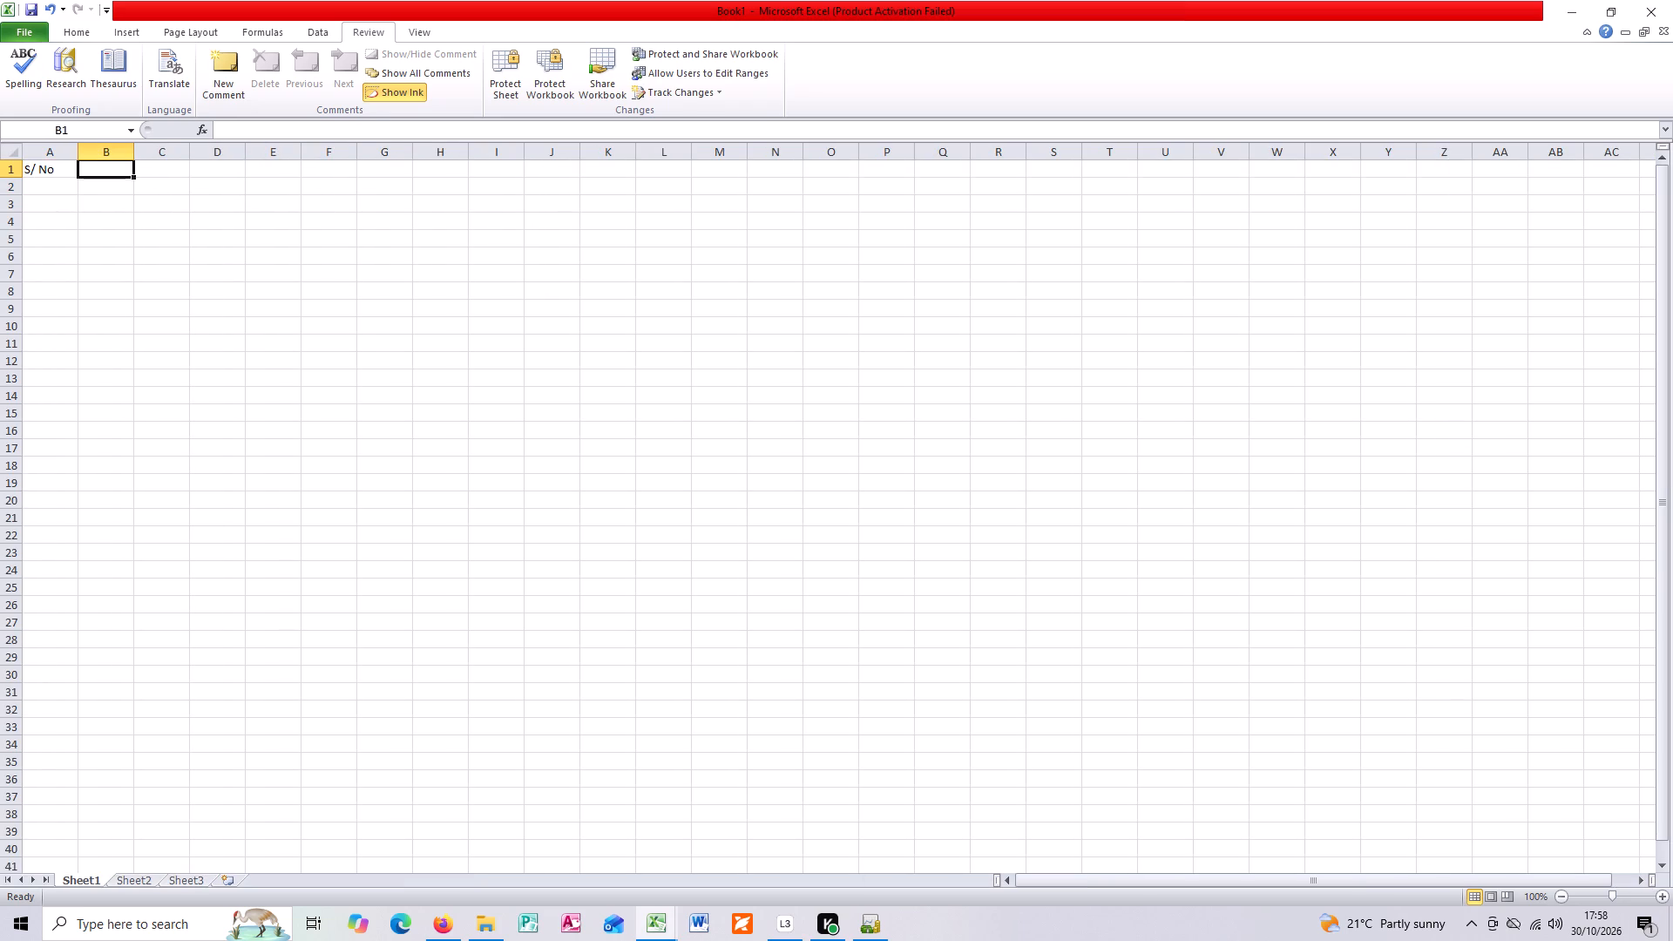
key("i")
type("te")
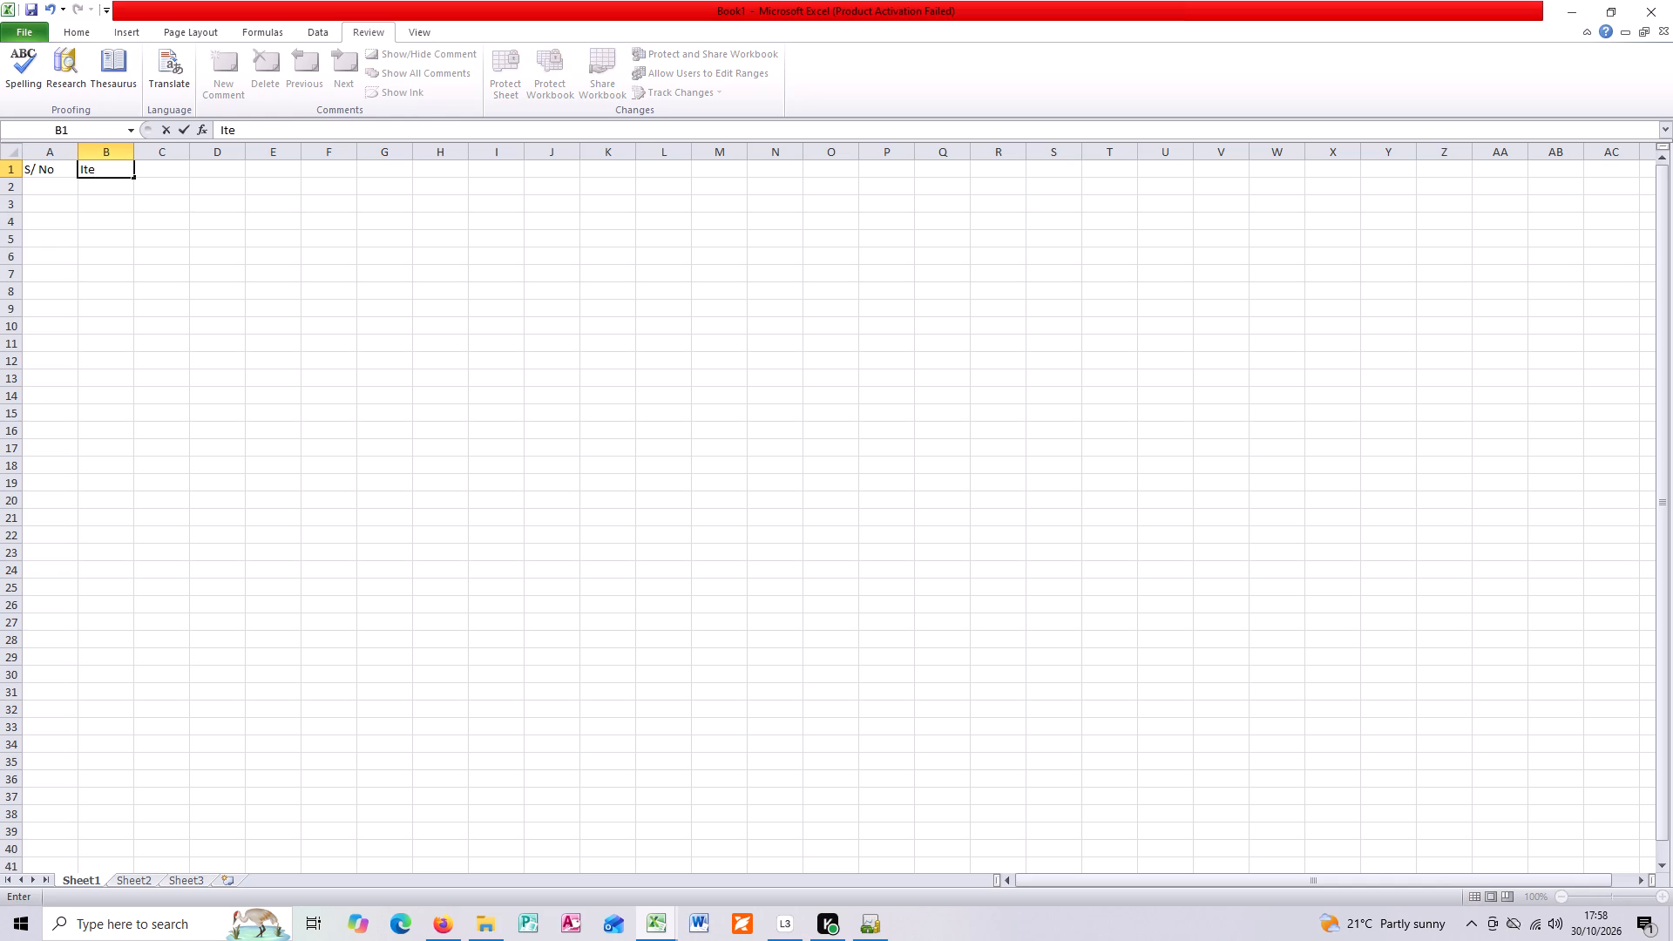
key("m")
key("Tab")
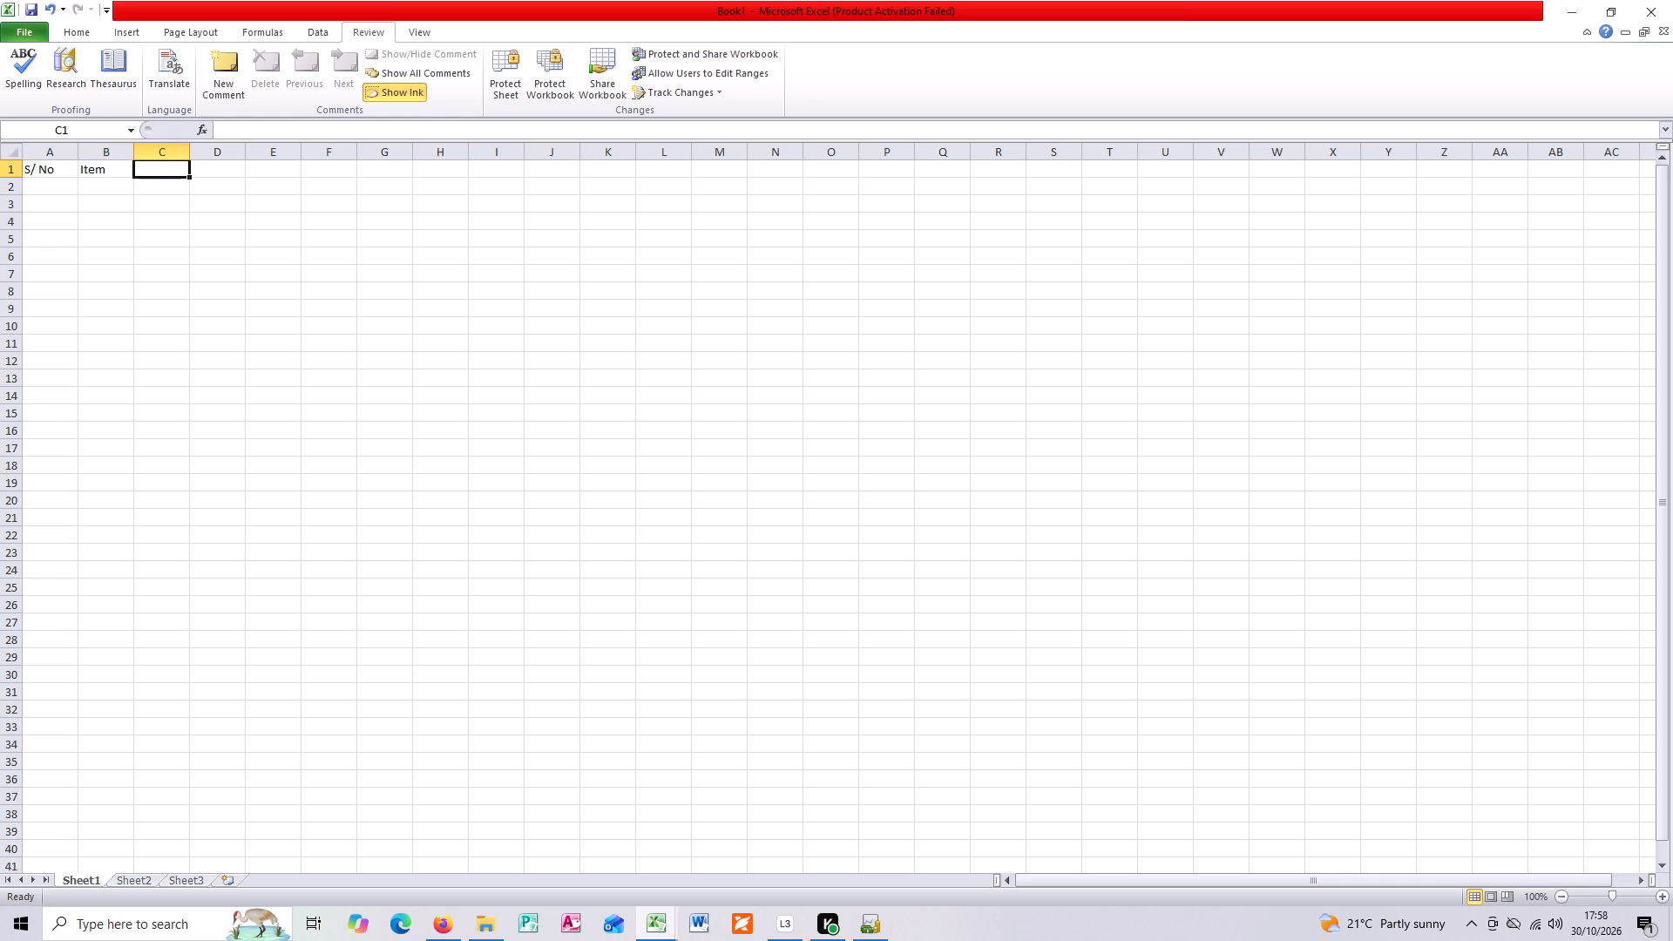
type("date")
key("BackSpace")
key("BackSpace")
key("BackSpace")
key("BackSpace")
key("BackSpace")
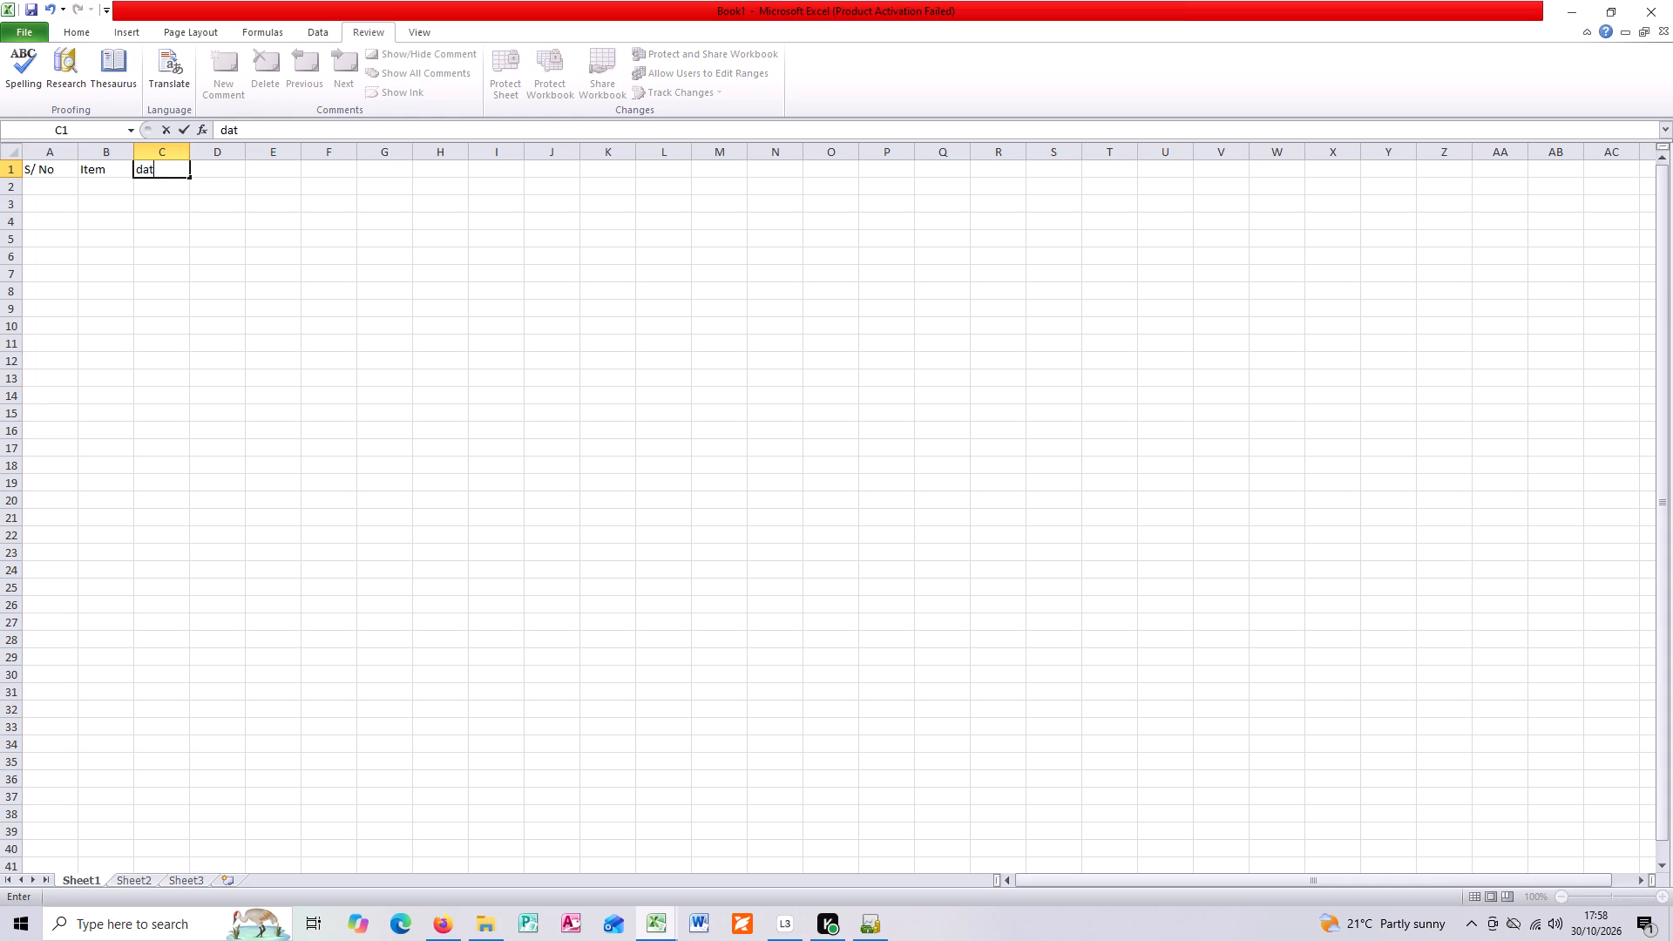
type("Date")
key("Tab")
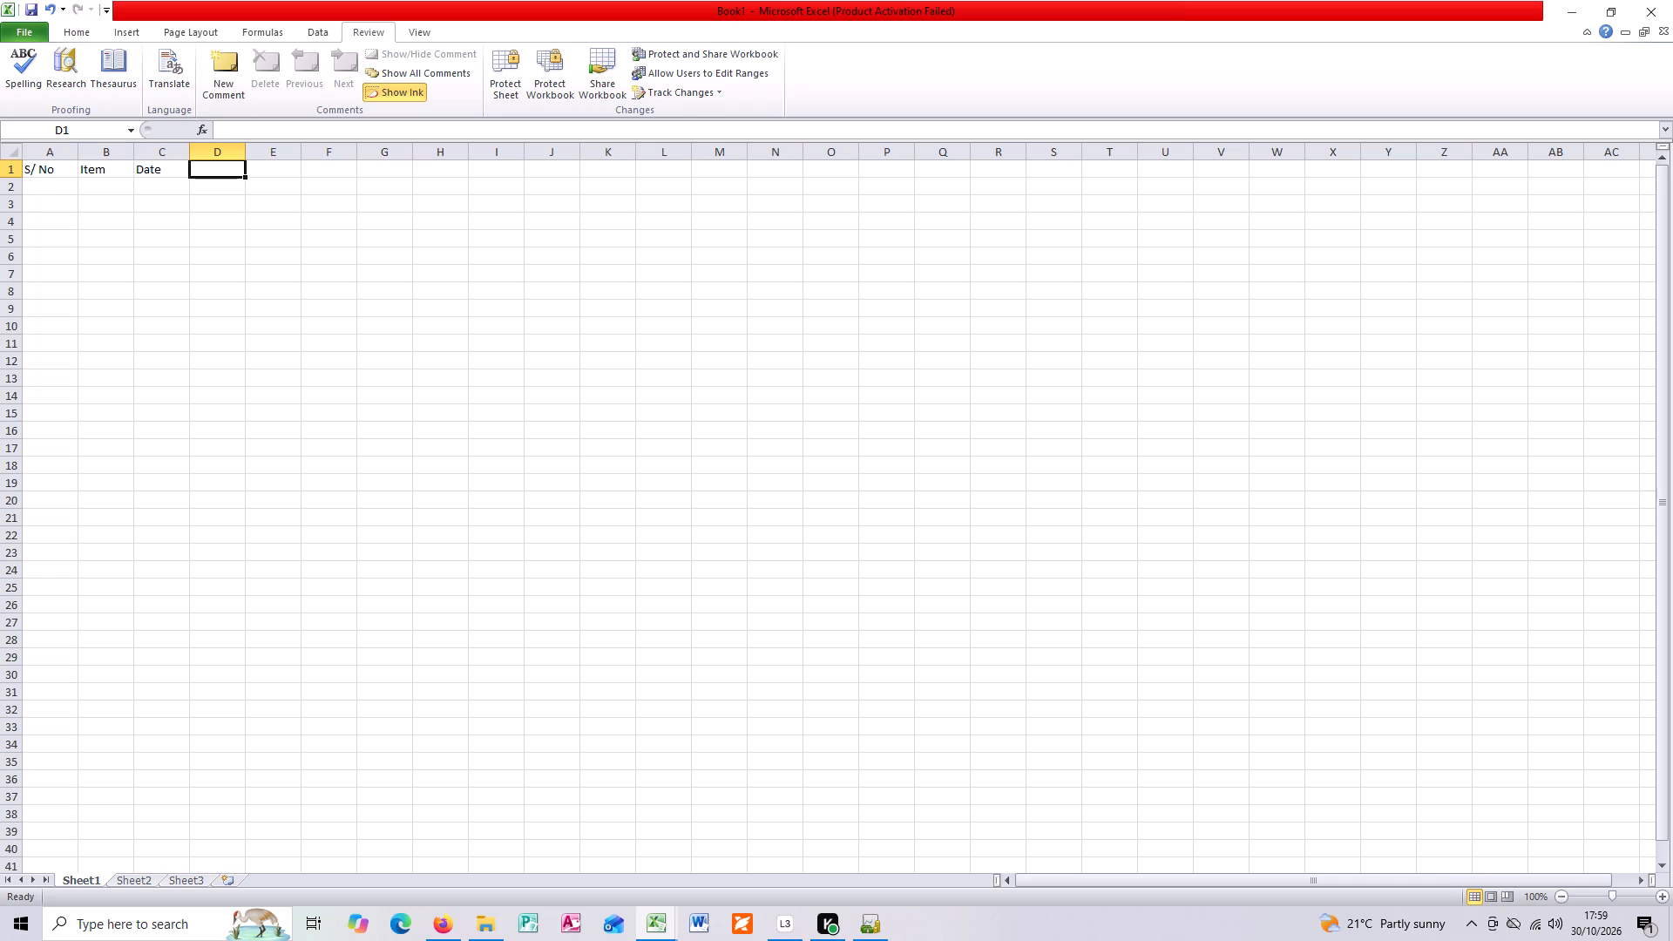
type("Amount")
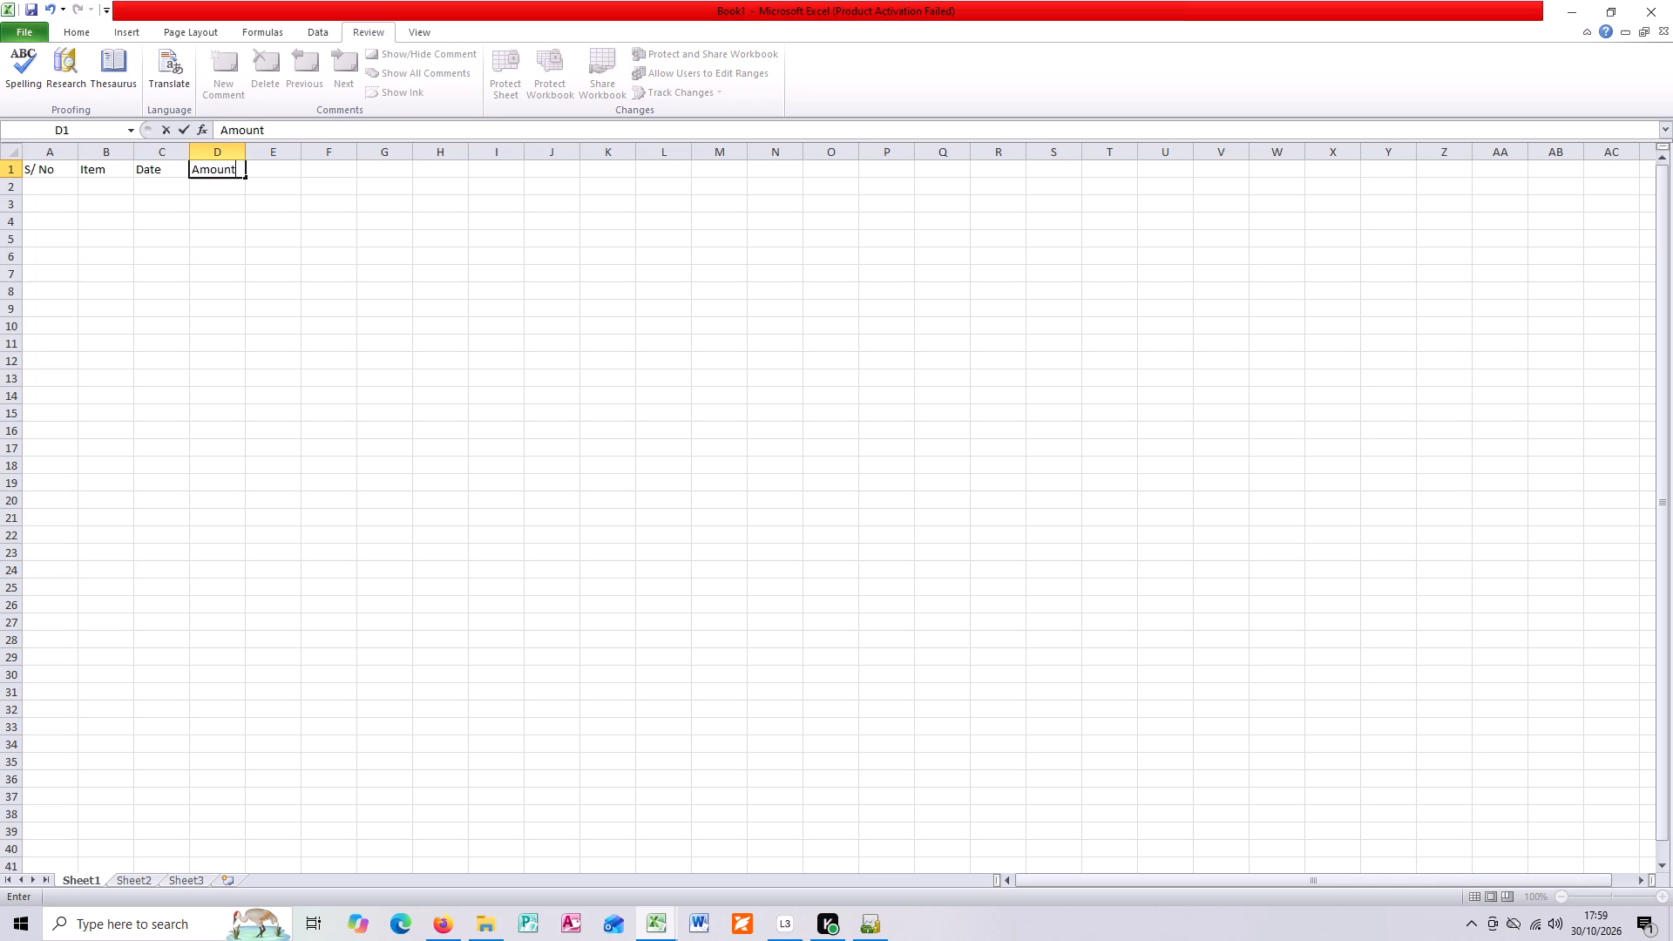
key("Tab")
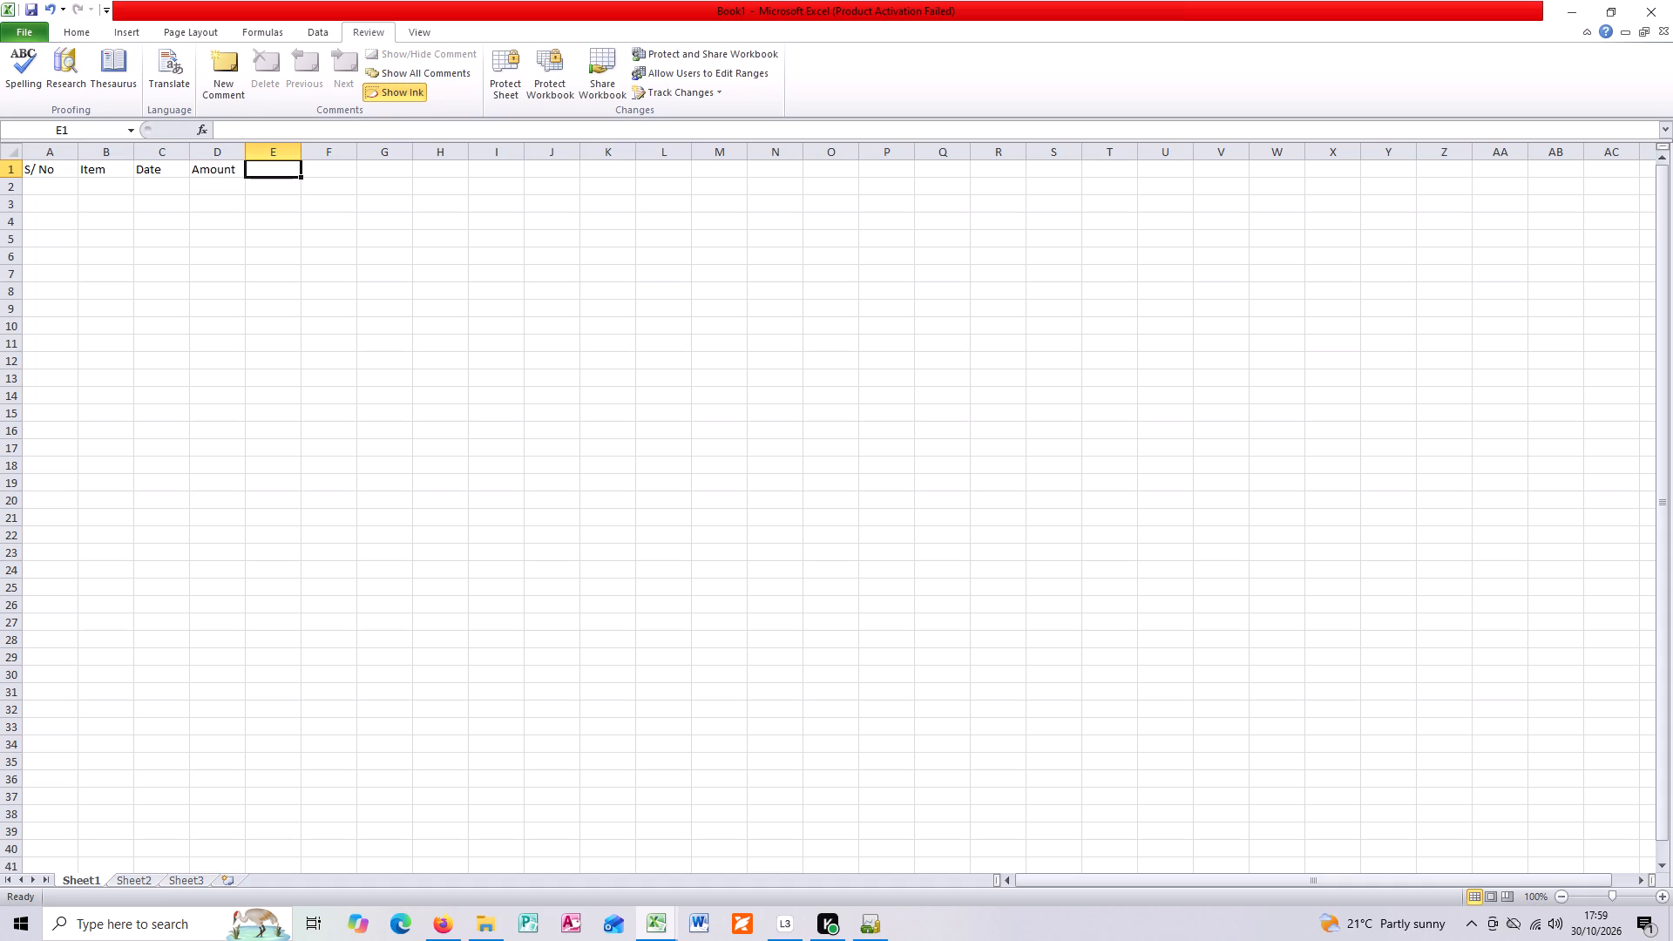
Move the Amount header to E1 and enter the header Qty in D1.
left_click(223, 170)
left_click_drag(219, 175, 263, 175)
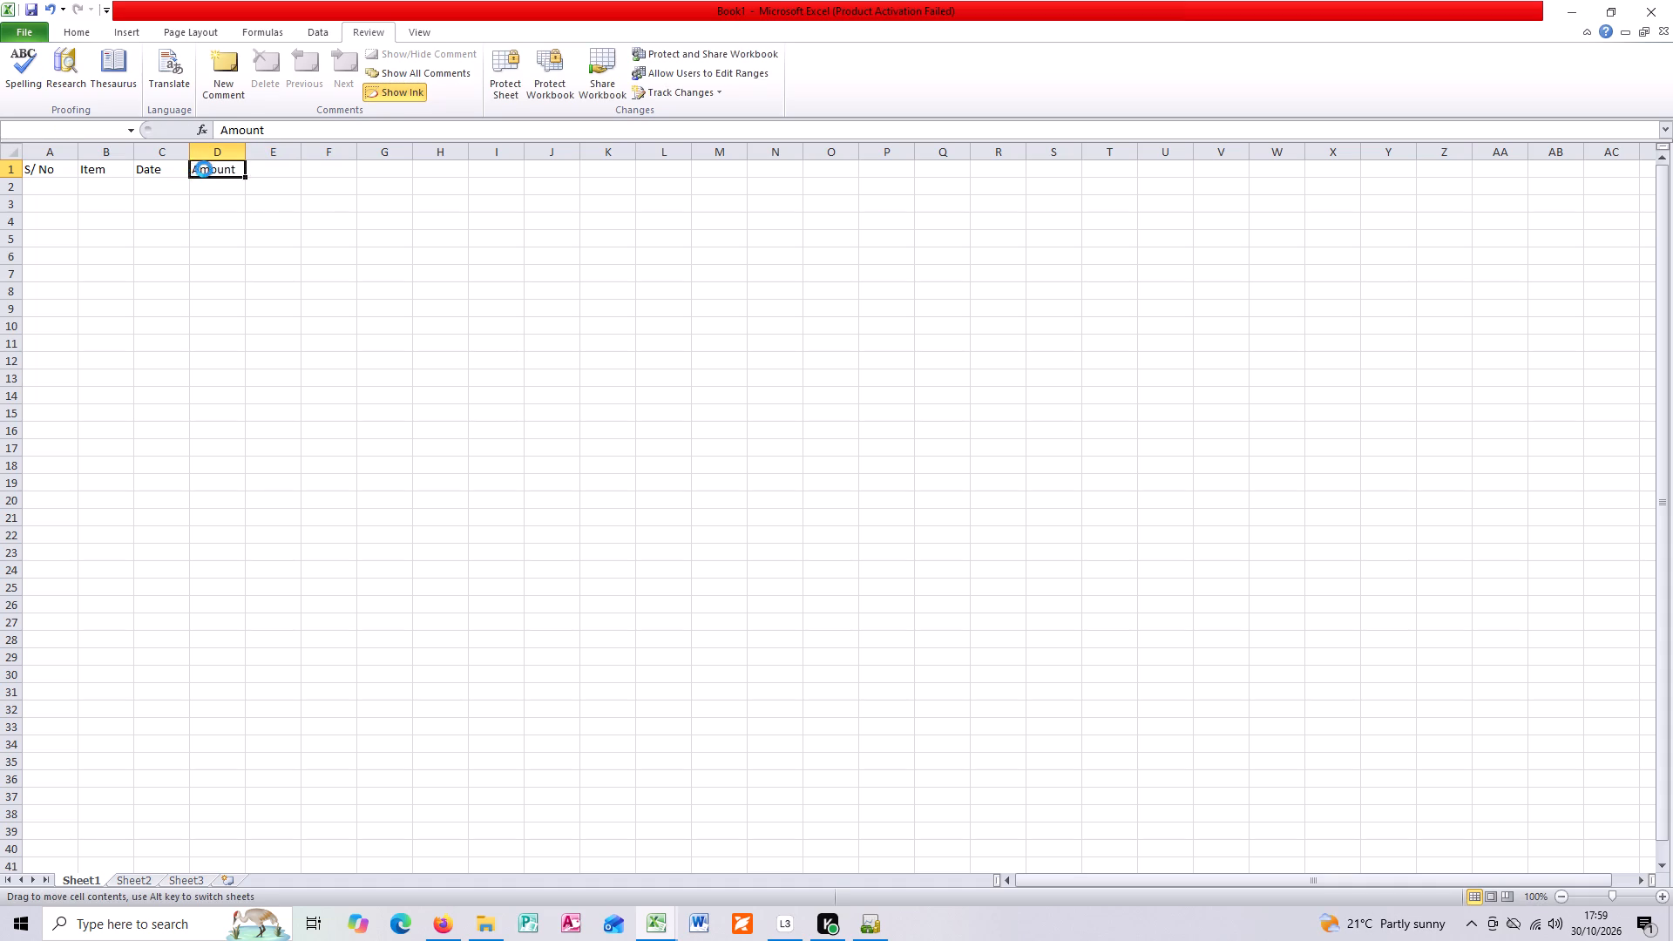
left_click(218, 169)
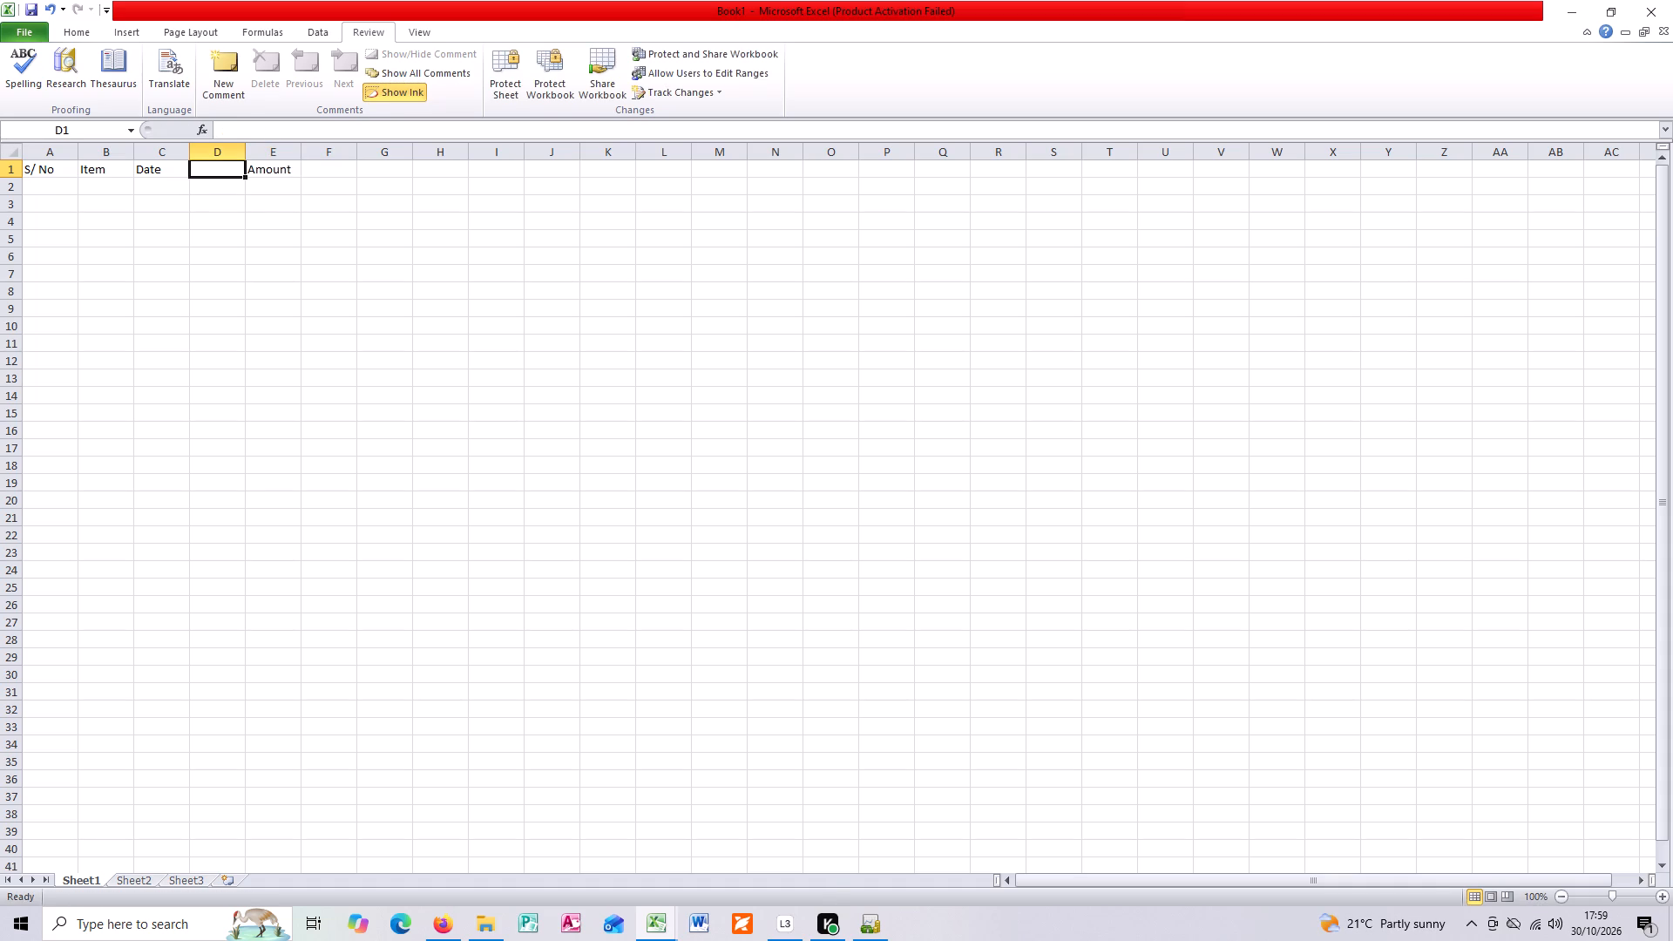
key("shift+q")
type("ty")
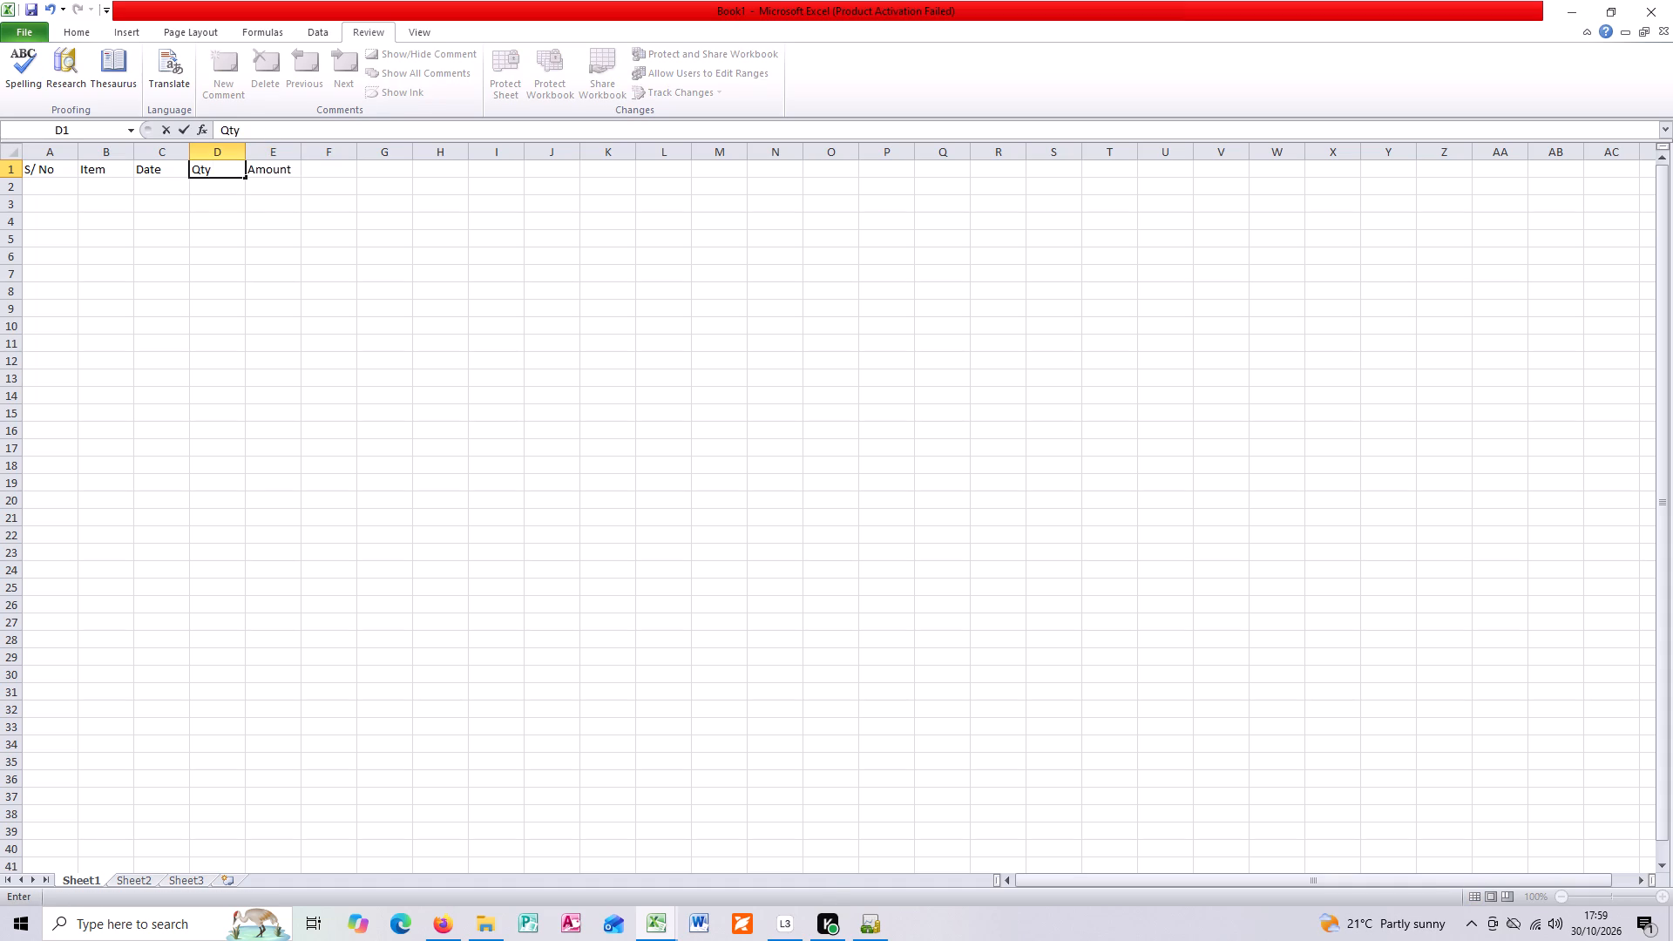
key("Tab")
Enter the header Mode in cell F1.
key("Tab")
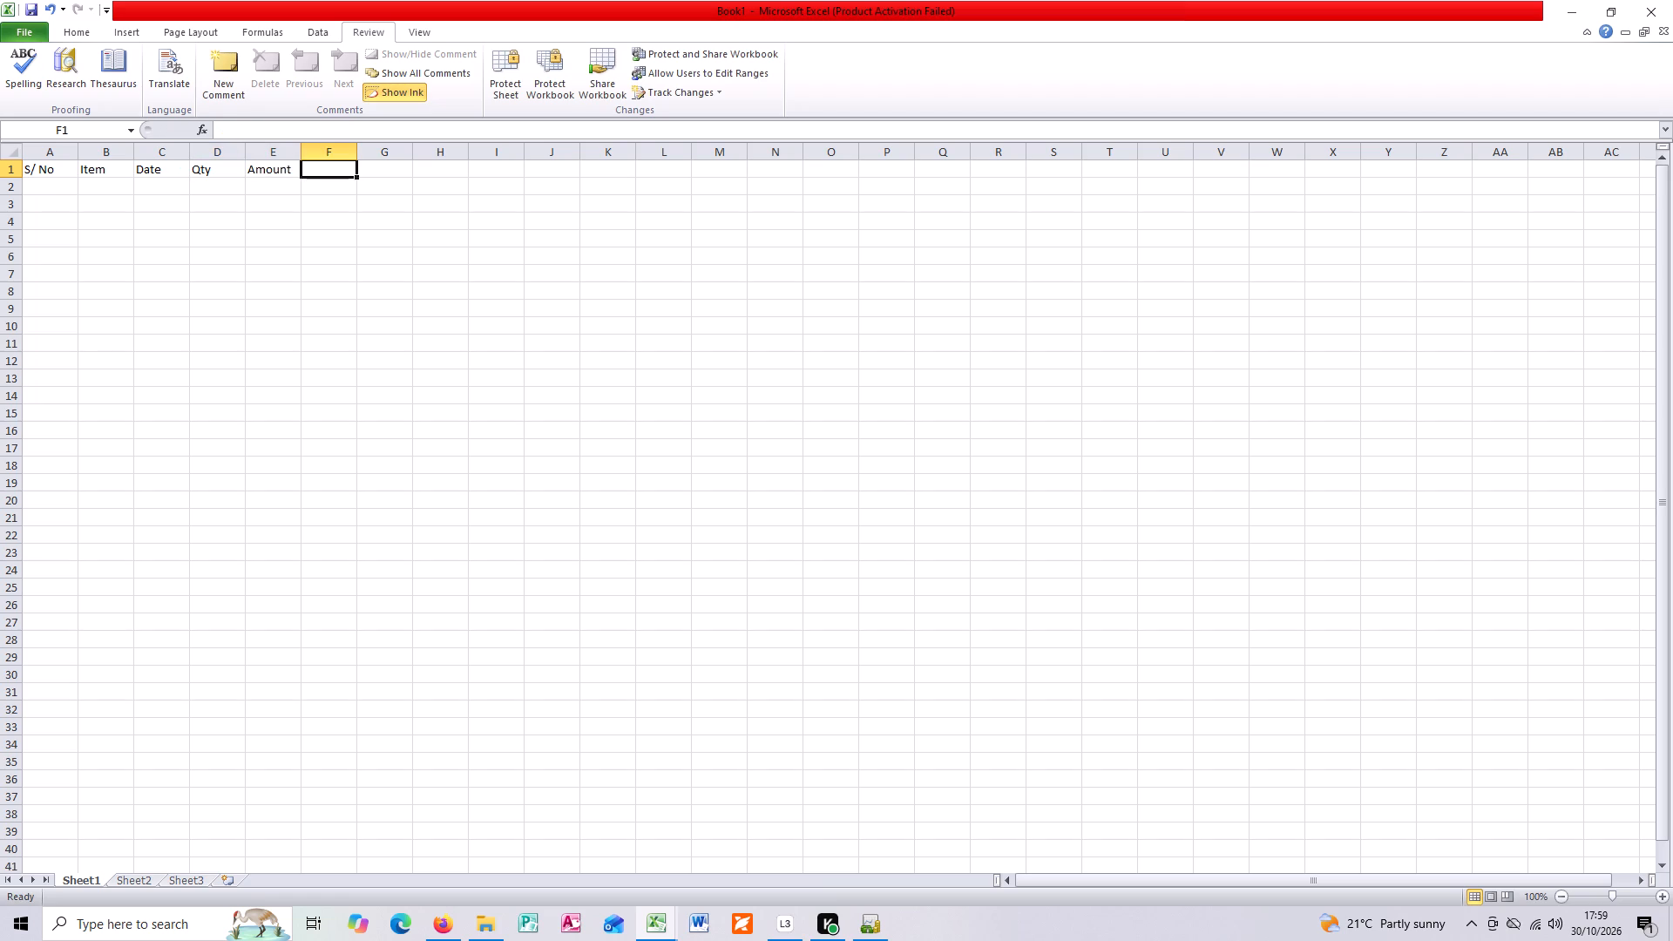
type("mo")
key("BackSpace")
key("BackSpace")
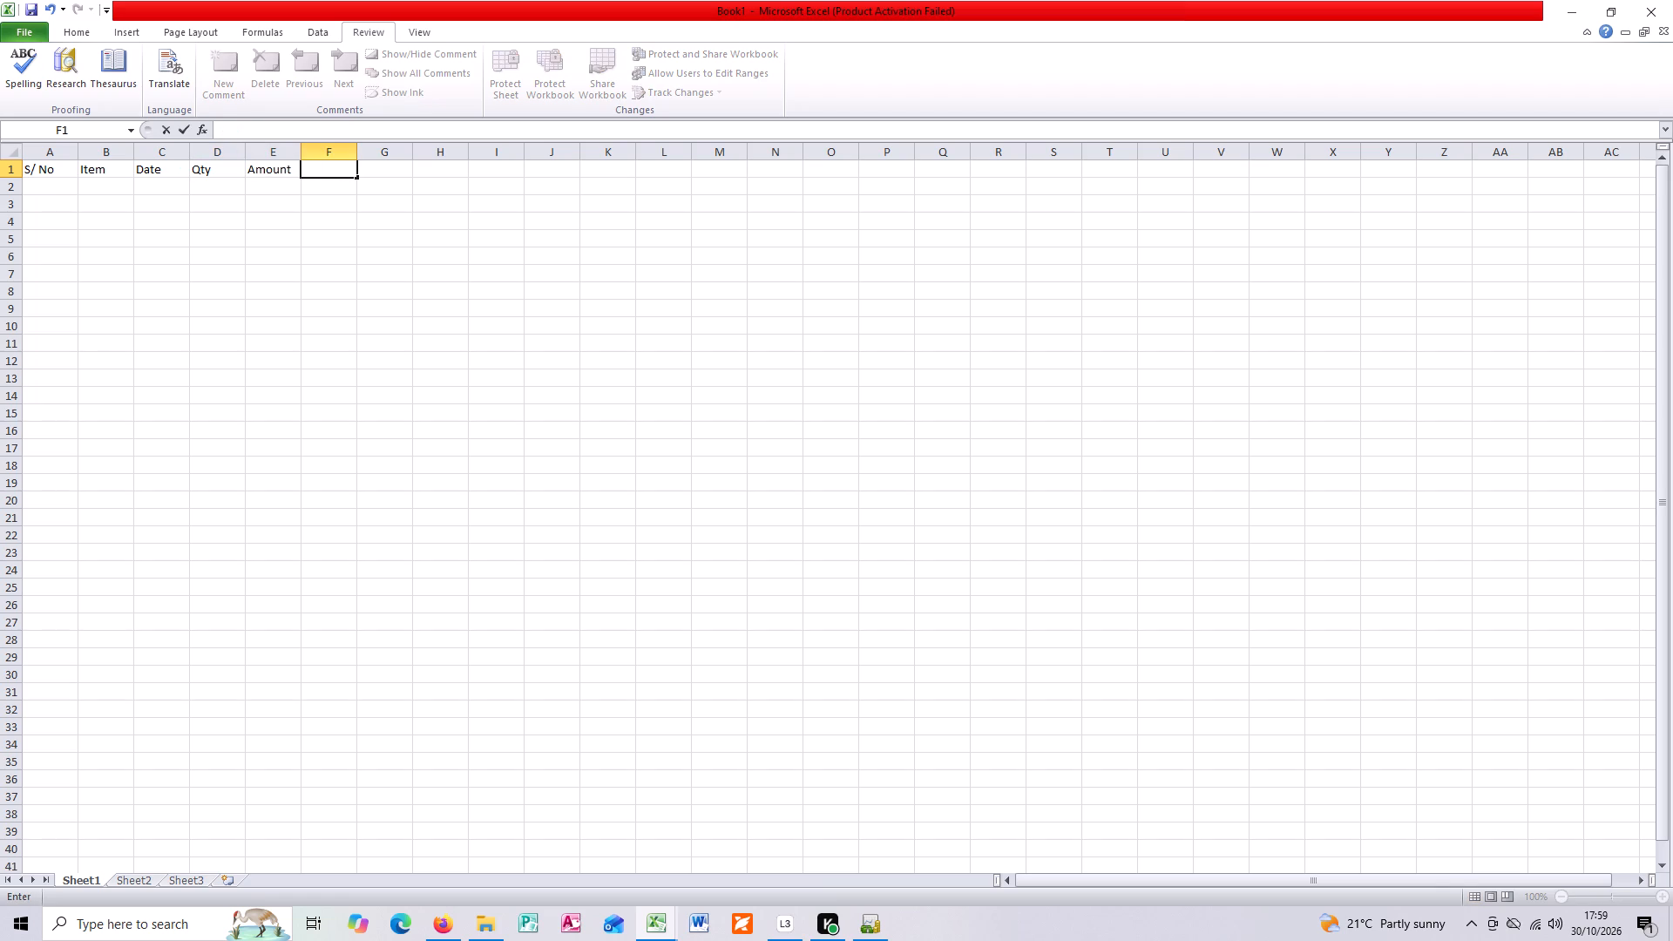
type("Mode")
Change the Date header in C1 to Payment Date, with a line break between the two words.
double_click(137, 171)
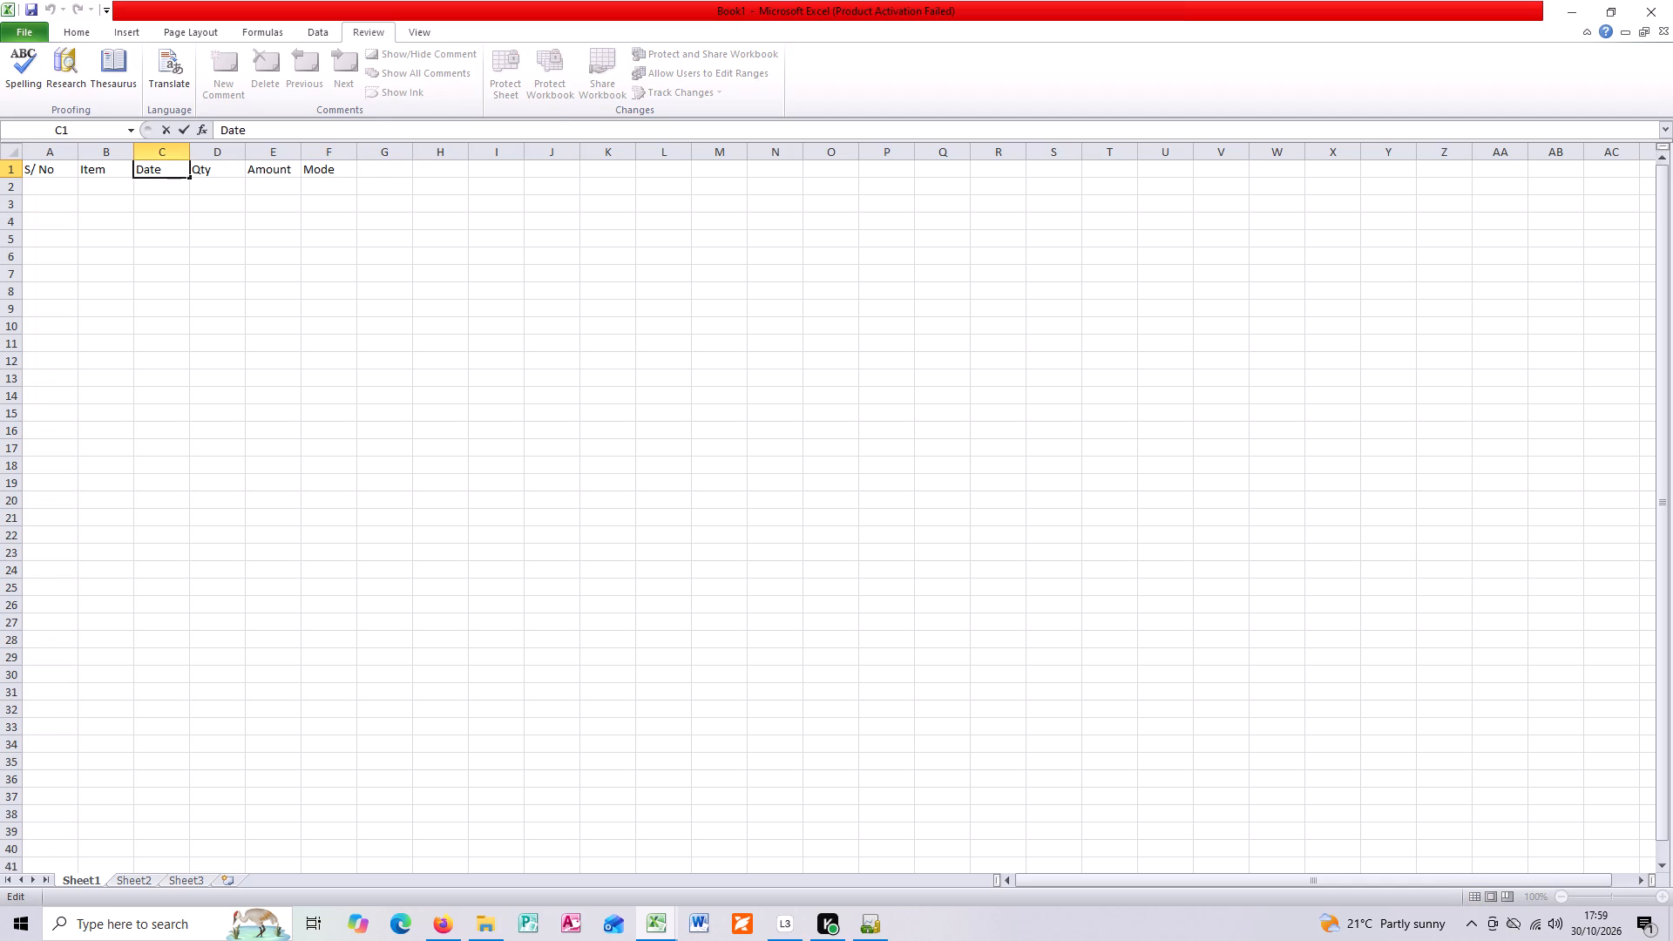
type("Pa")
key("y")
type("ment")
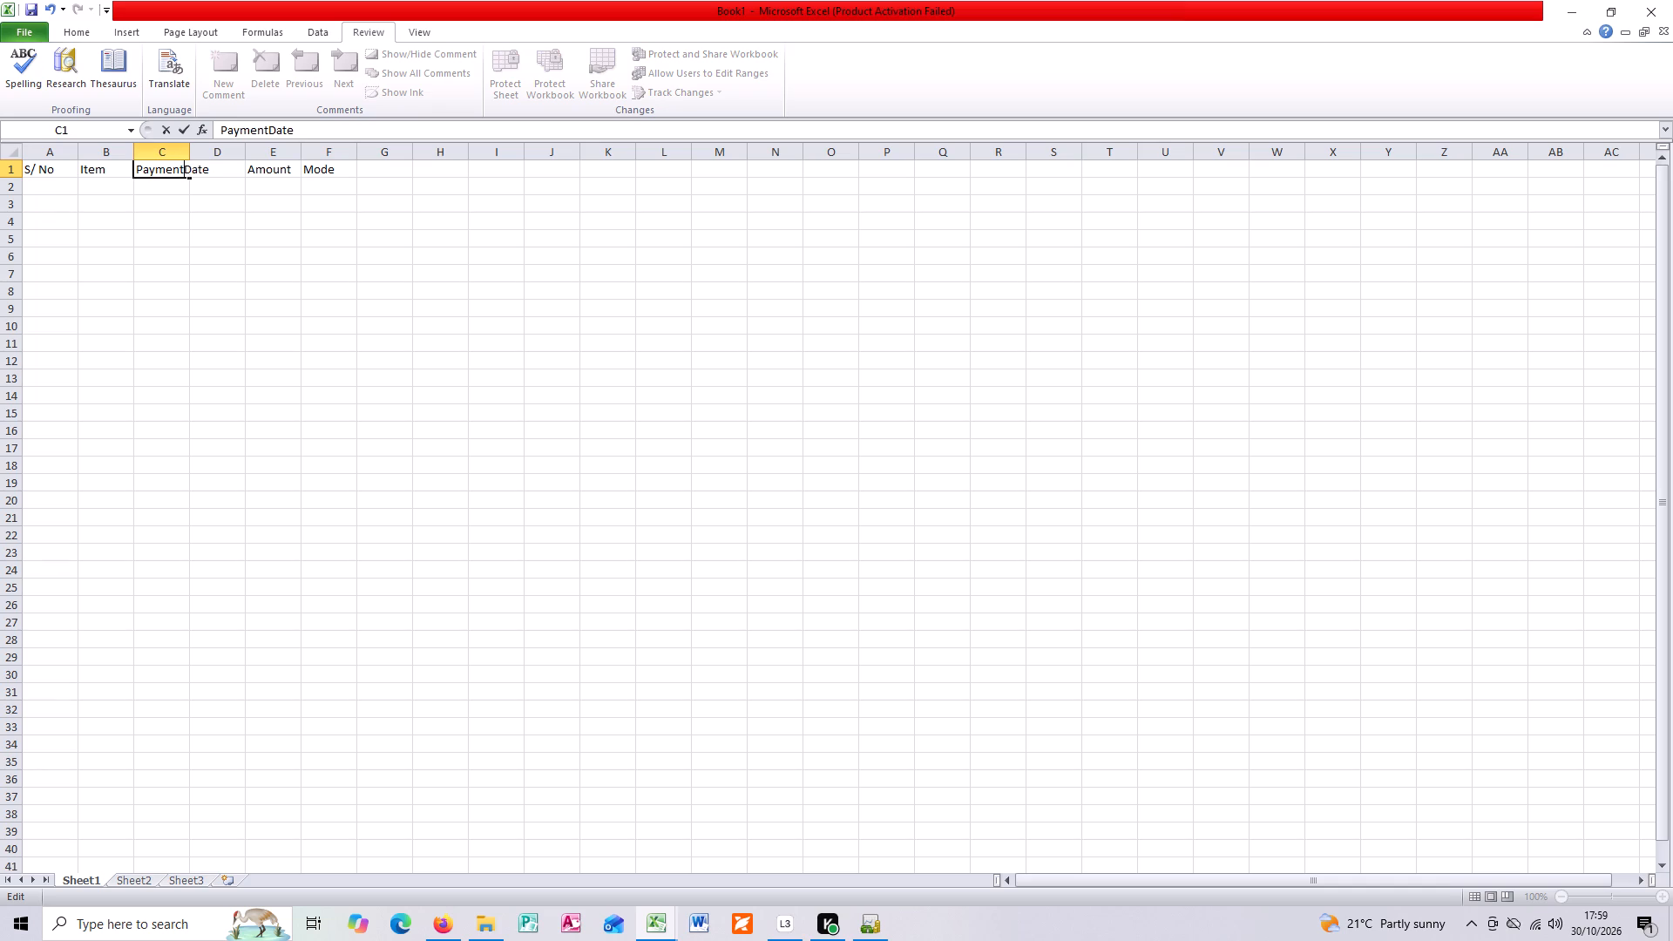
key("space")
key("alt+Return")
key("Tab")
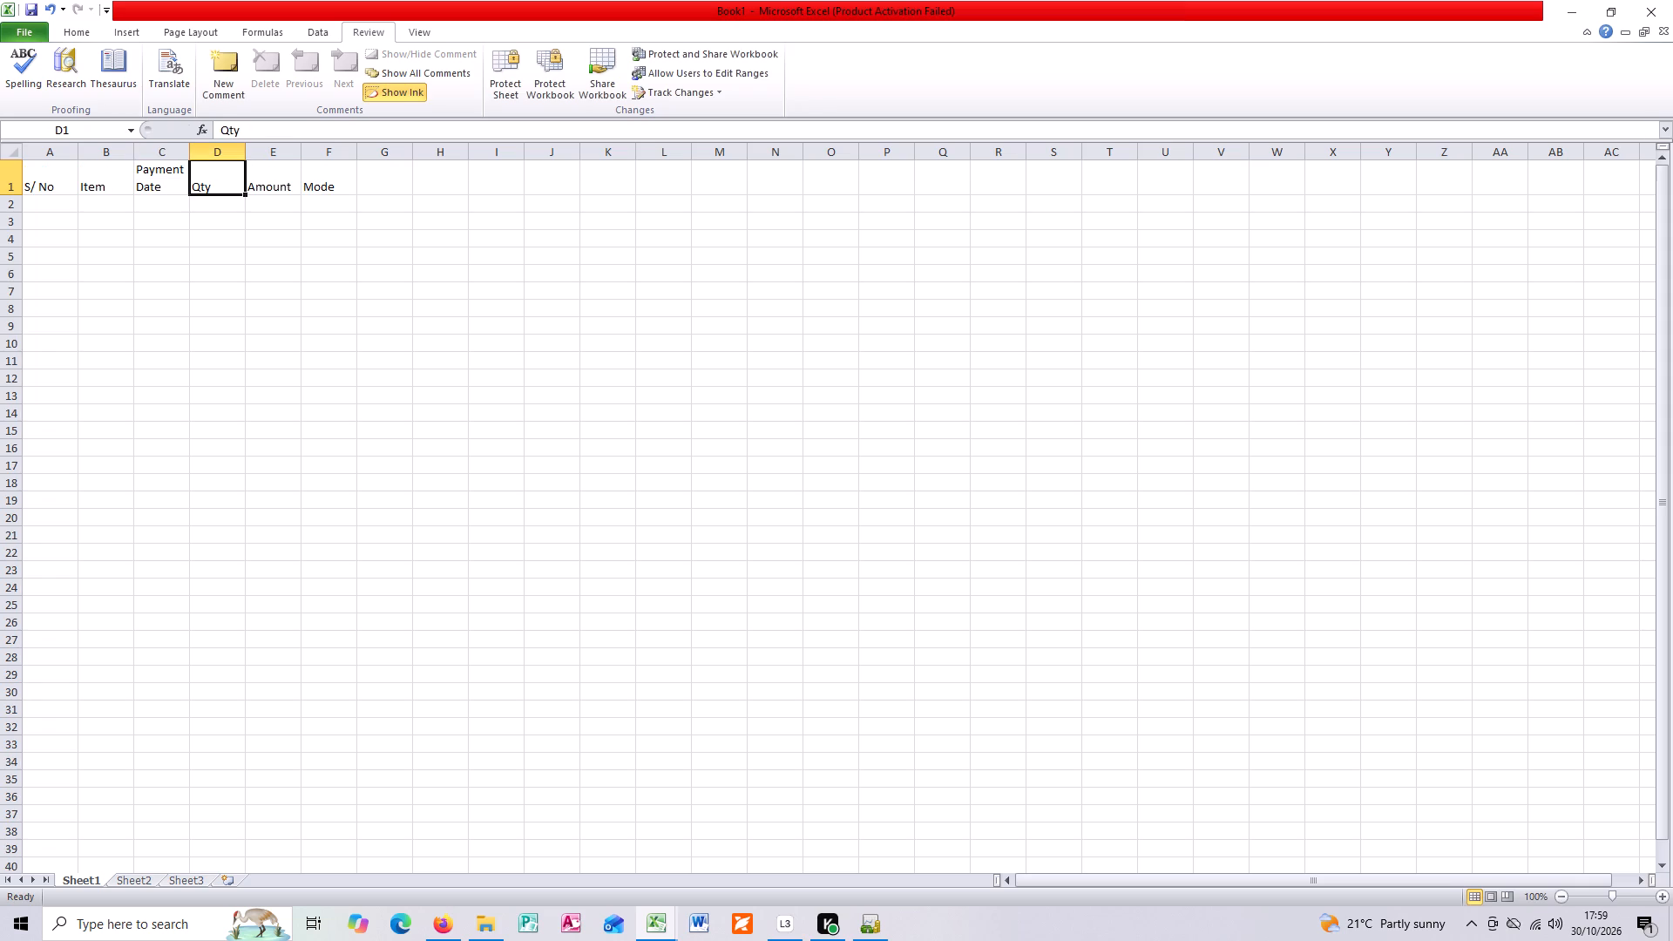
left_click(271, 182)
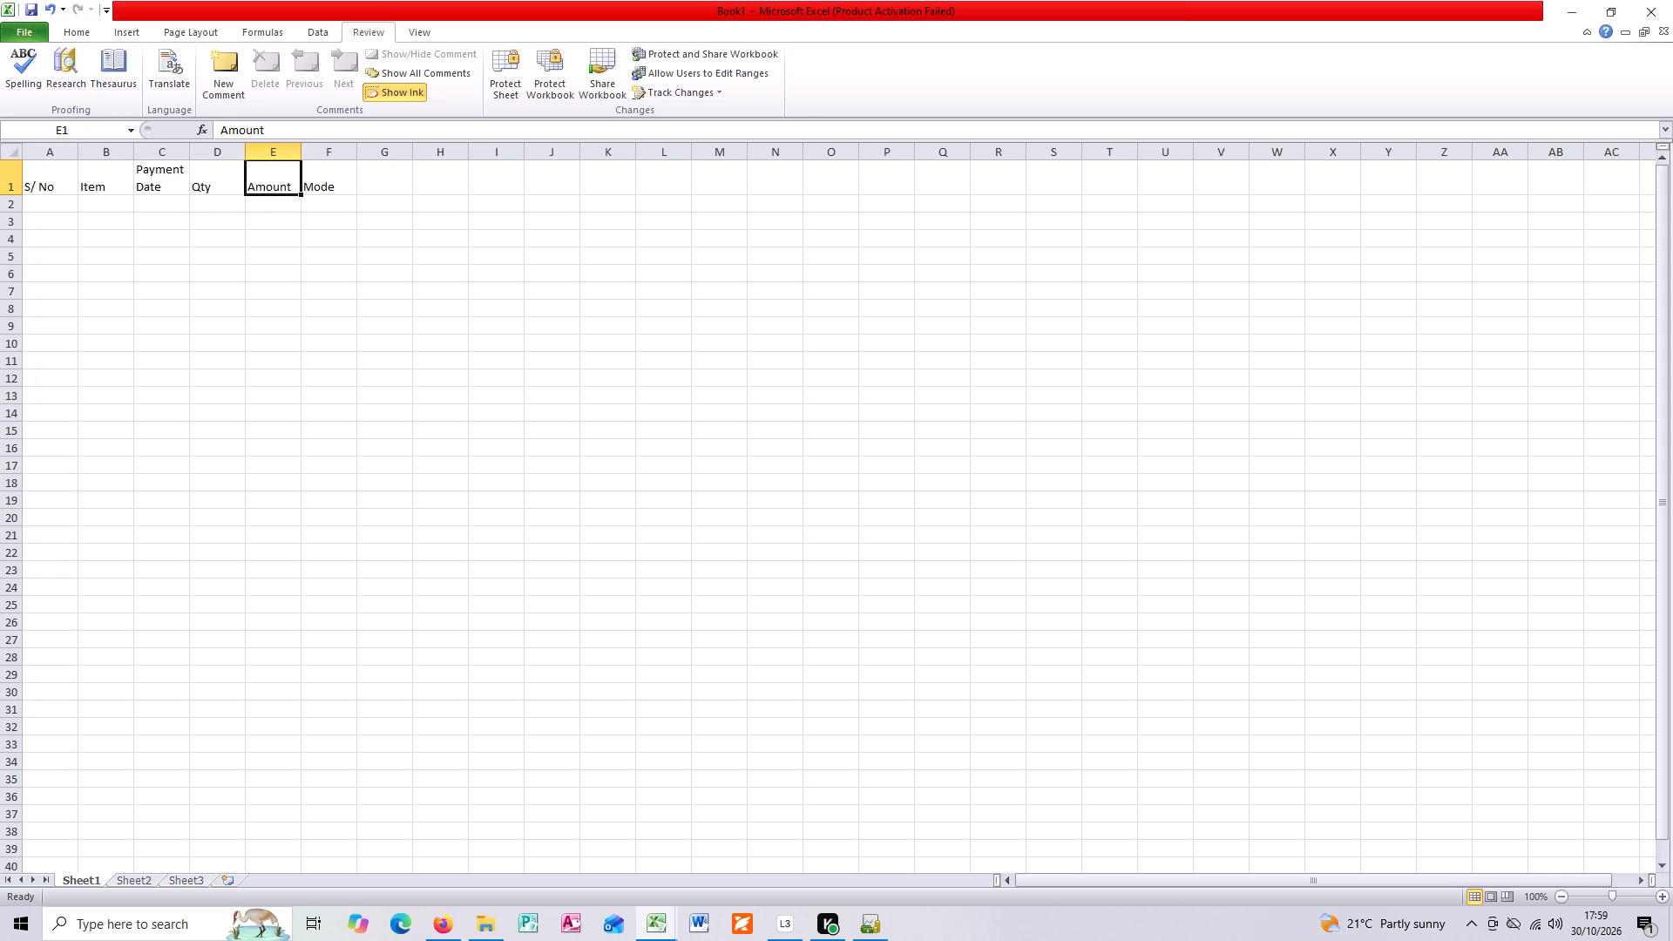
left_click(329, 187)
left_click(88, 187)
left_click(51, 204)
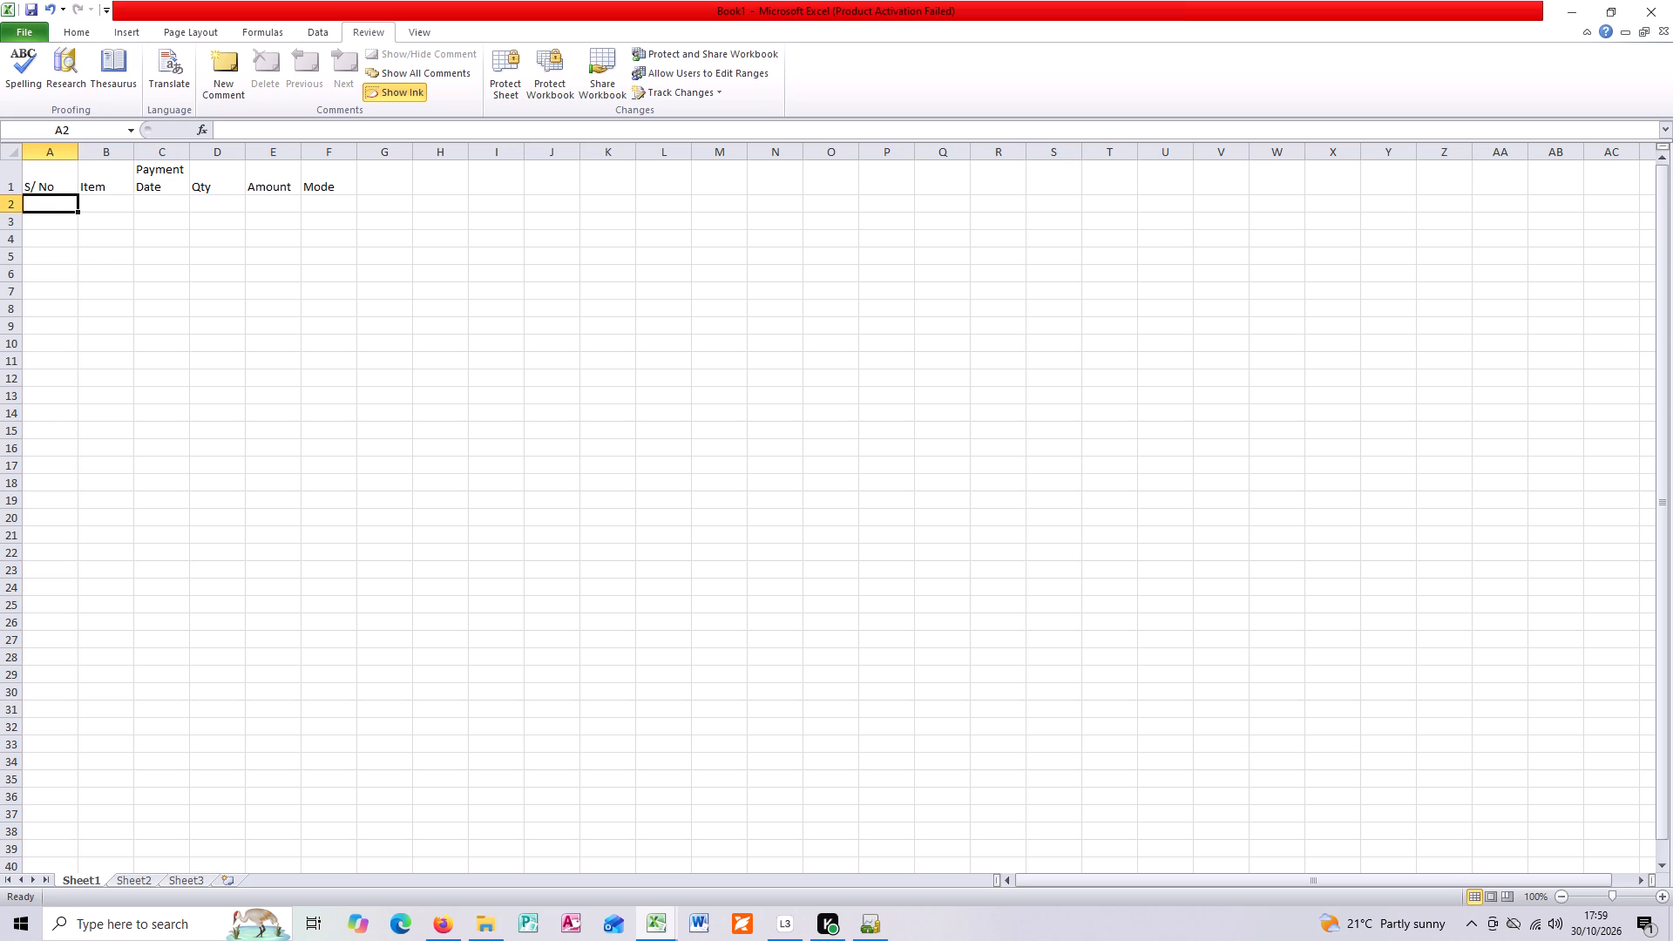
Narrow column A to roughly the width of its "S/ No" header.
left_click(45, 187)
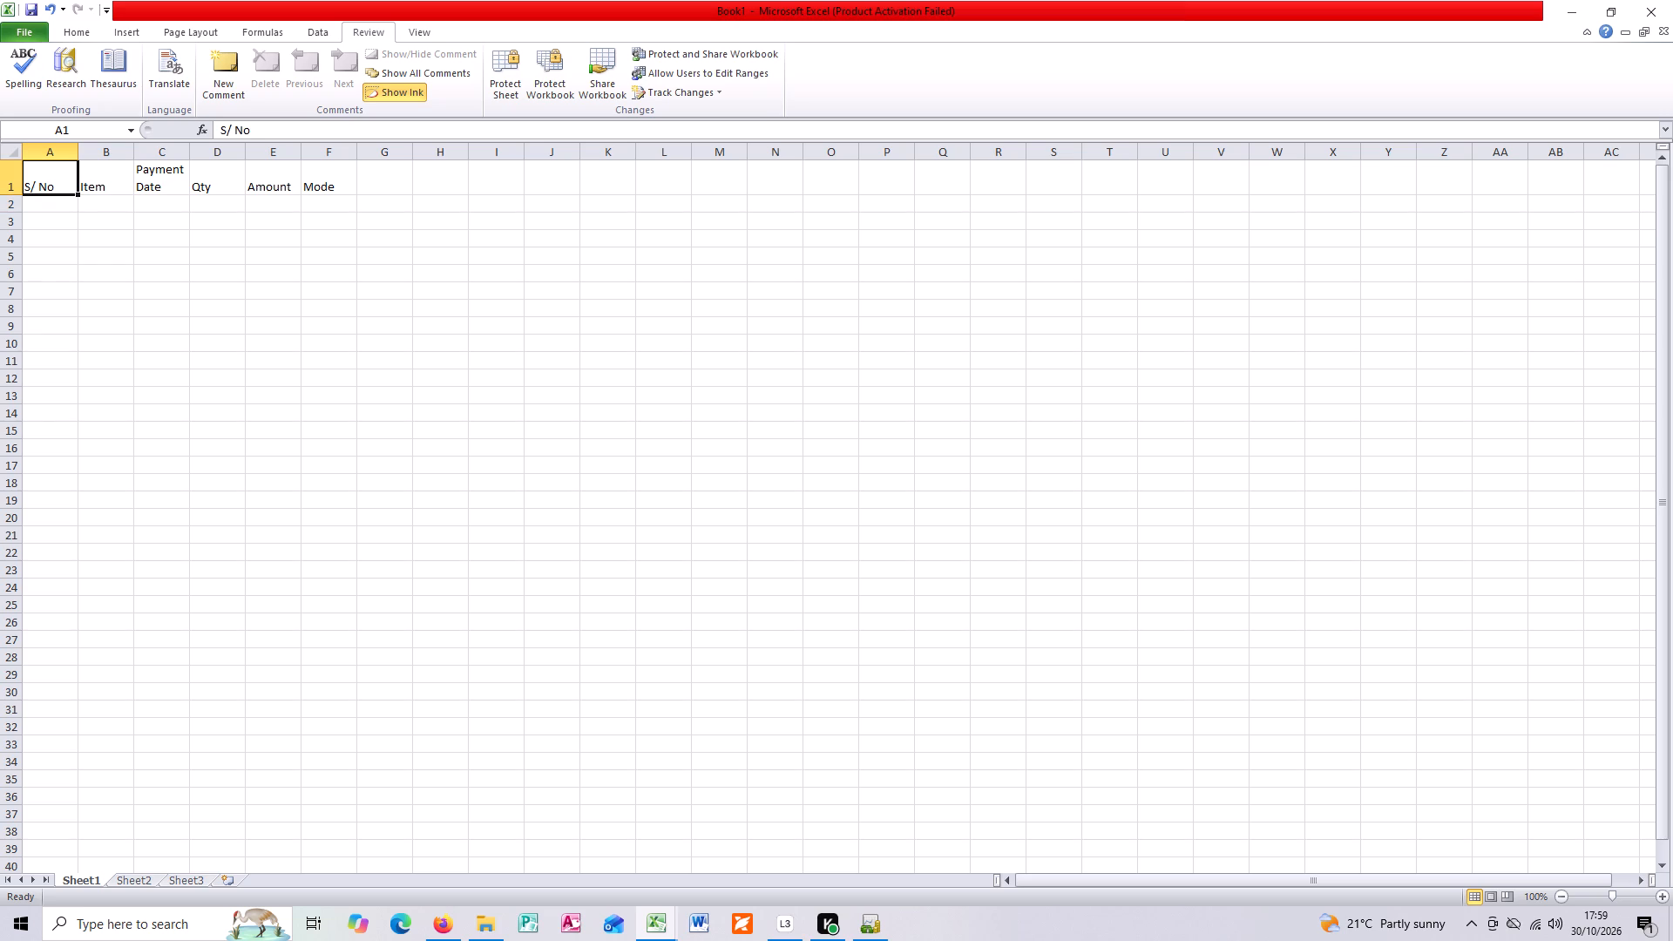
left_click(80, 154)
left_click_drag(81, 149, 58, 159)
Break the header in A1 onto two lines, with "No" below "S/".
double_click(44, 186)
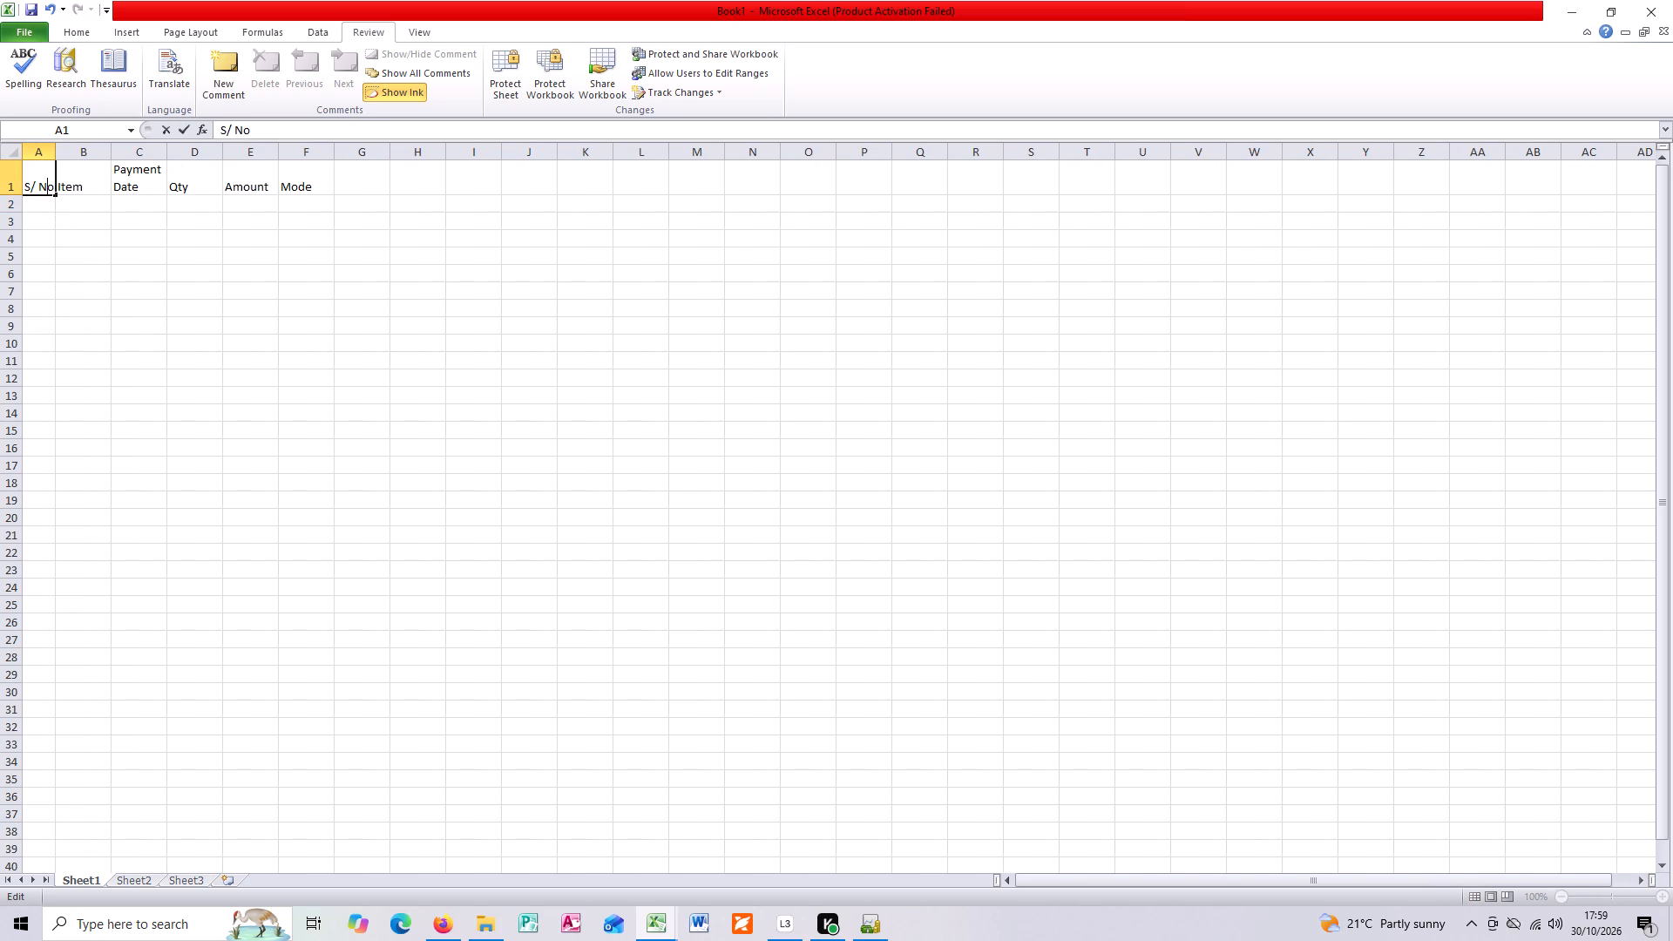
left_click(39, 186)
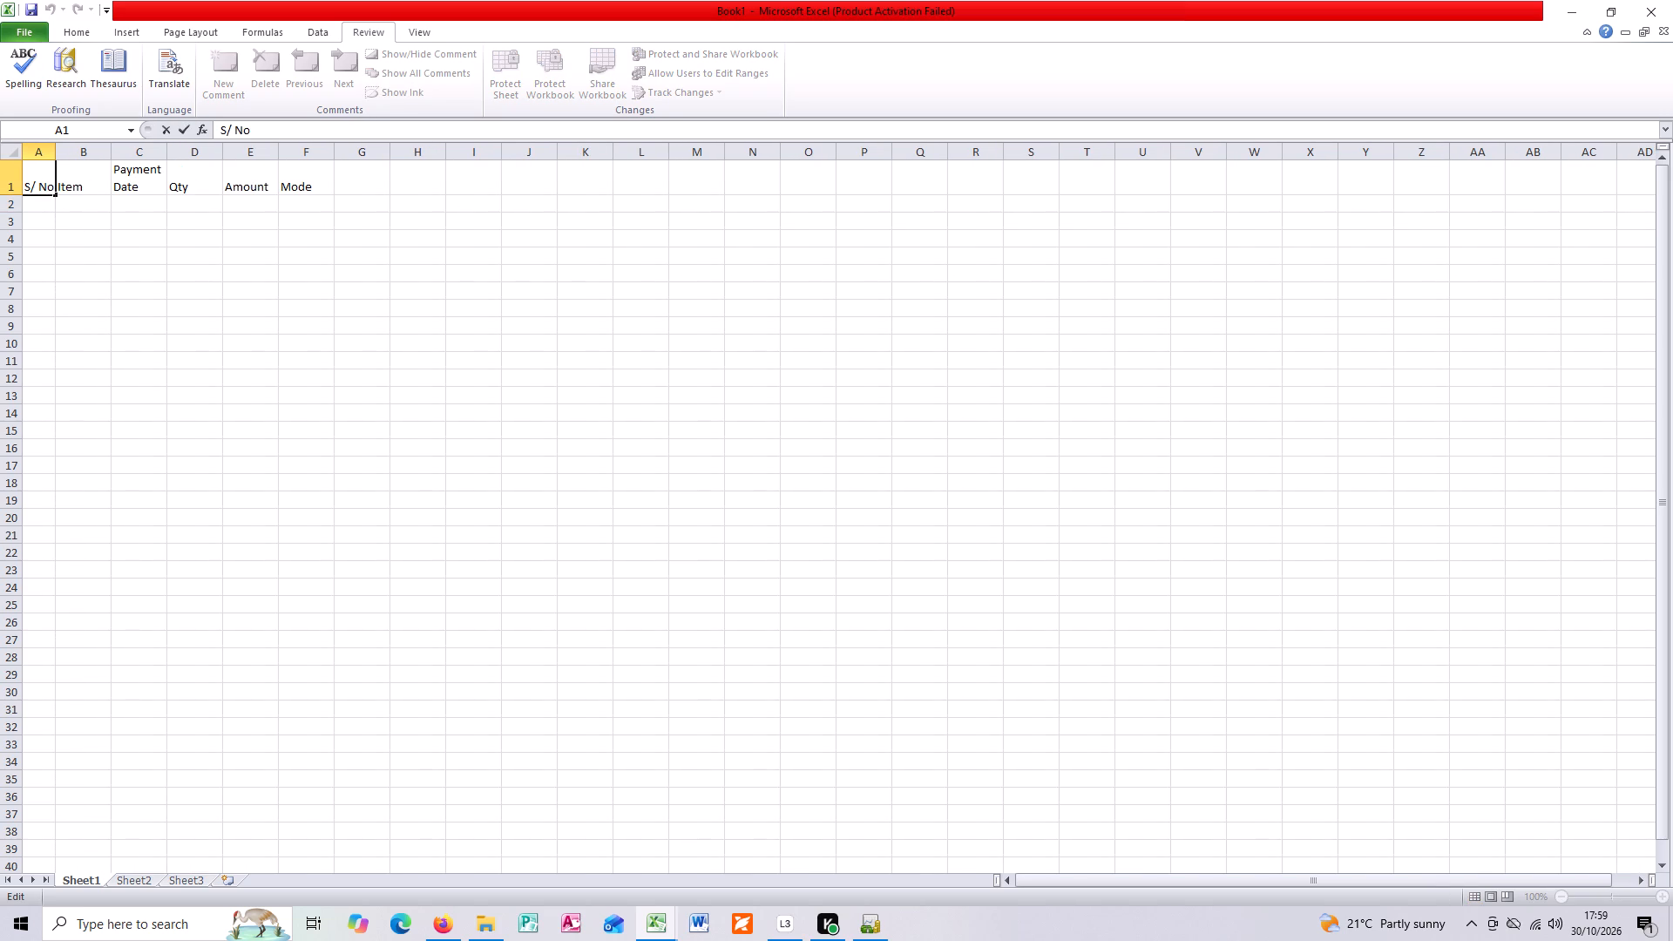
key("alt+Return")
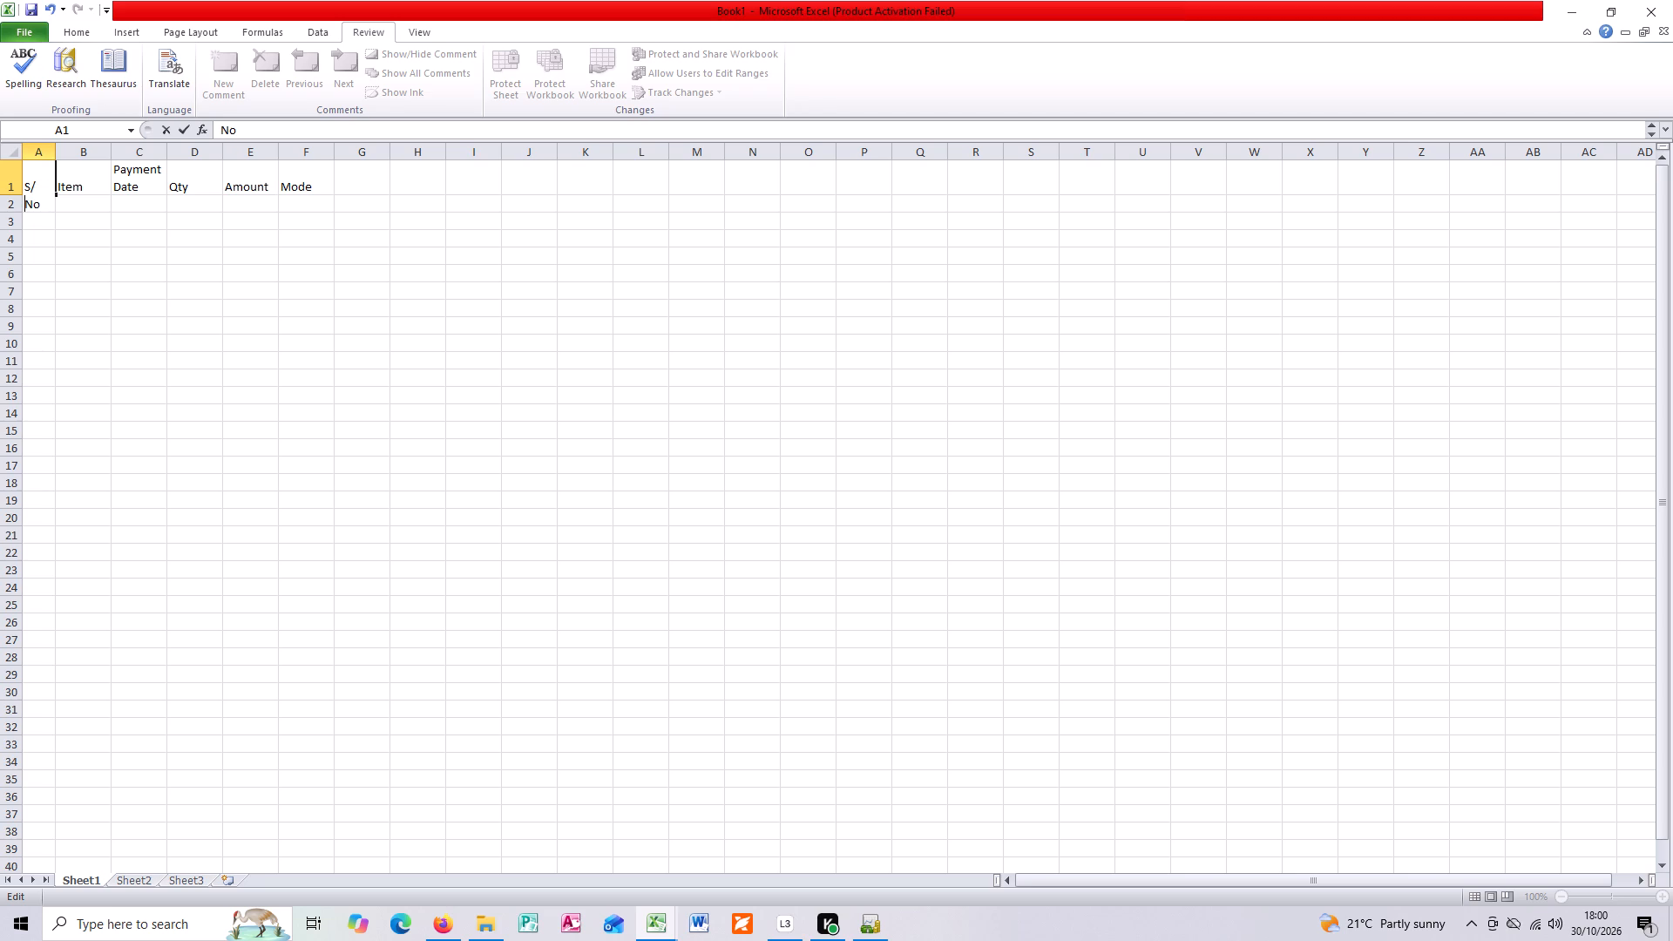
key("Tab")
Widen the Item column (column B) slightly.
left_click(294, 184)
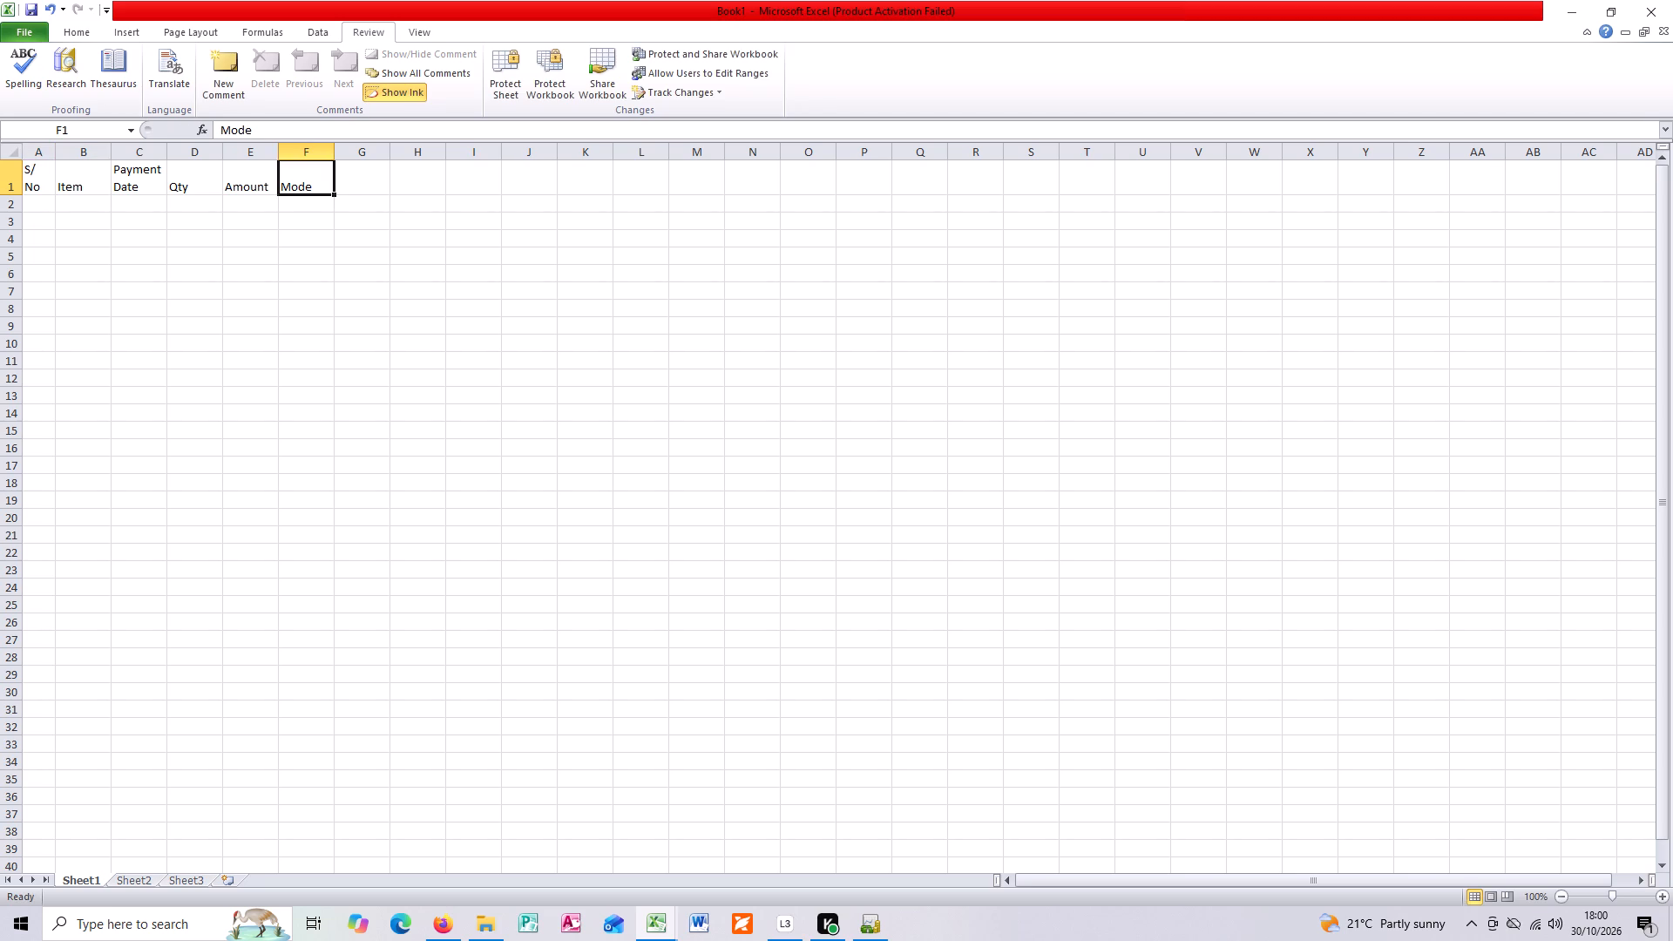
left_click(135, 186)
left_click(77, 199)
left_click_drag(109, 146, 125, 146)
Enter Land Puchase as the first item in B2.
left_click(98, 201)
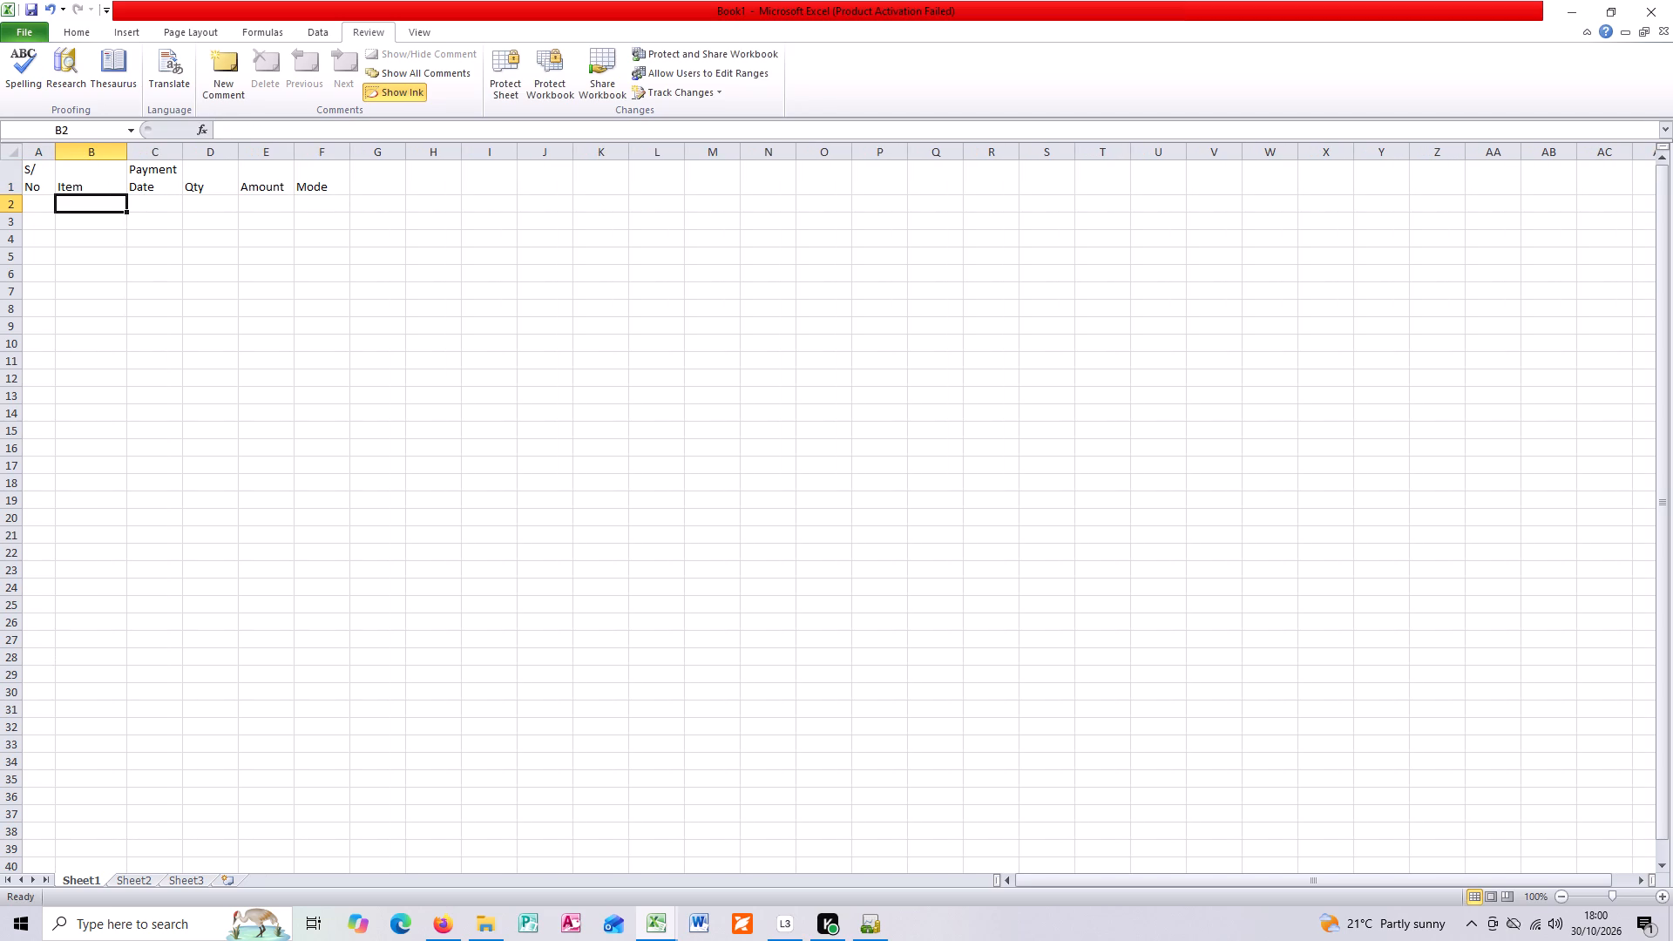
type("Land")
key("space")
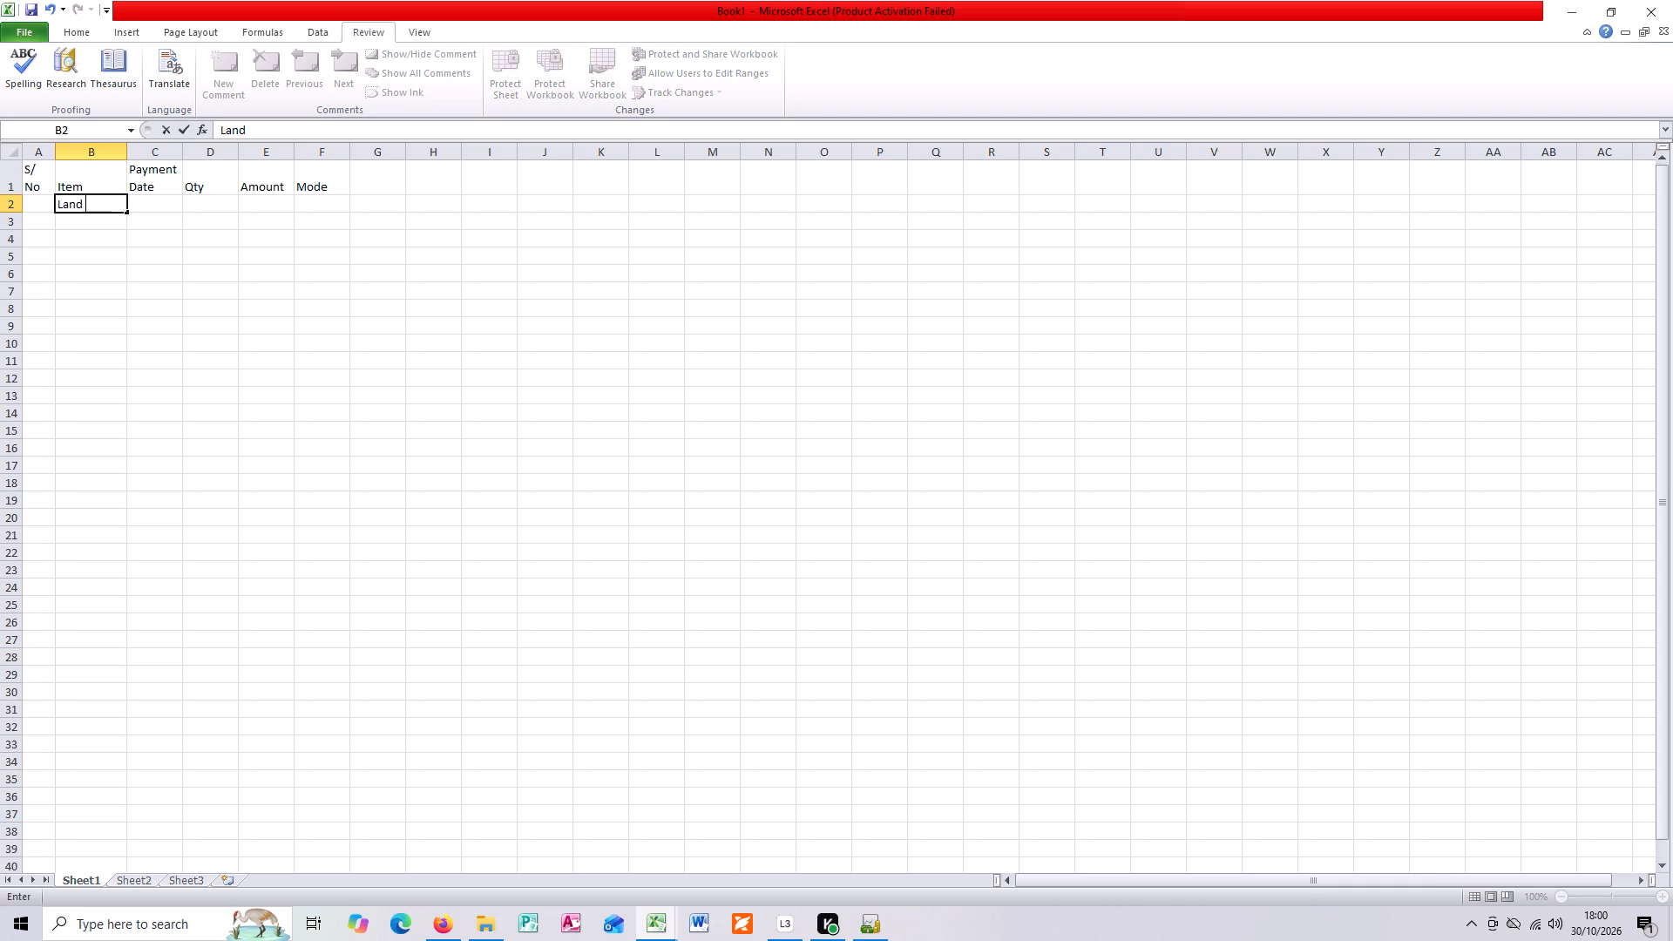
type("Pu")
key("c")
type("hase")
key("Return")
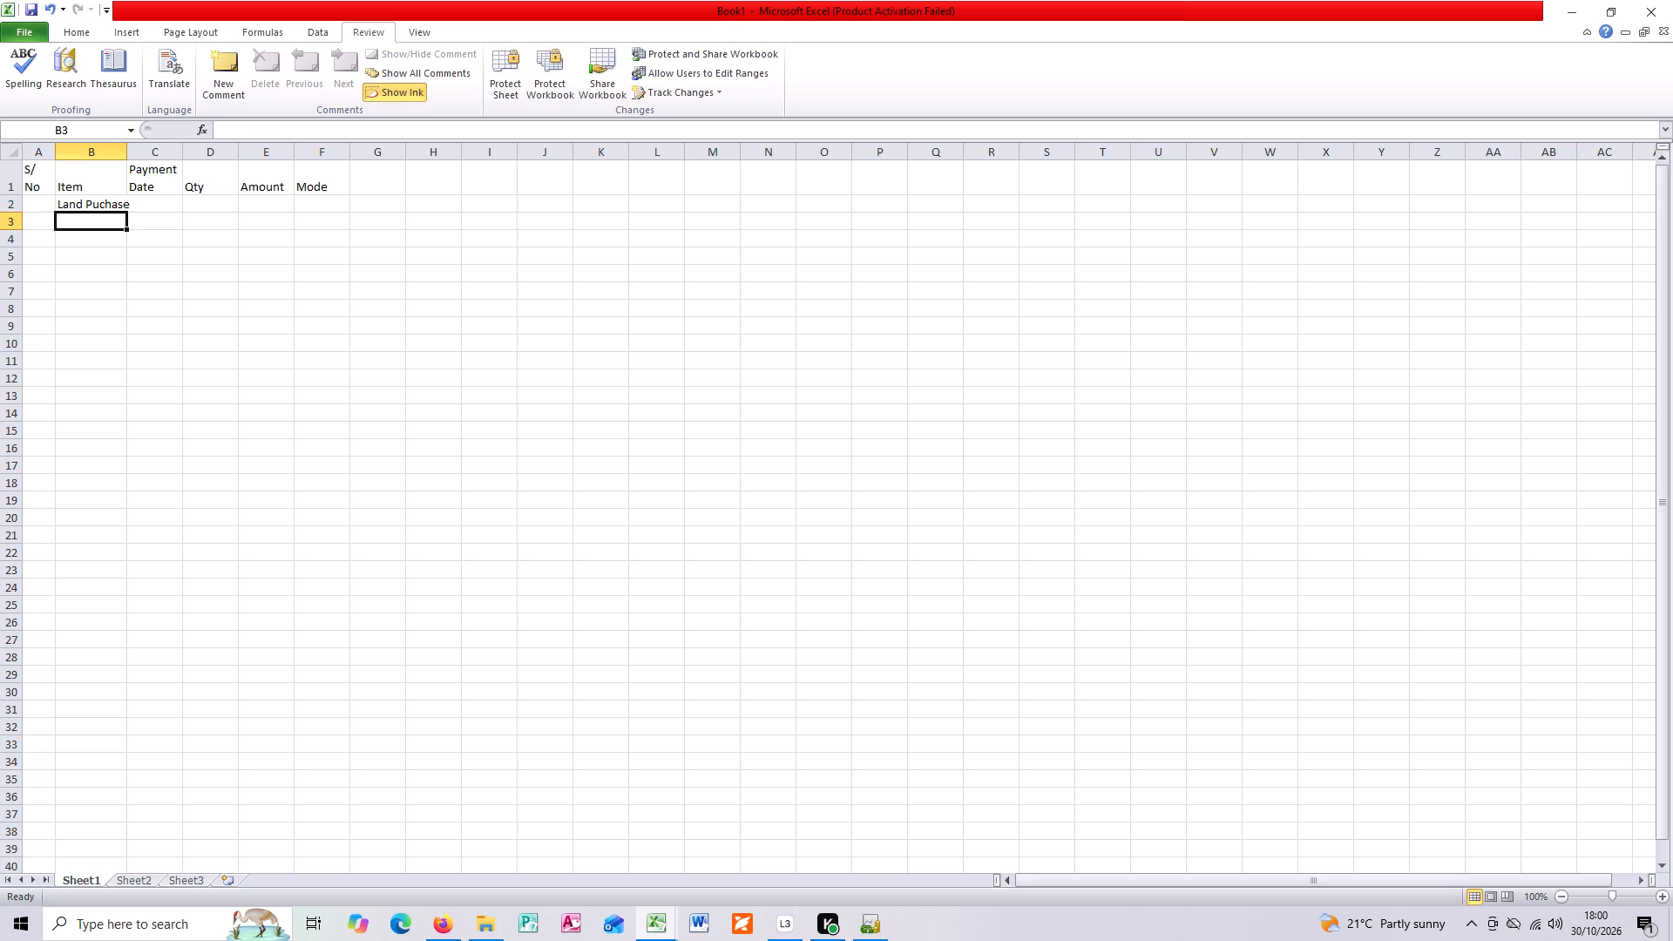
Move to C2 and fit the width of the Item column (column B) to its contents.
key("Up")
key("Right")
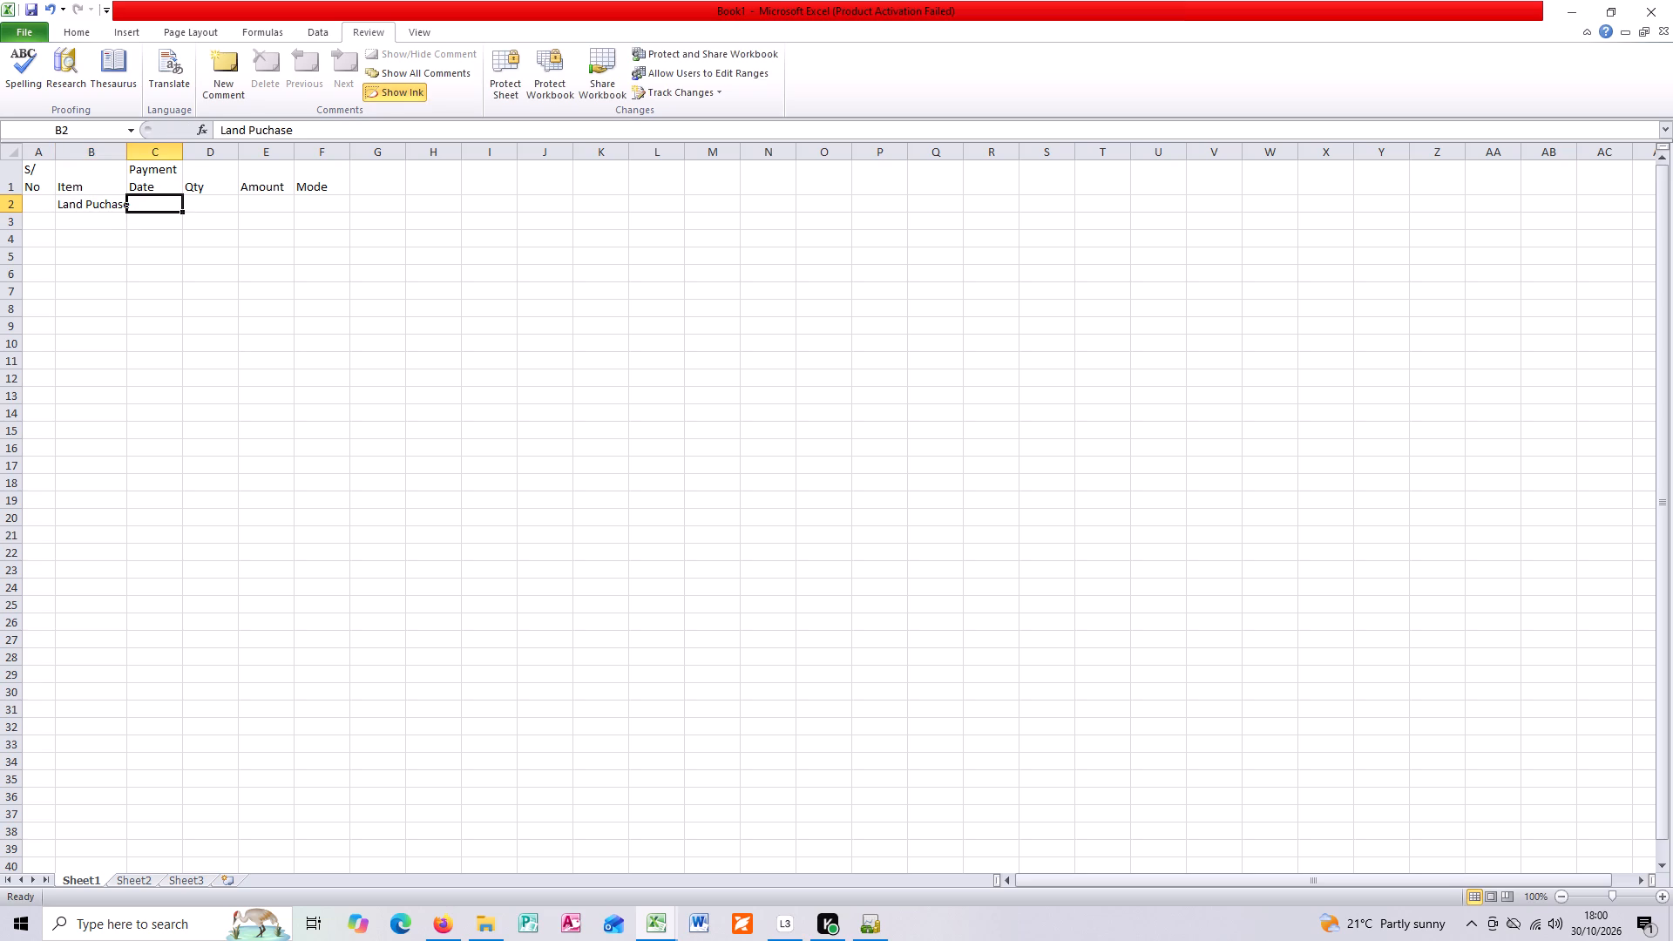
double_click(129, 151)
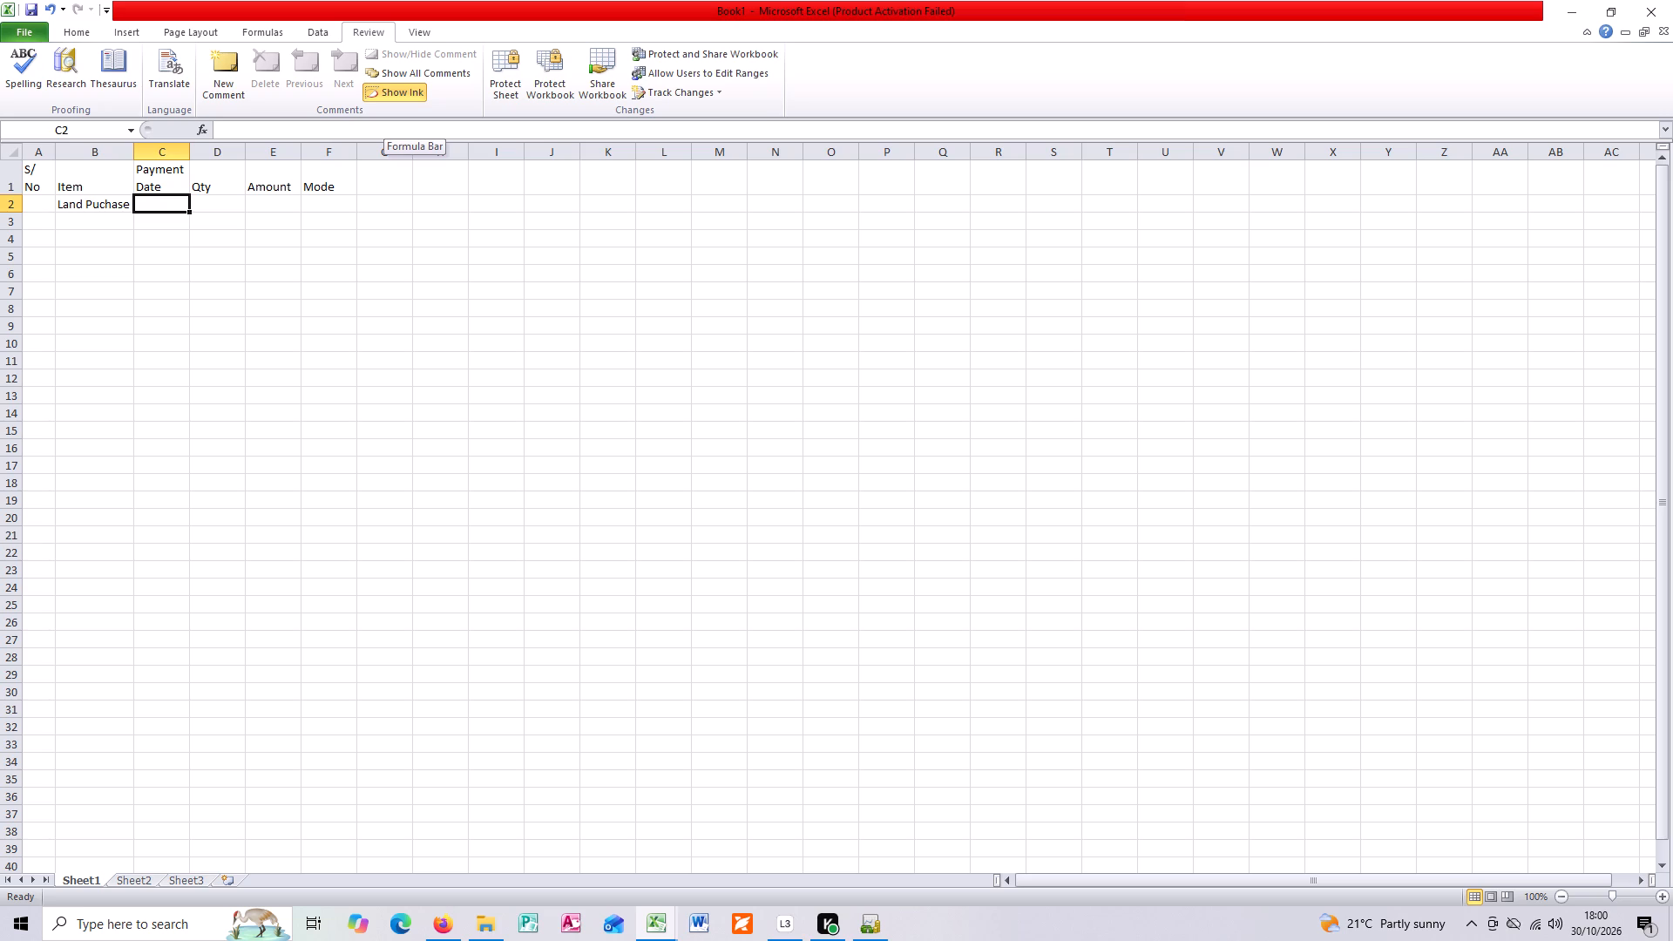
Enter 01/05/2026 as the land item's payment date in C2.
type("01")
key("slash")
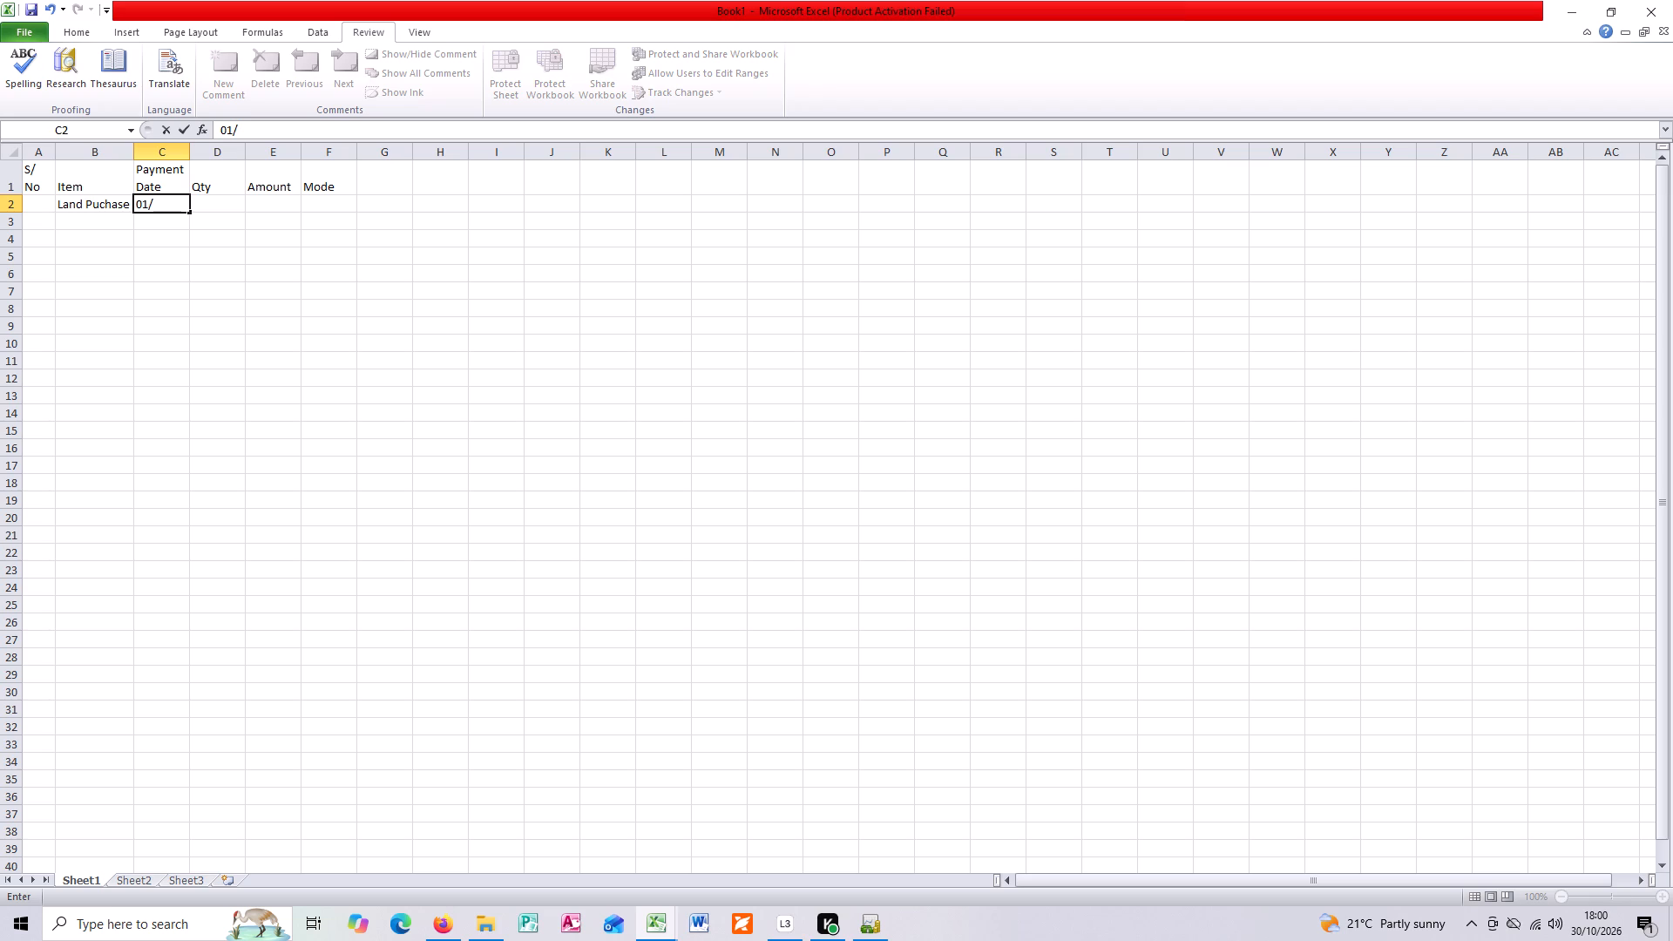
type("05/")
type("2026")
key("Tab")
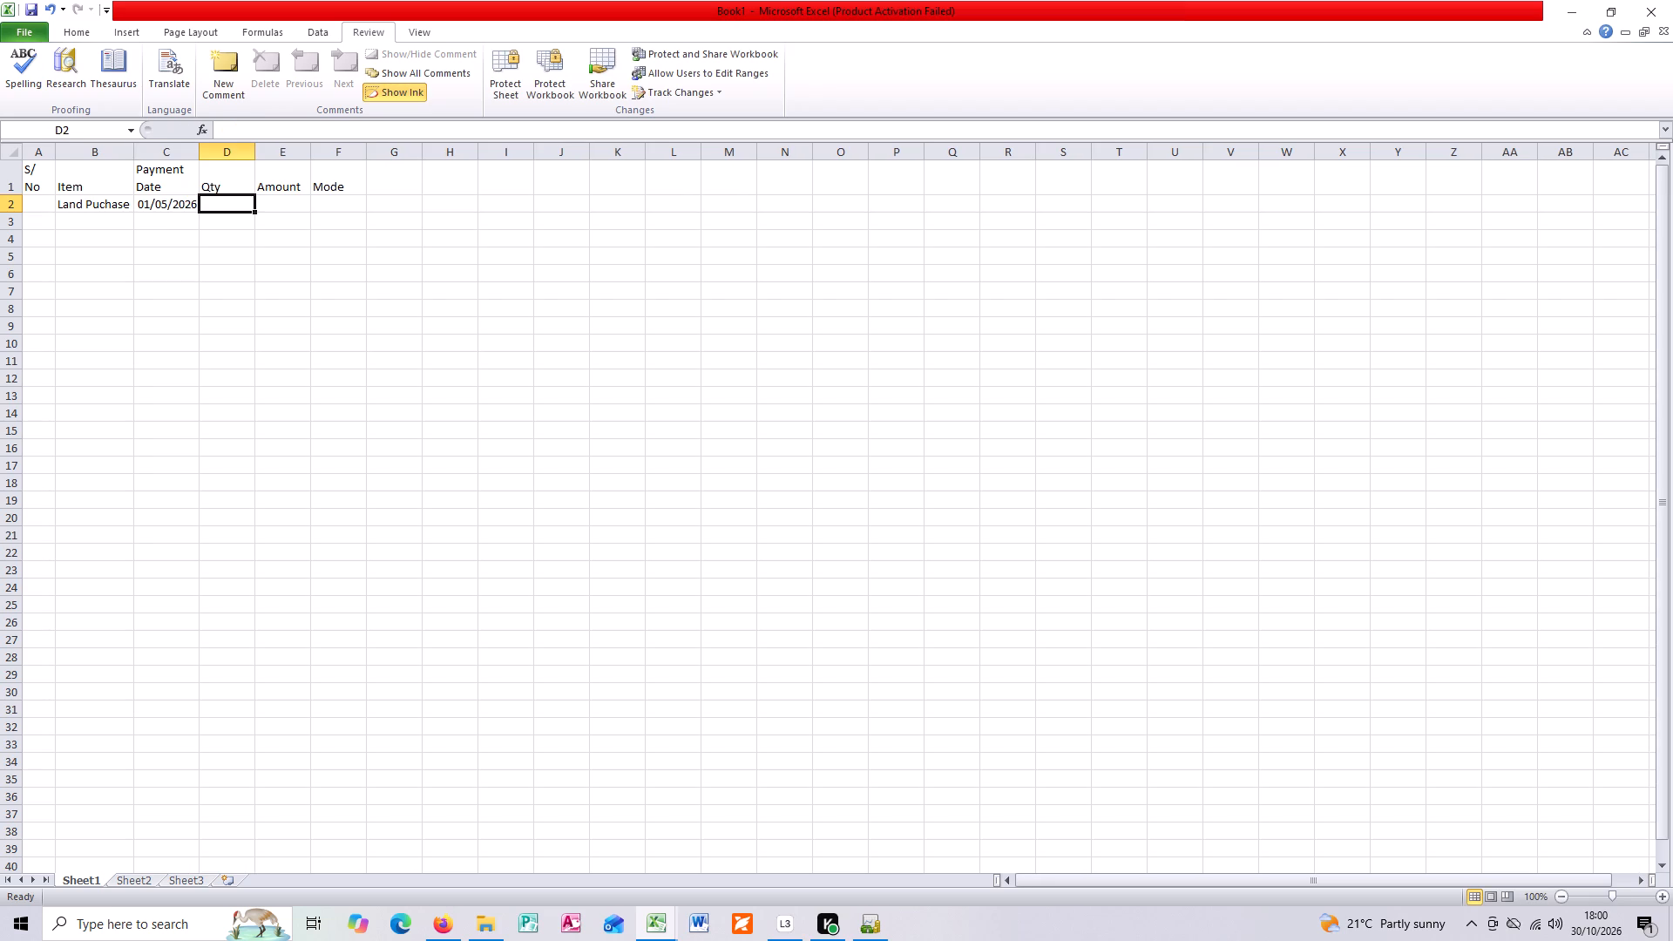
Enter 1.5 Acres as the land item's quantity in D2.
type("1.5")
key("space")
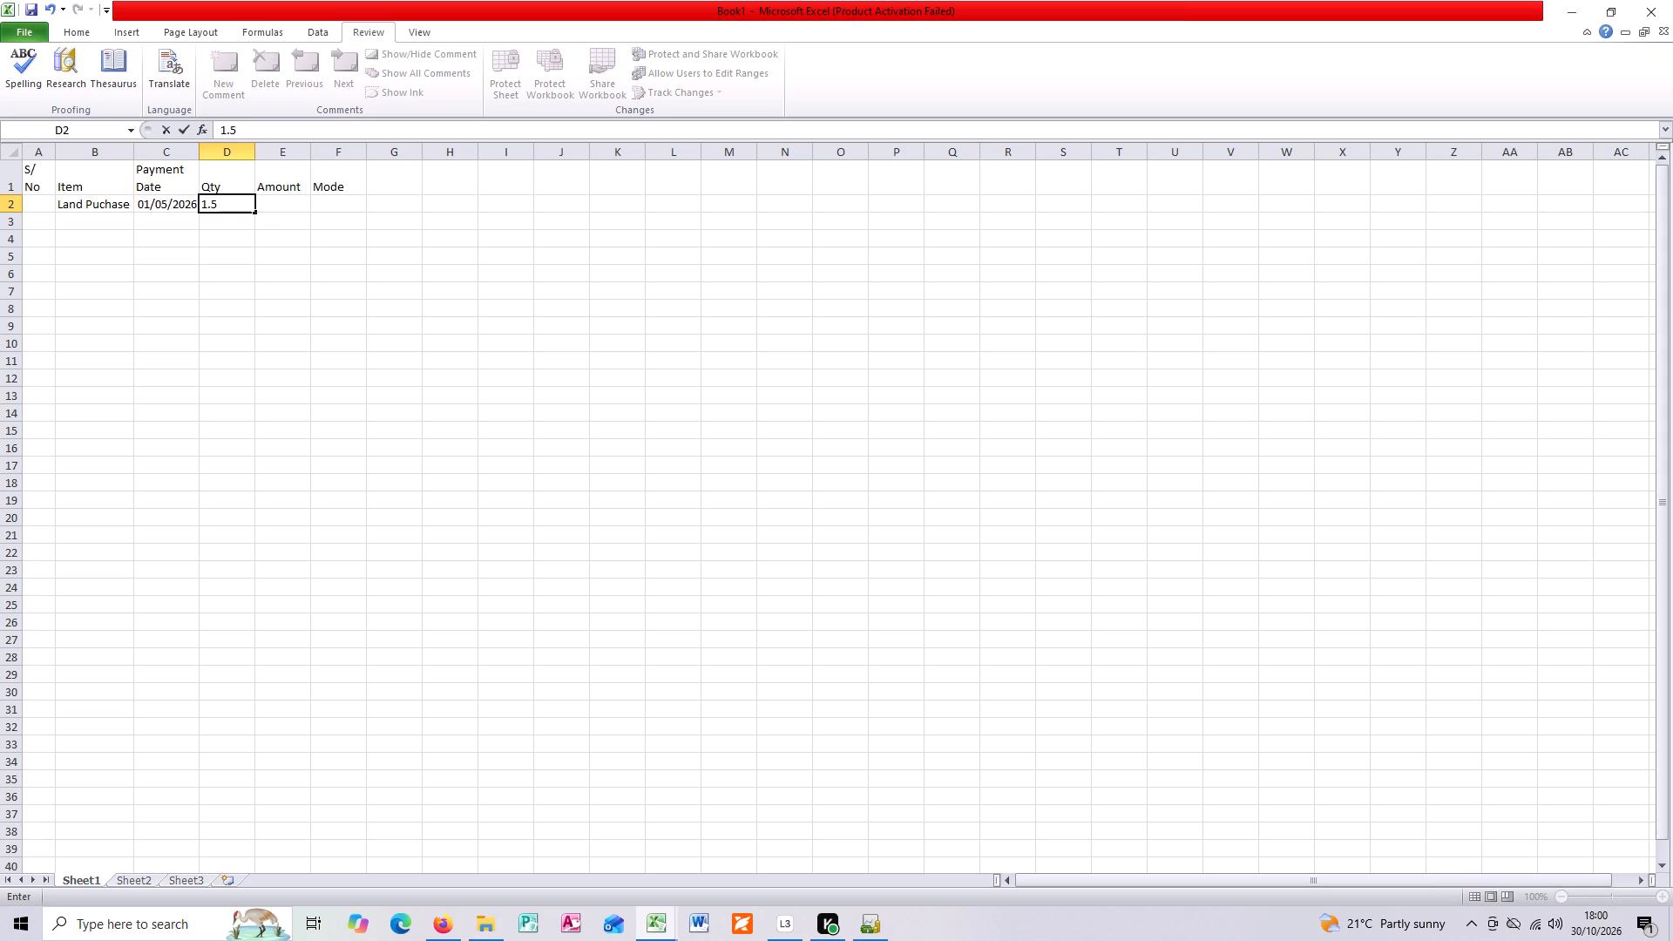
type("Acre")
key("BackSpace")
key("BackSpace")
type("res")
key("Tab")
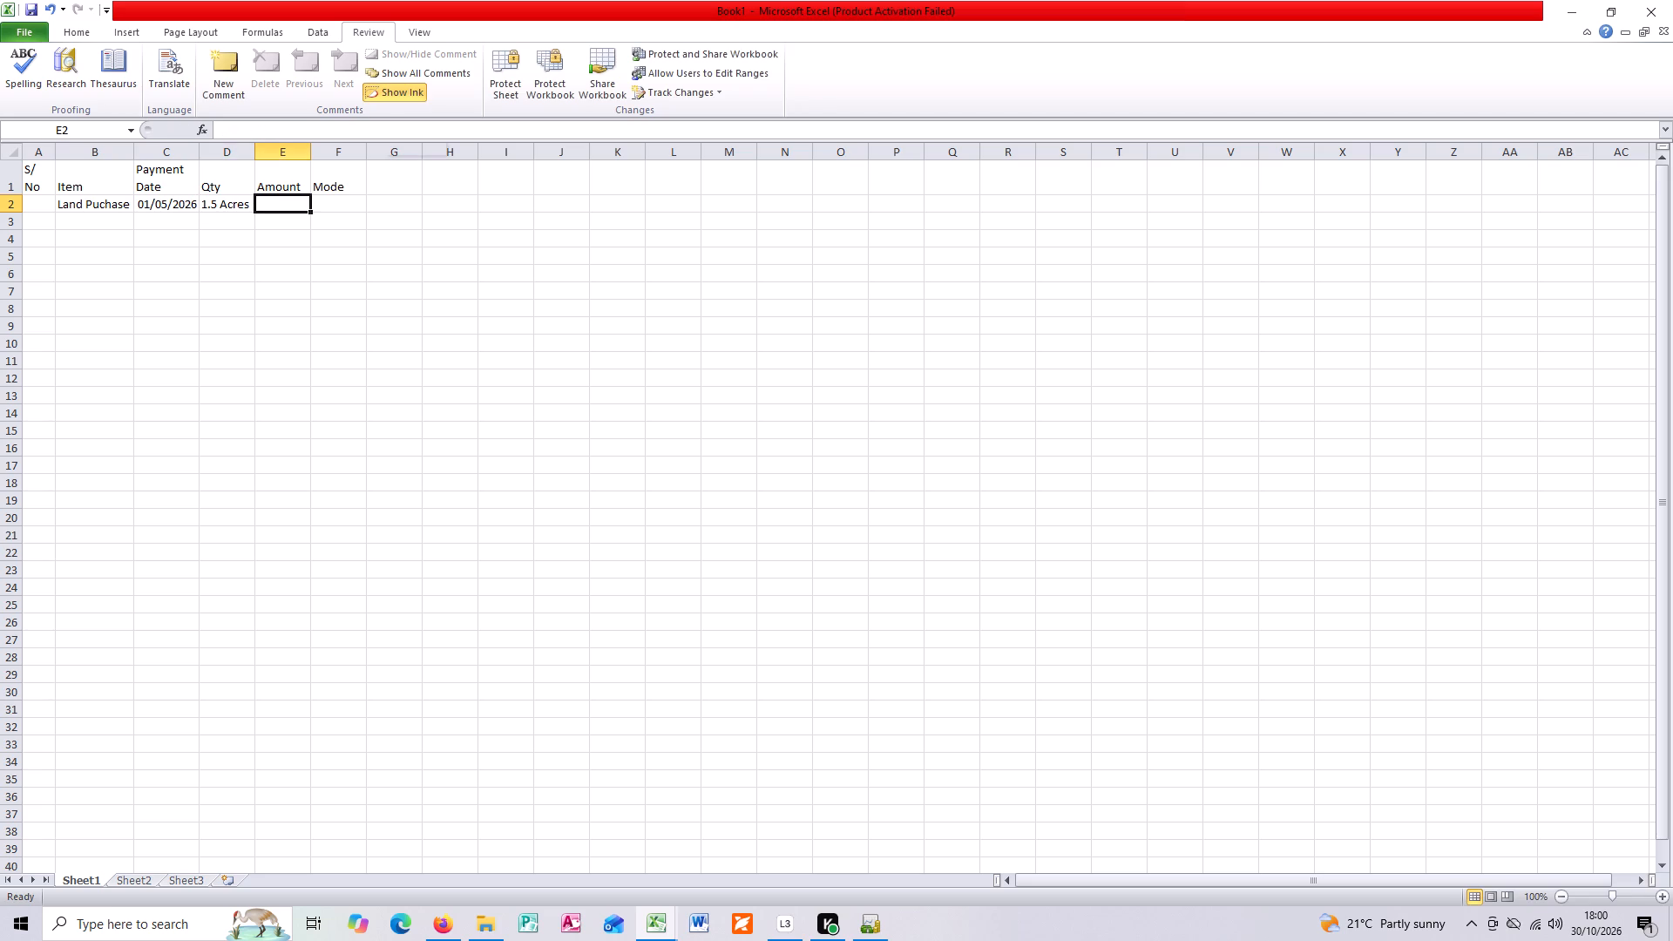
Enter 350000 as the land item's amount in E2.
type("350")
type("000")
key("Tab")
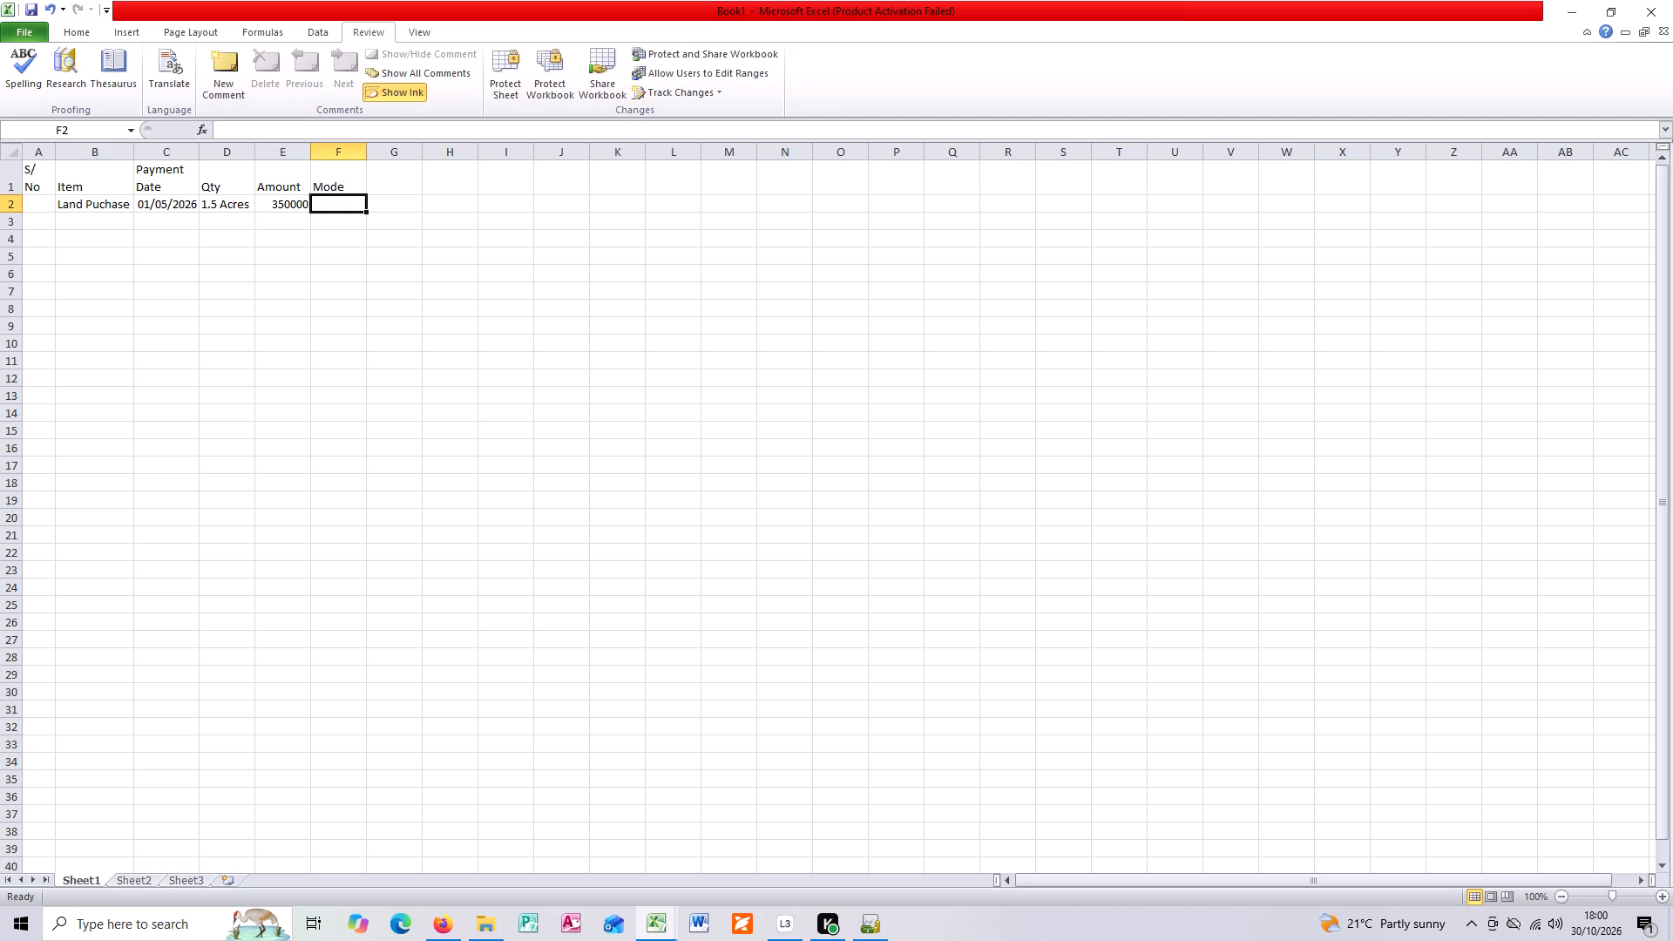
Apply the Comma number style to the Amount cells E2 to E31.
left_click_drag(298, 204, 298, 287)
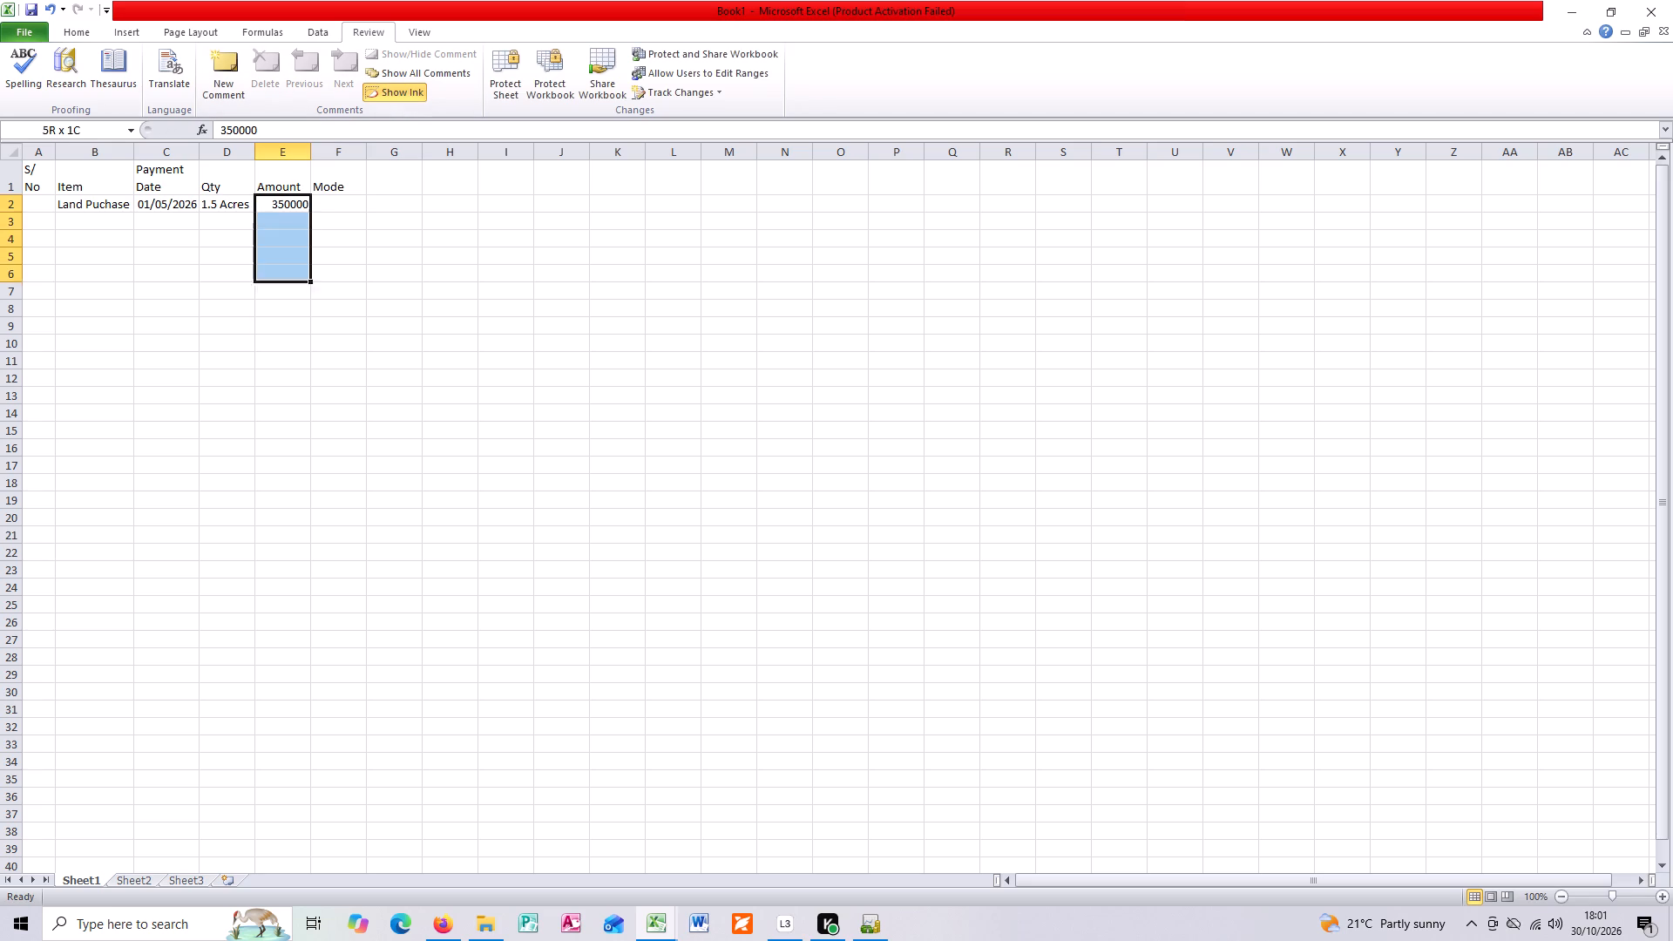
left_click_drag(298, 287, 308, 708)
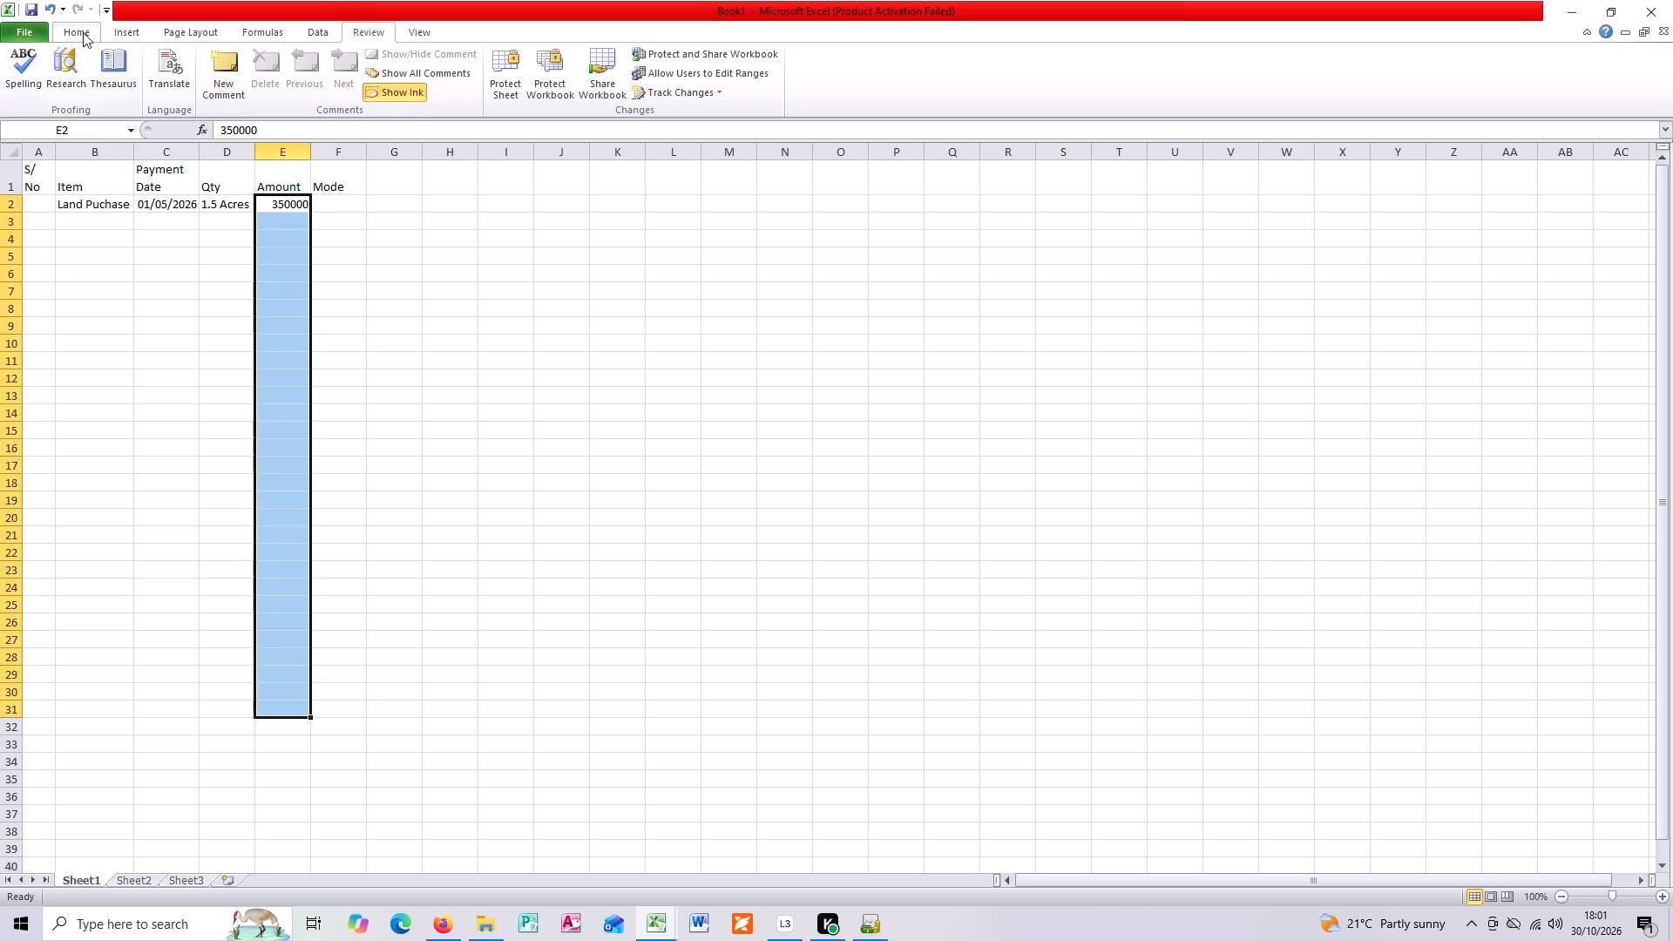
left_click(83, 32)
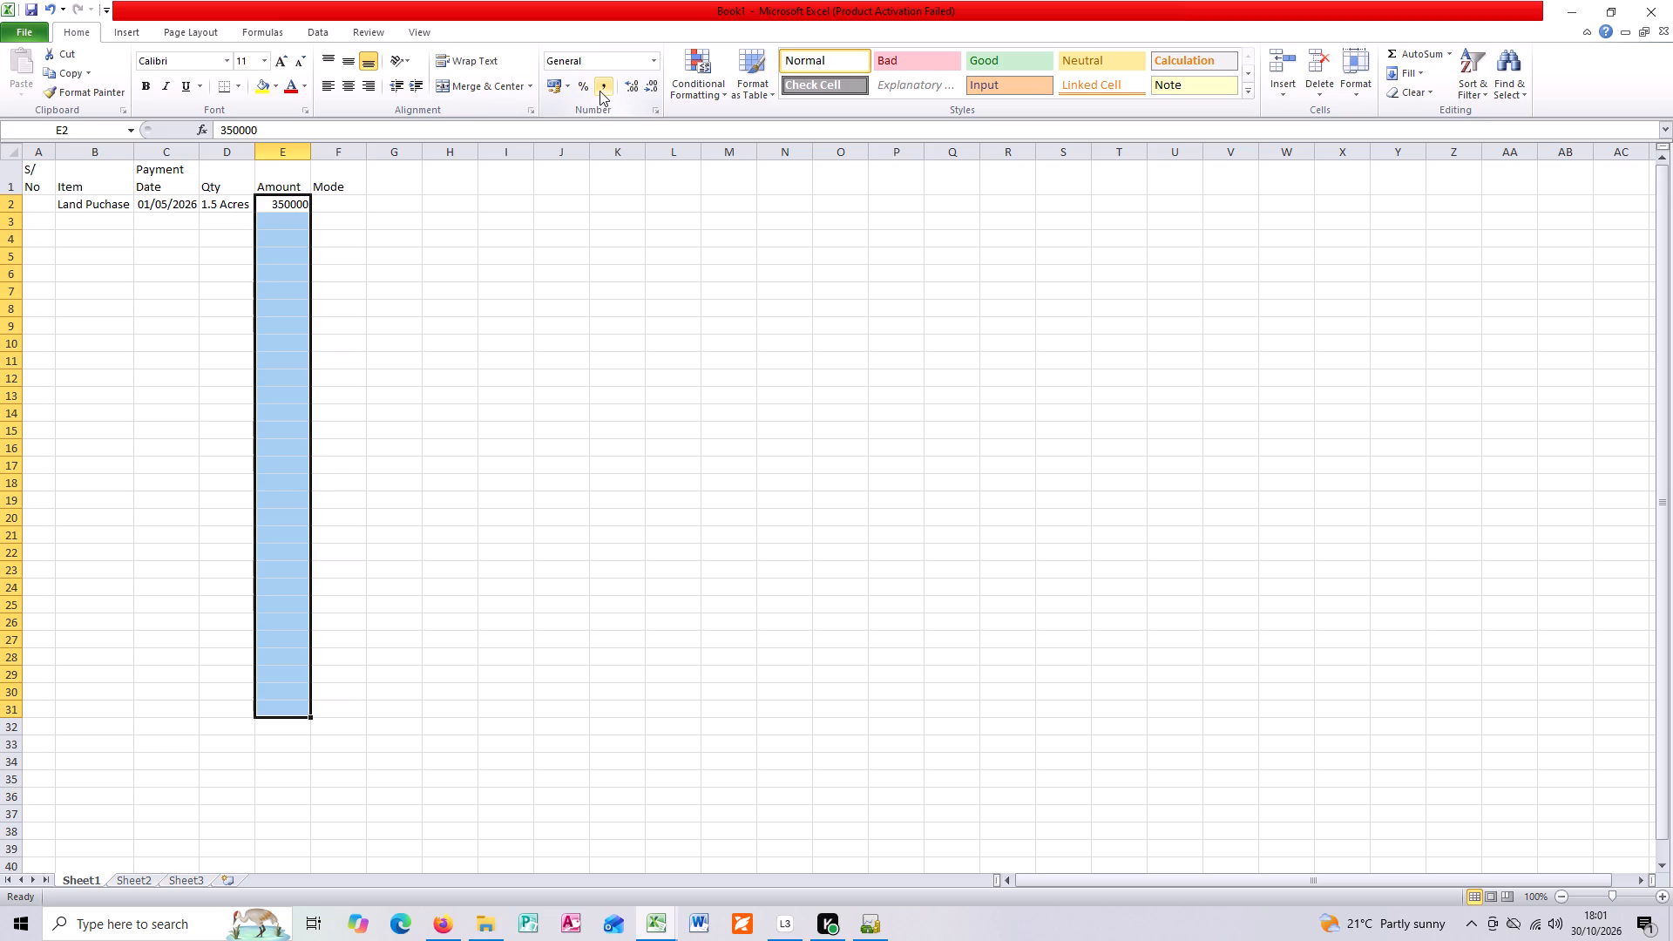
left_click(599, 91)
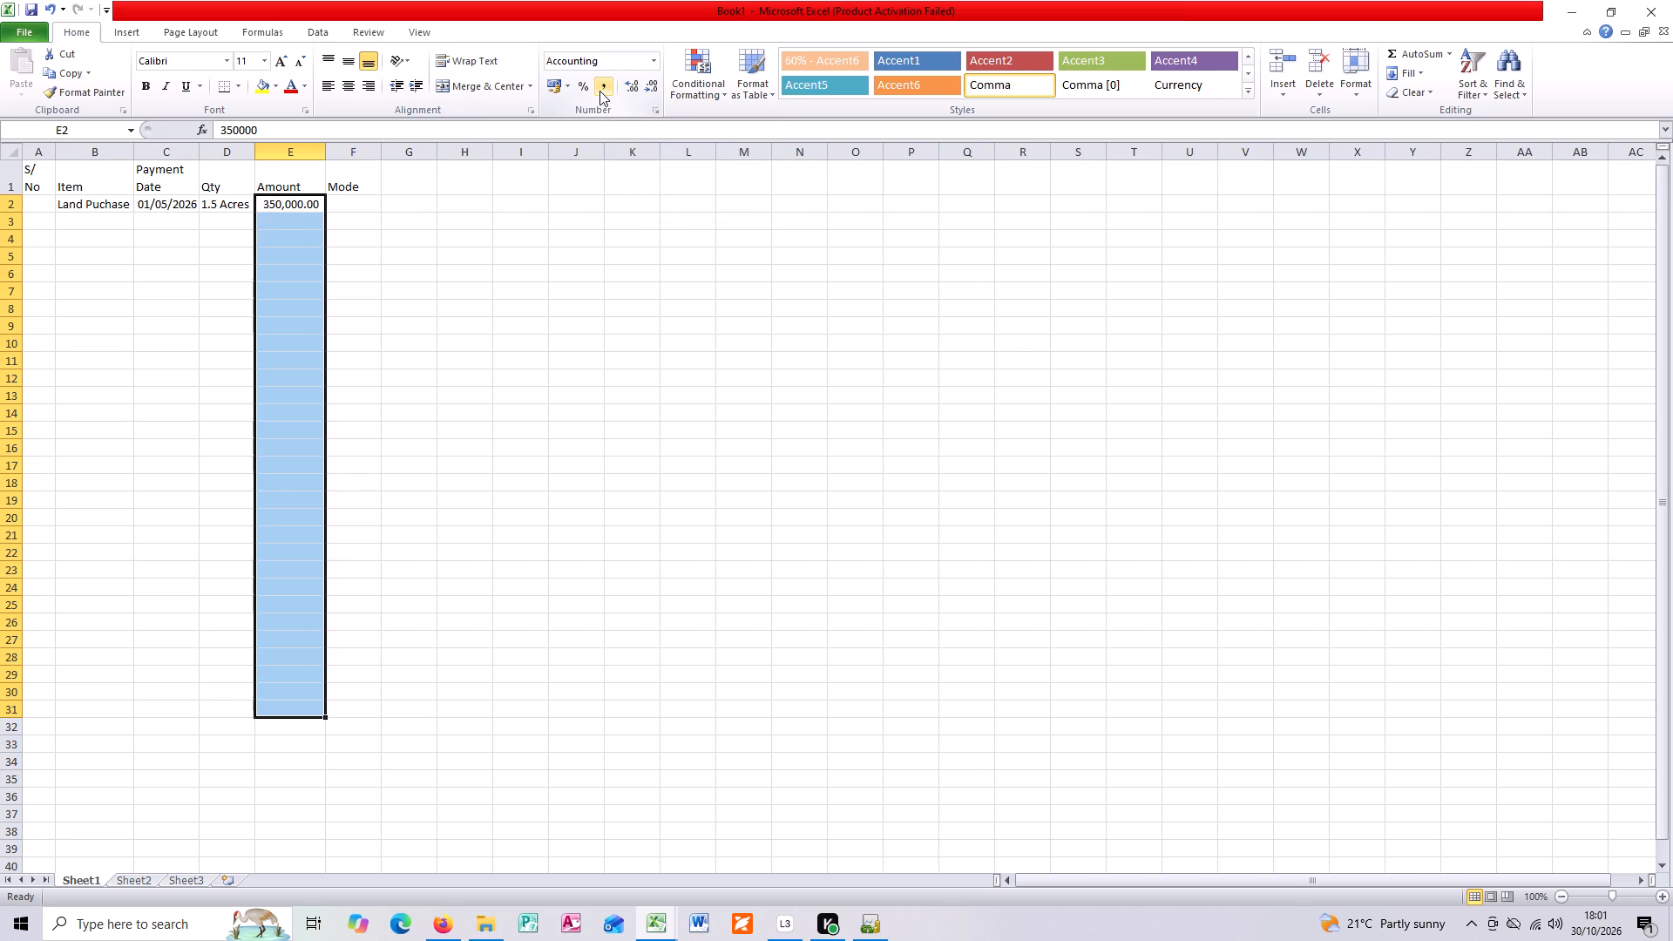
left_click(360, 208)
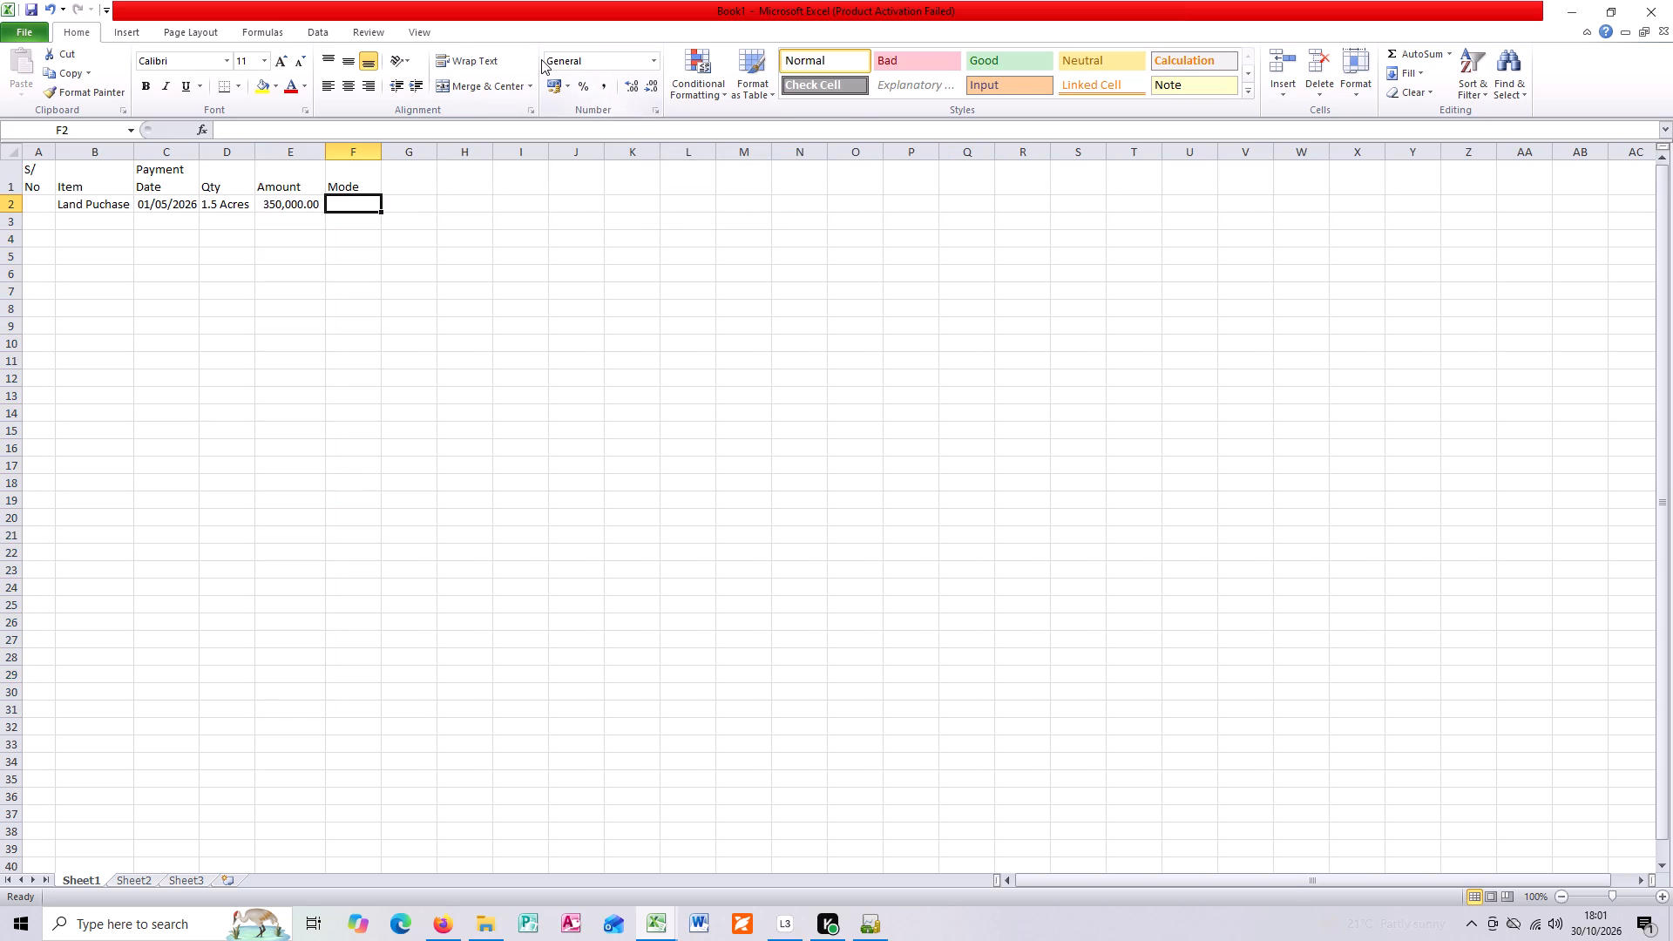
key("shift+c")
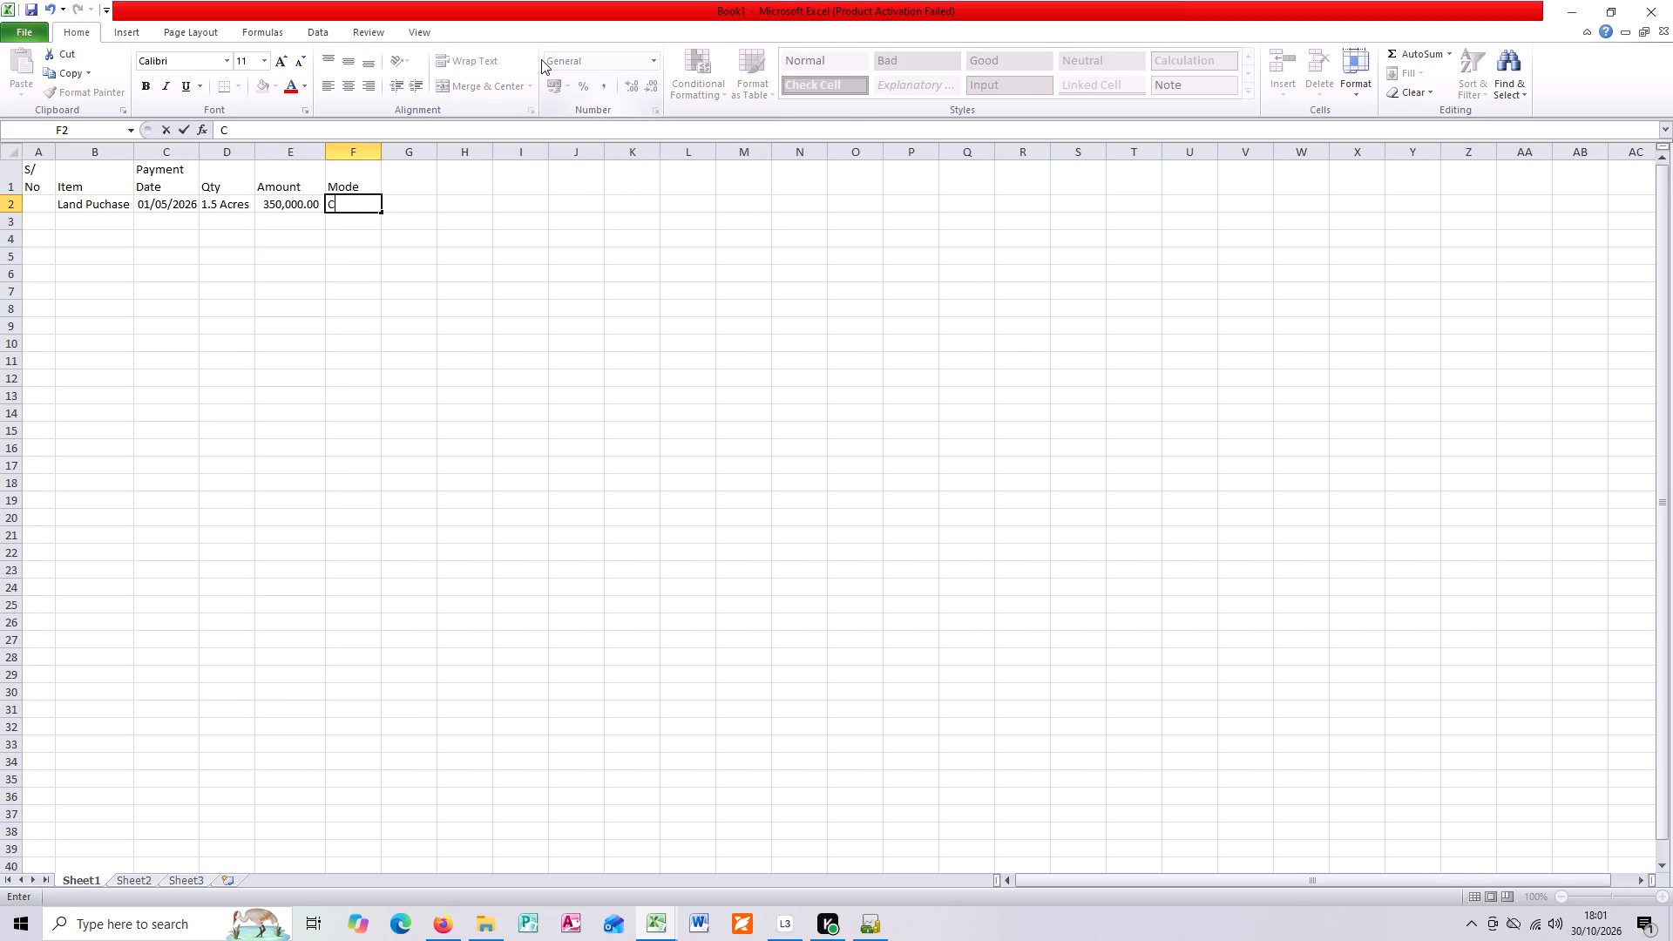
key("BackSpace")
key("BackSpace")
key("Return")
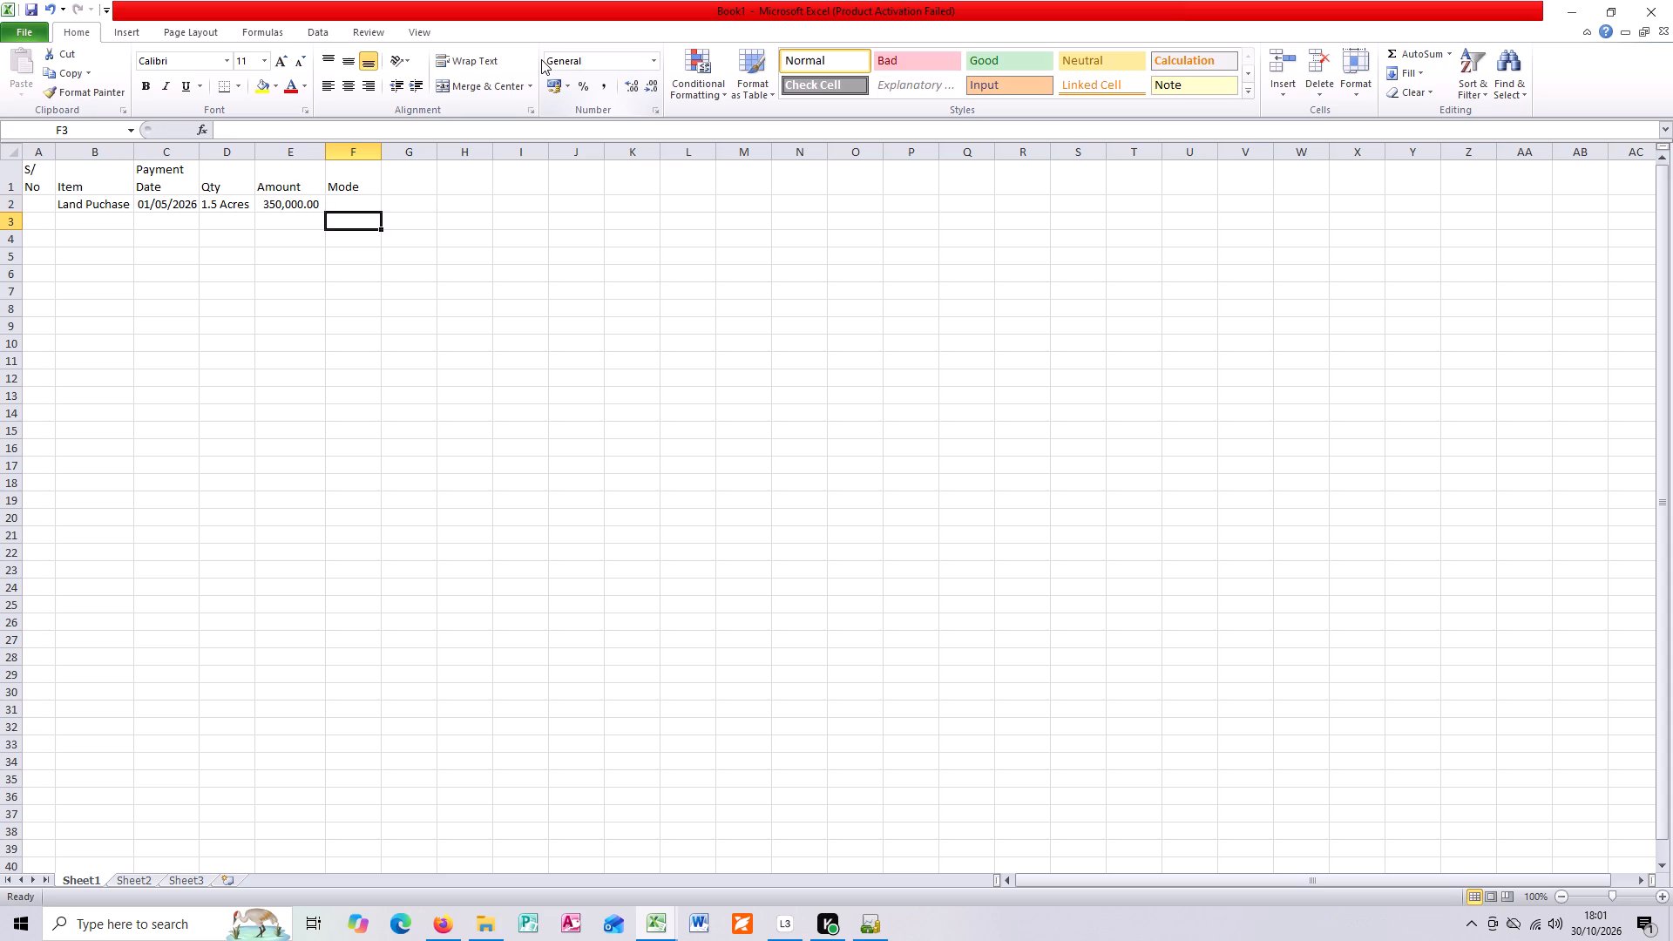
Select the Mode cells F2 to F30.
left_click(359, 199)
left_click_drag(358, 199, 386, 643)
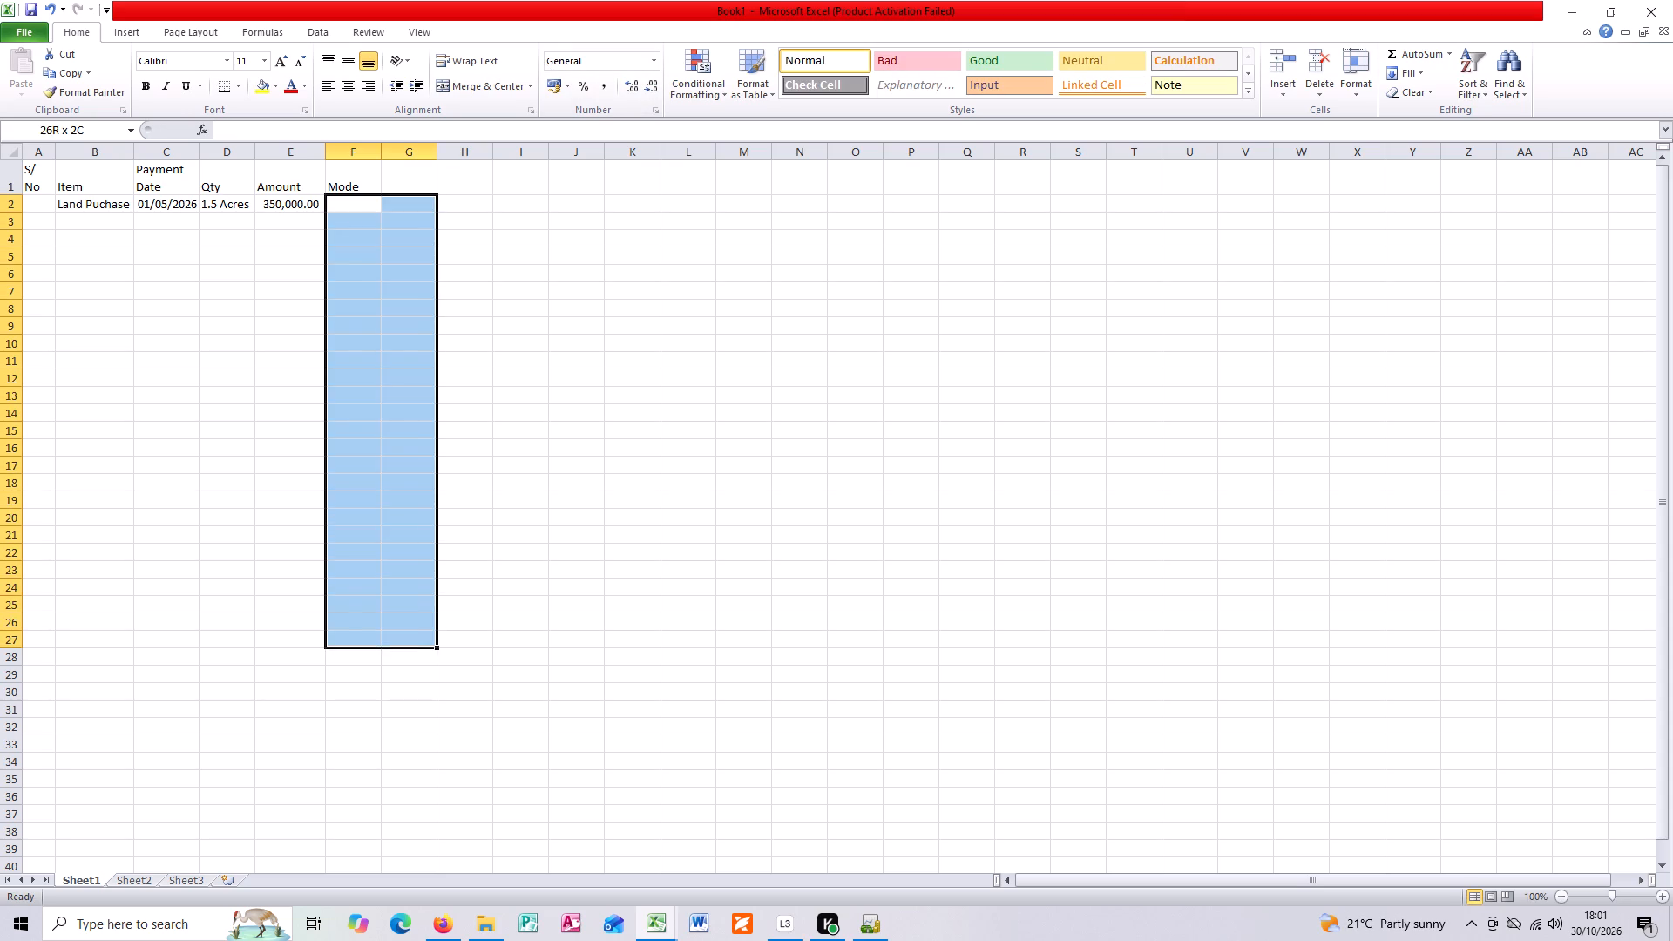
left_click_drag(386, 643, 365, 694)
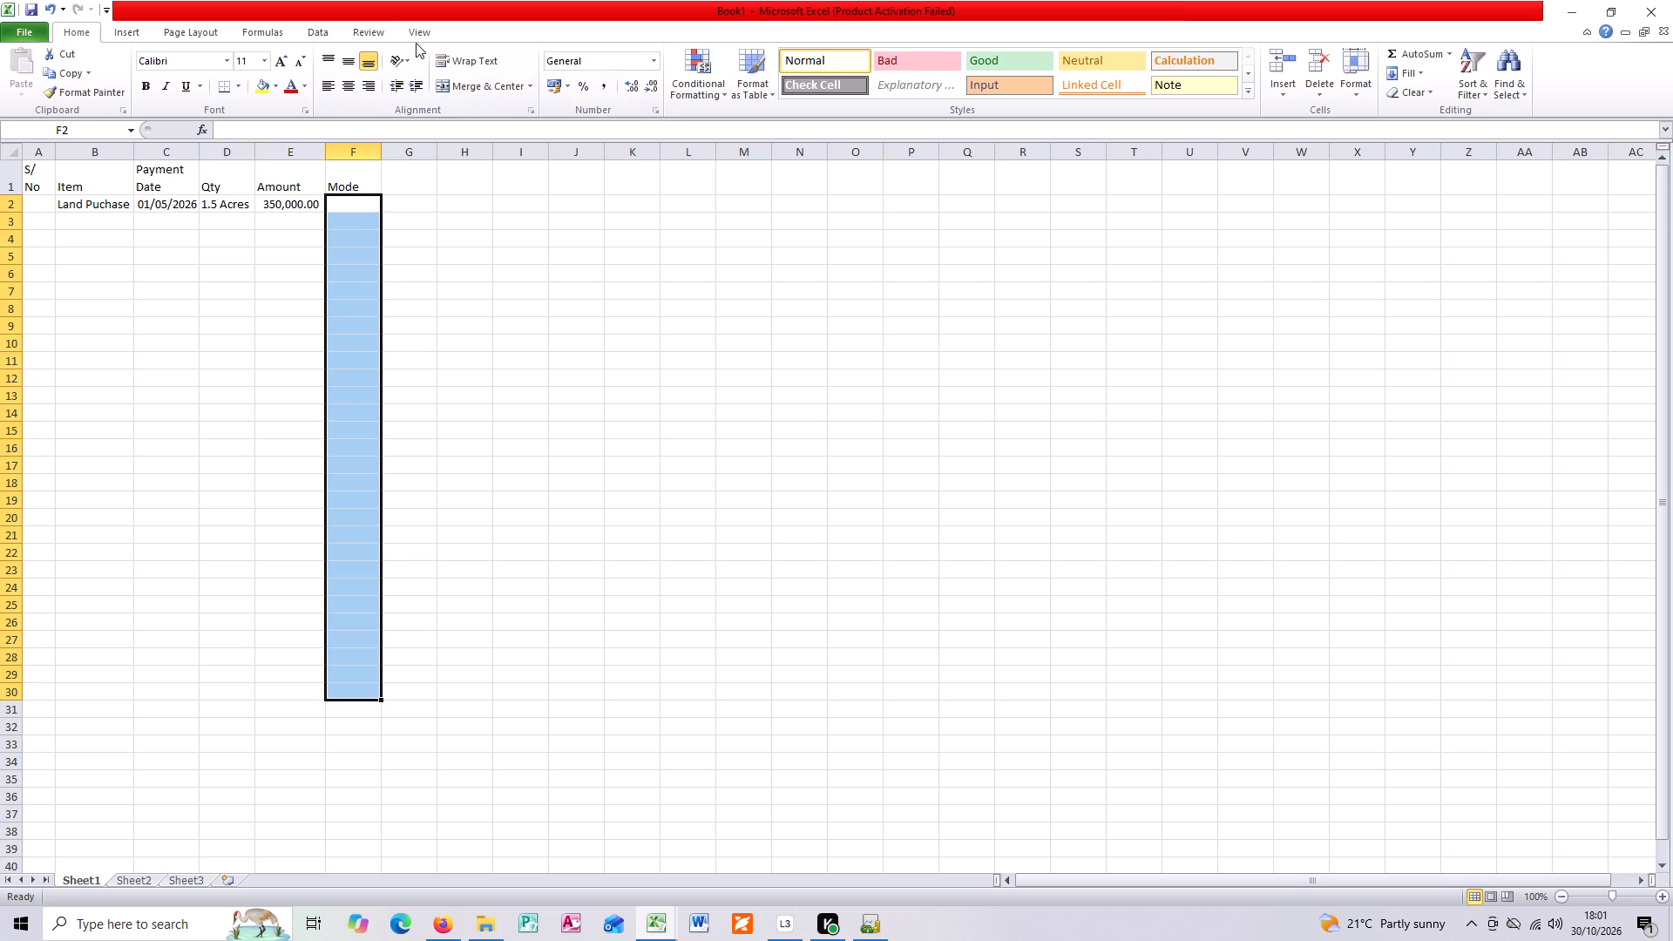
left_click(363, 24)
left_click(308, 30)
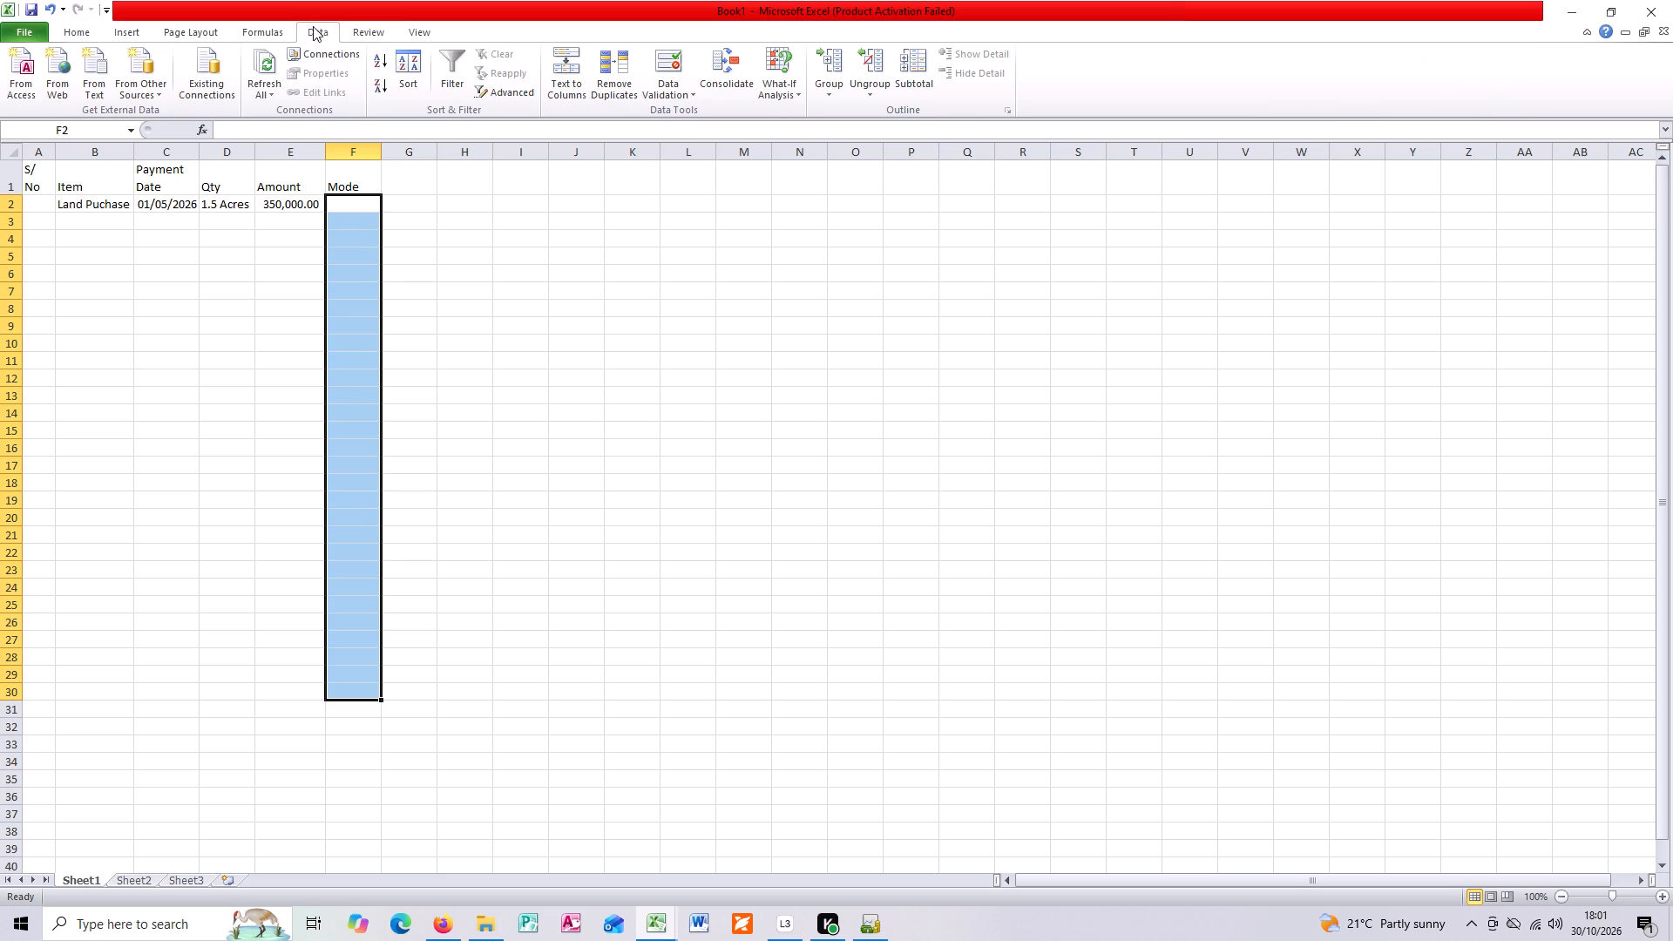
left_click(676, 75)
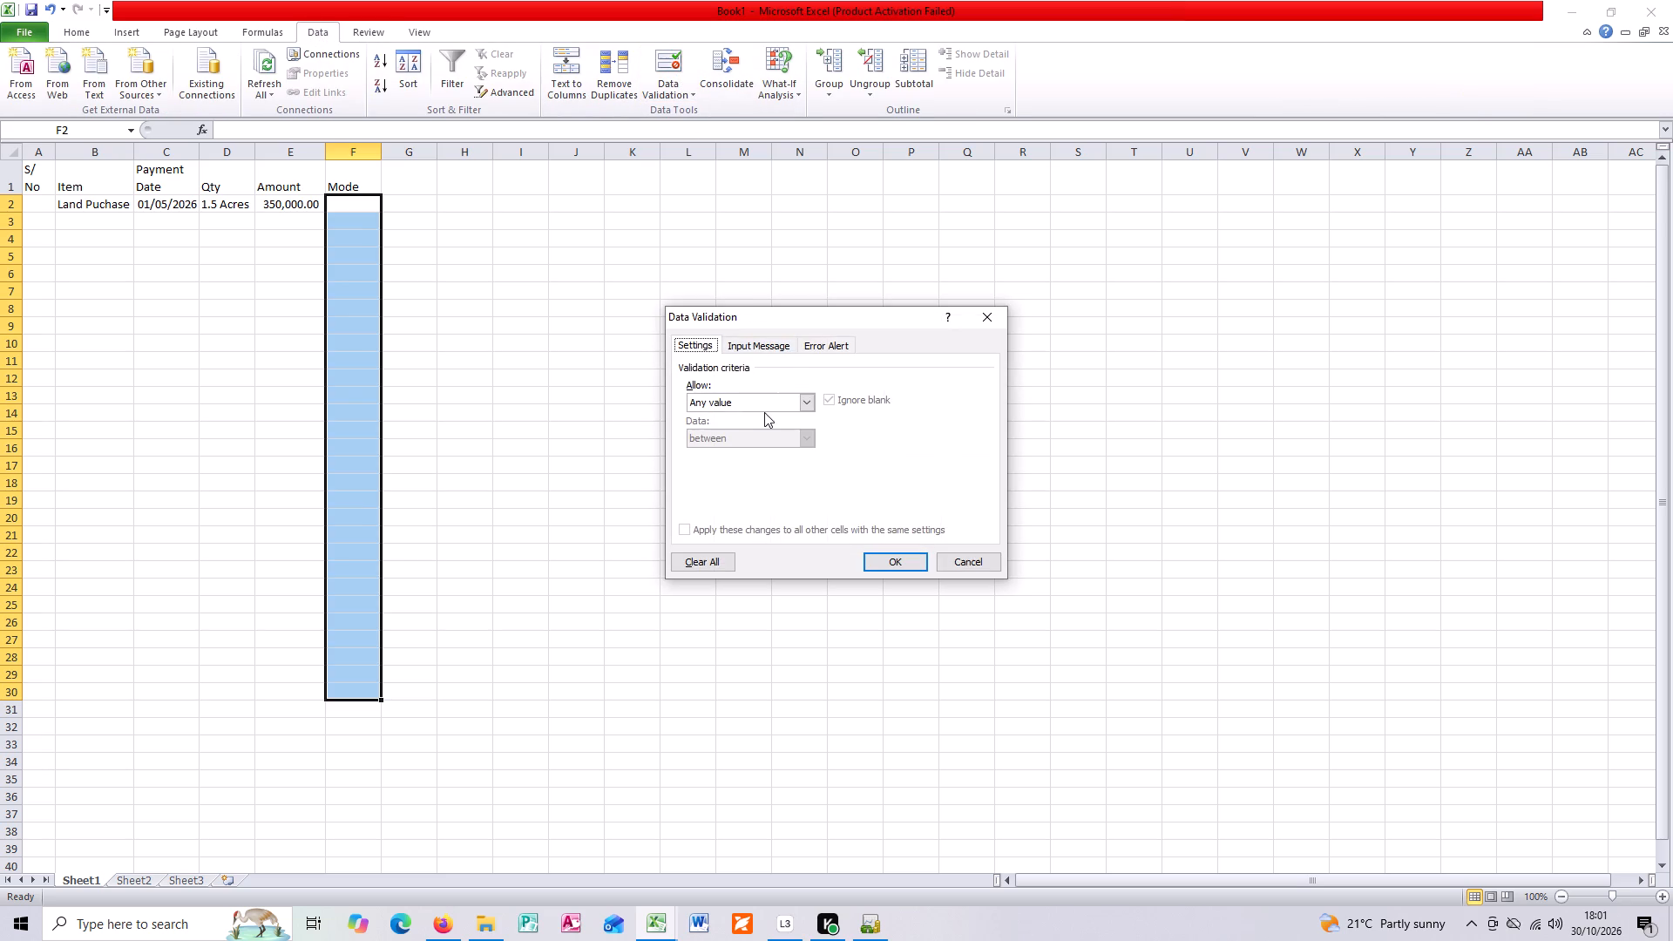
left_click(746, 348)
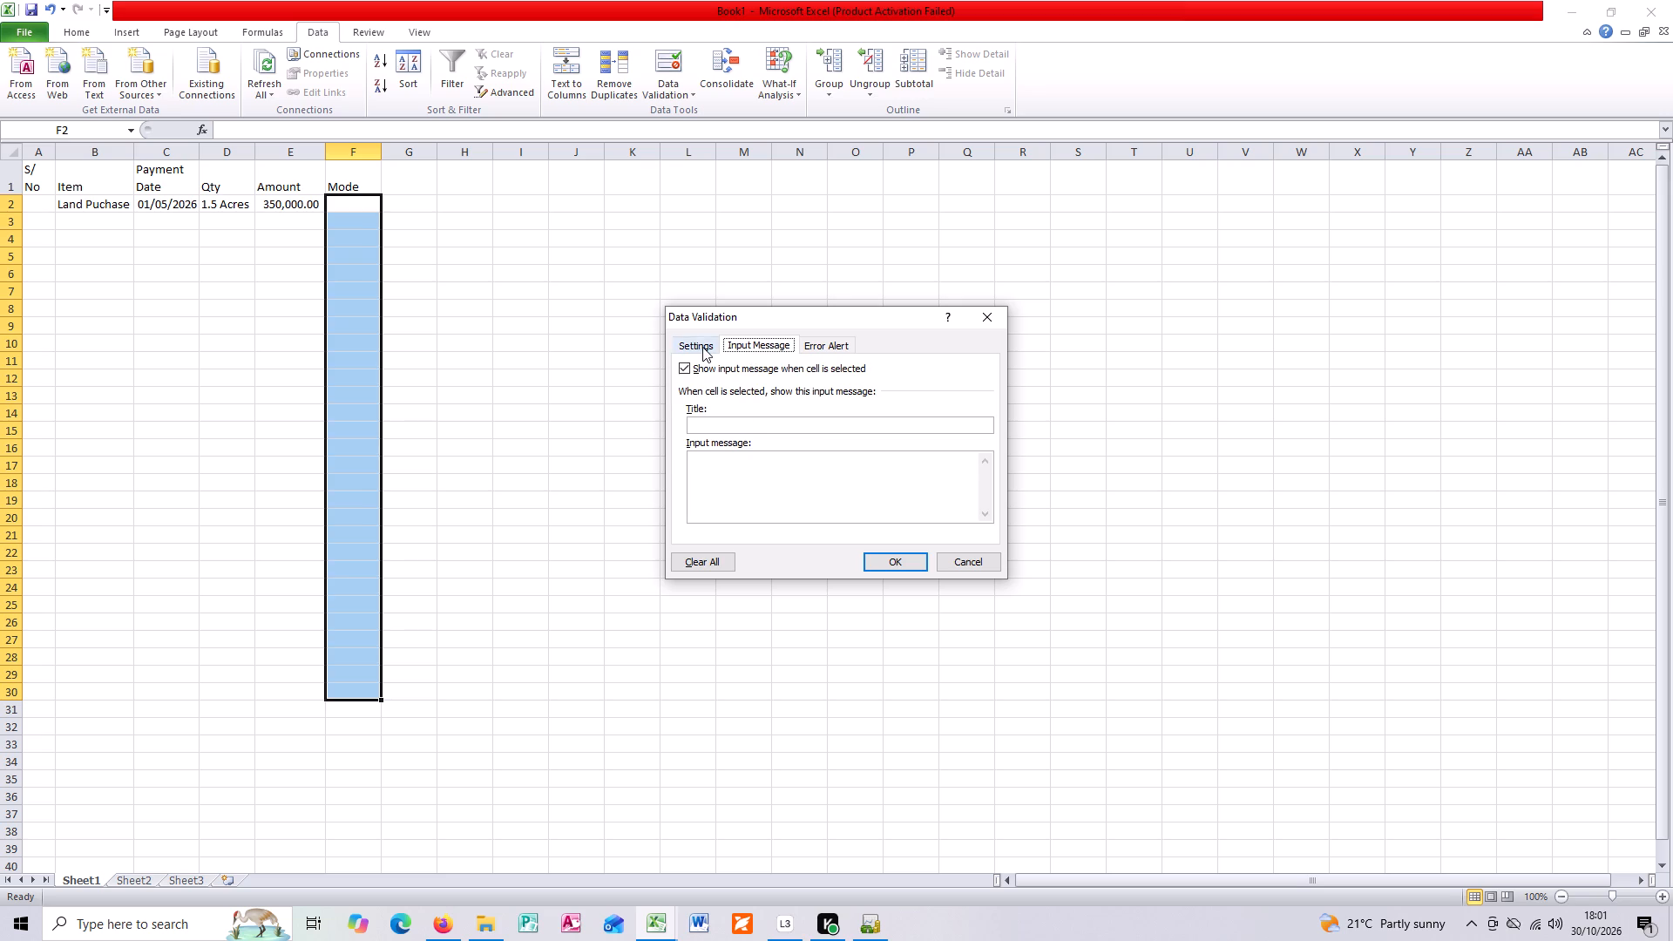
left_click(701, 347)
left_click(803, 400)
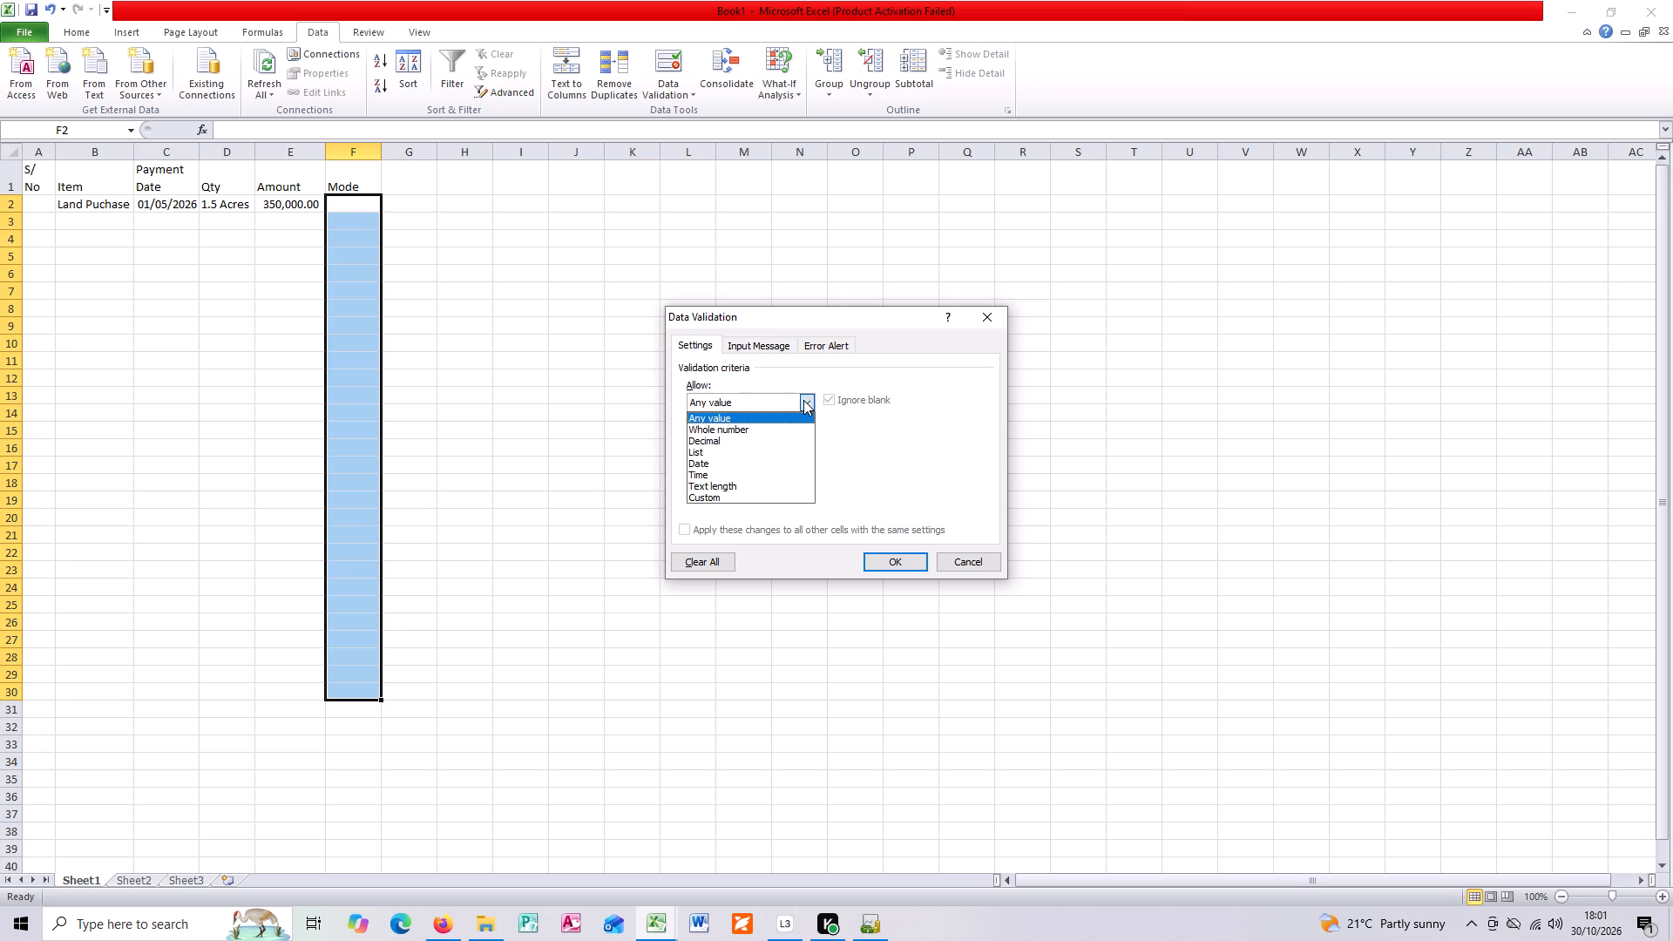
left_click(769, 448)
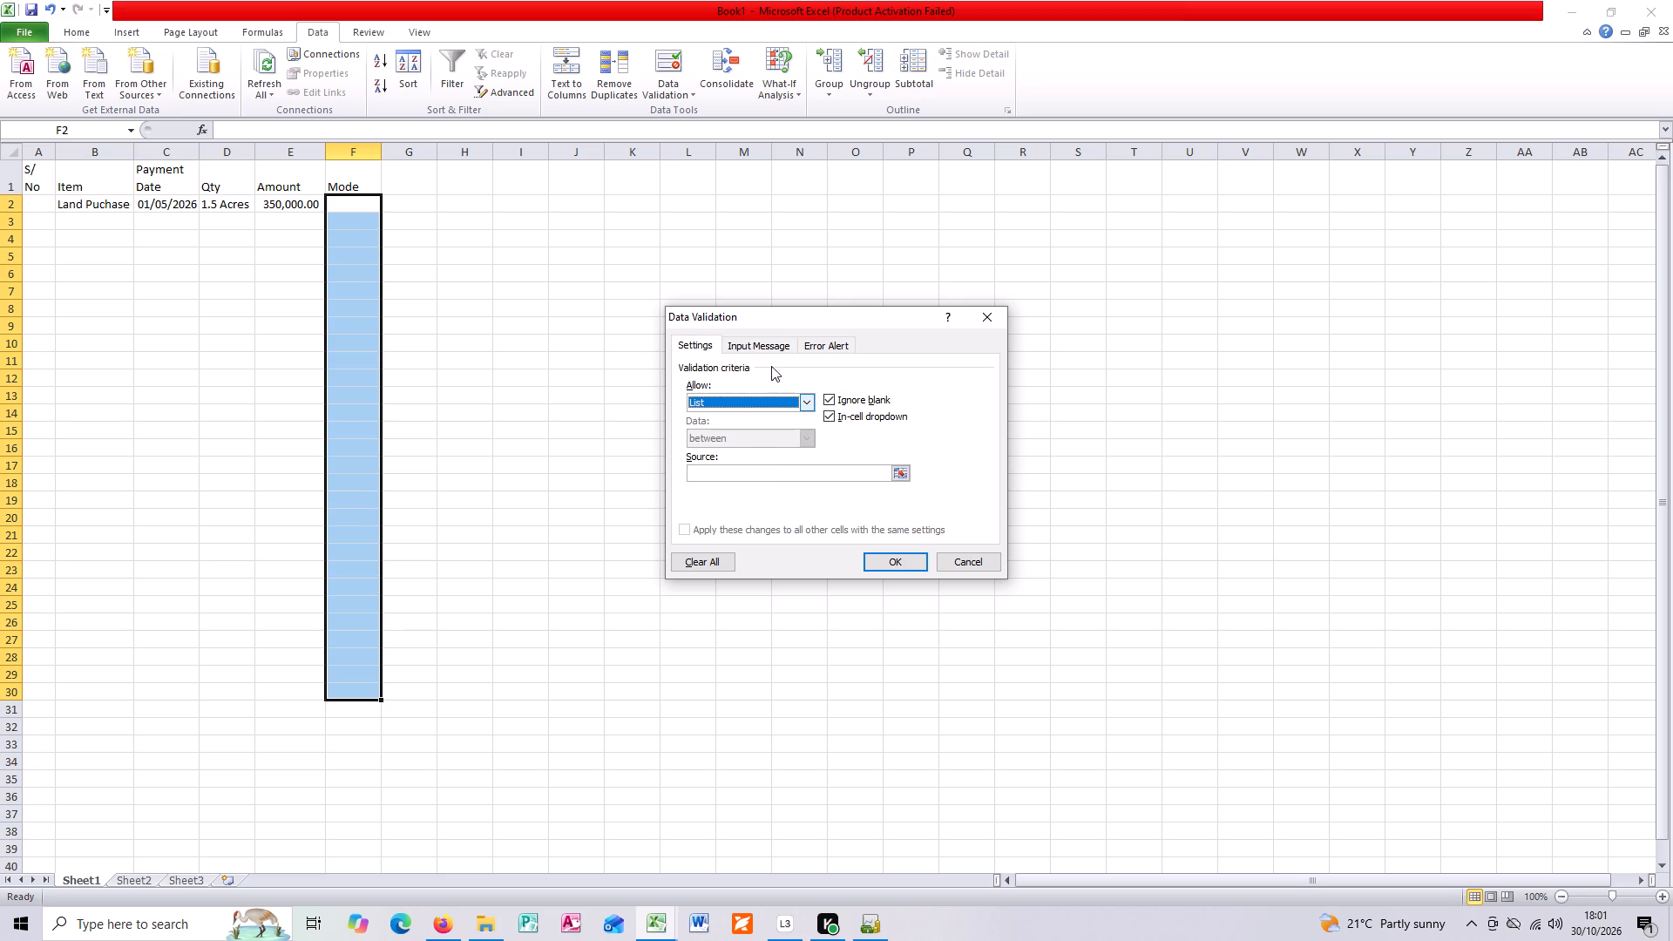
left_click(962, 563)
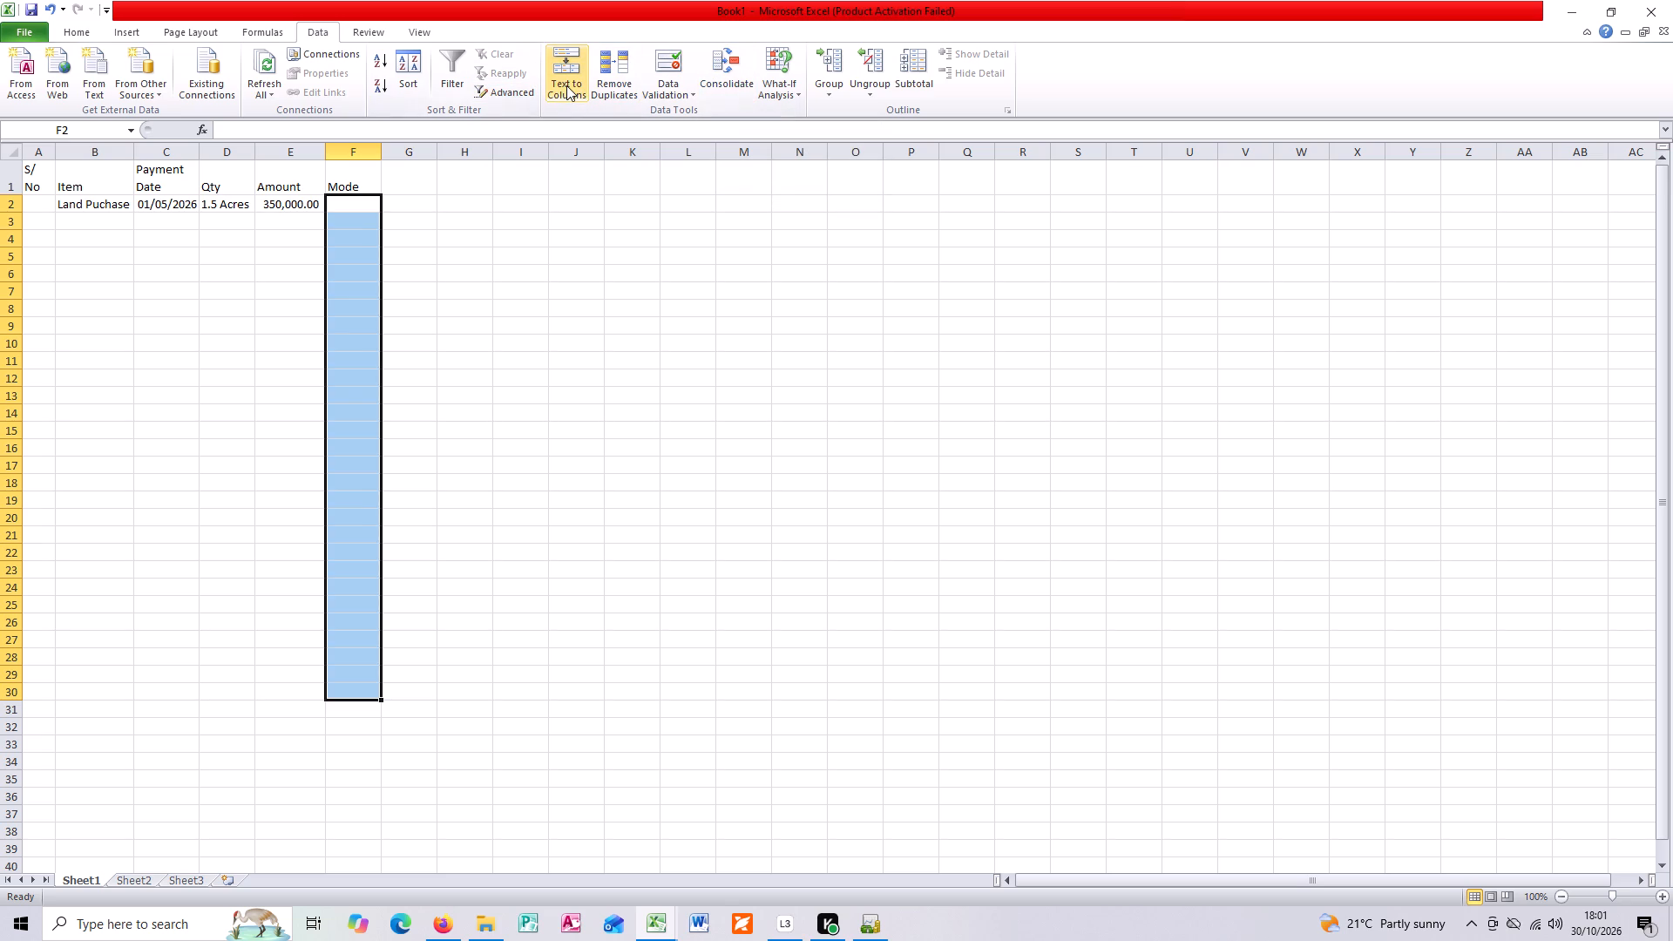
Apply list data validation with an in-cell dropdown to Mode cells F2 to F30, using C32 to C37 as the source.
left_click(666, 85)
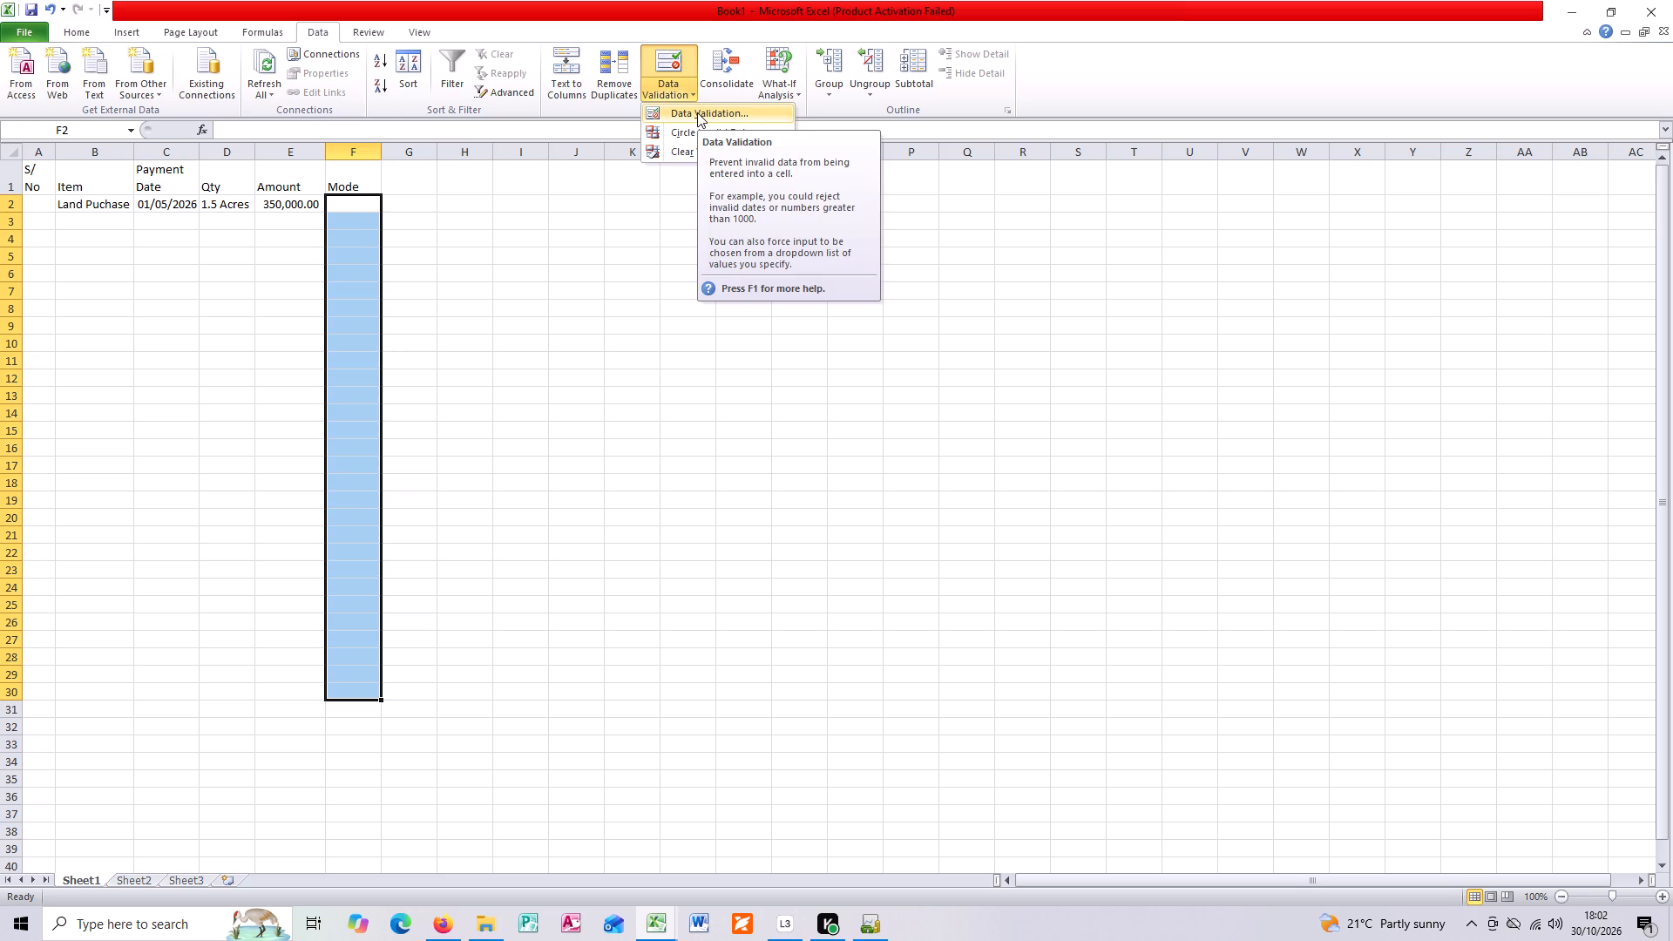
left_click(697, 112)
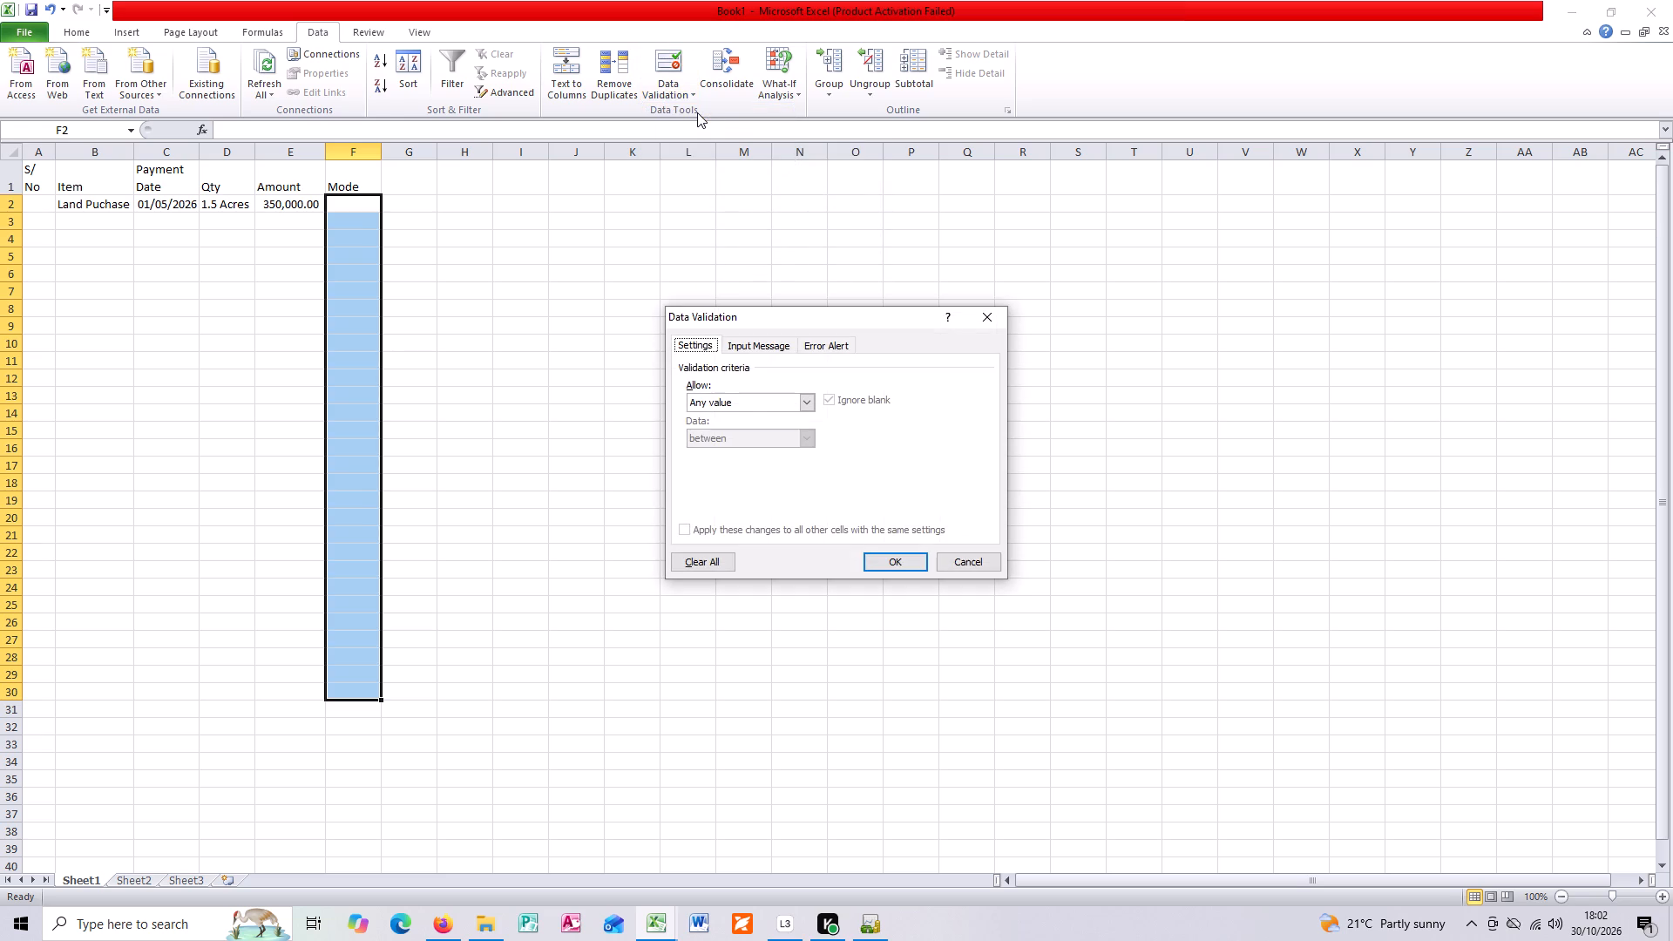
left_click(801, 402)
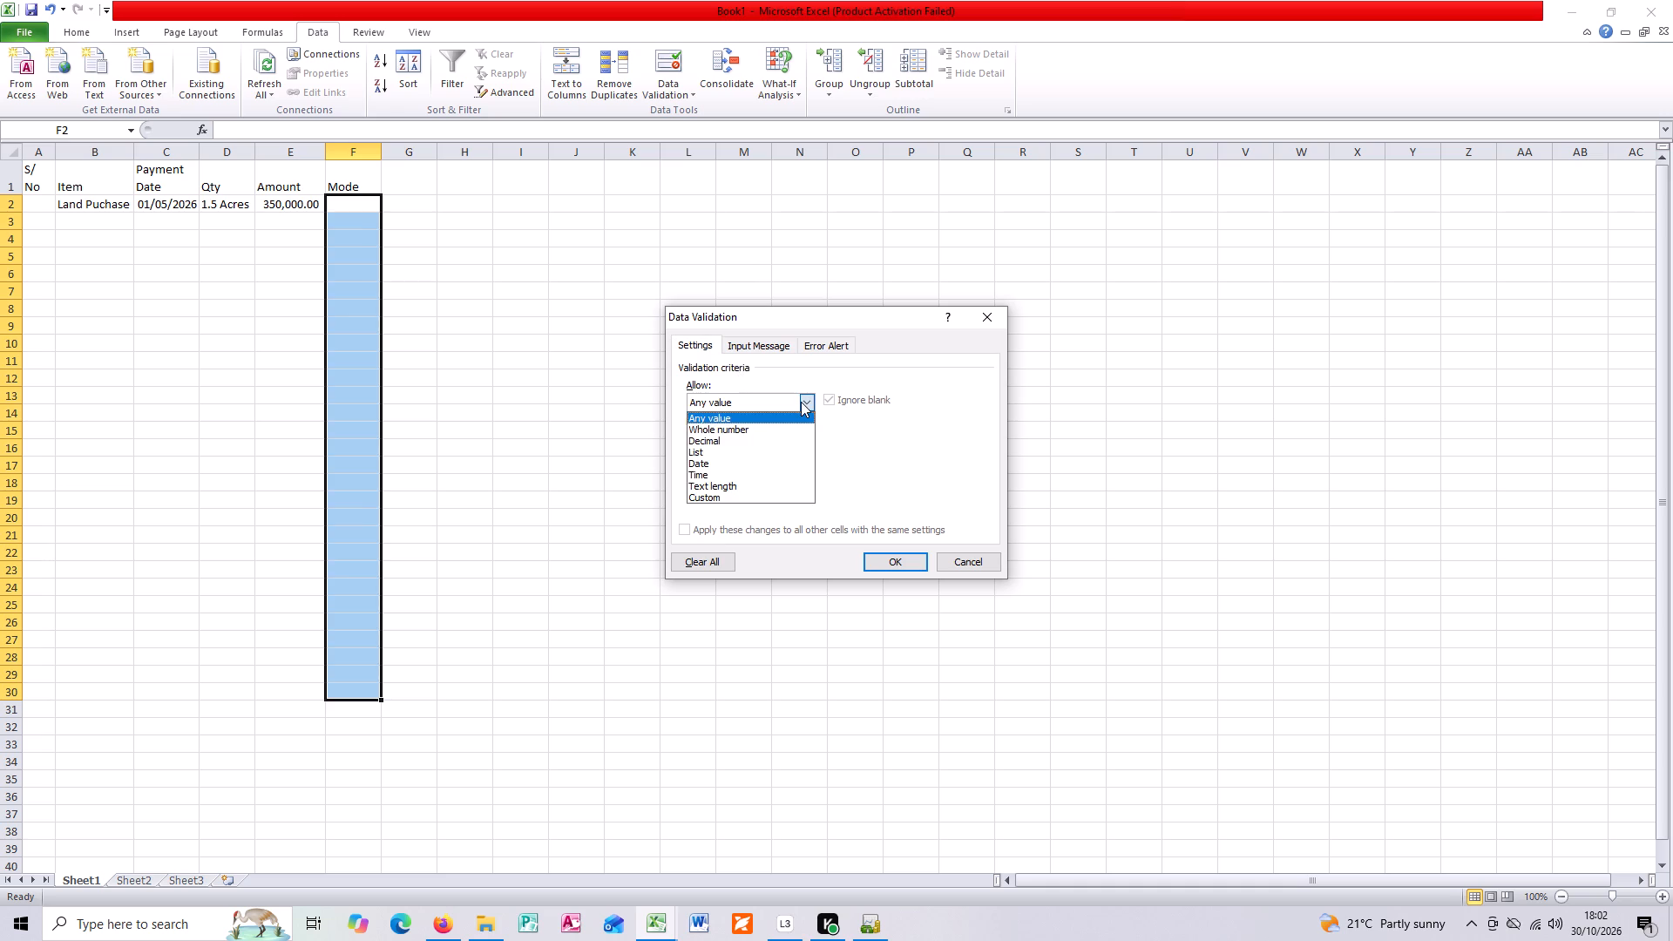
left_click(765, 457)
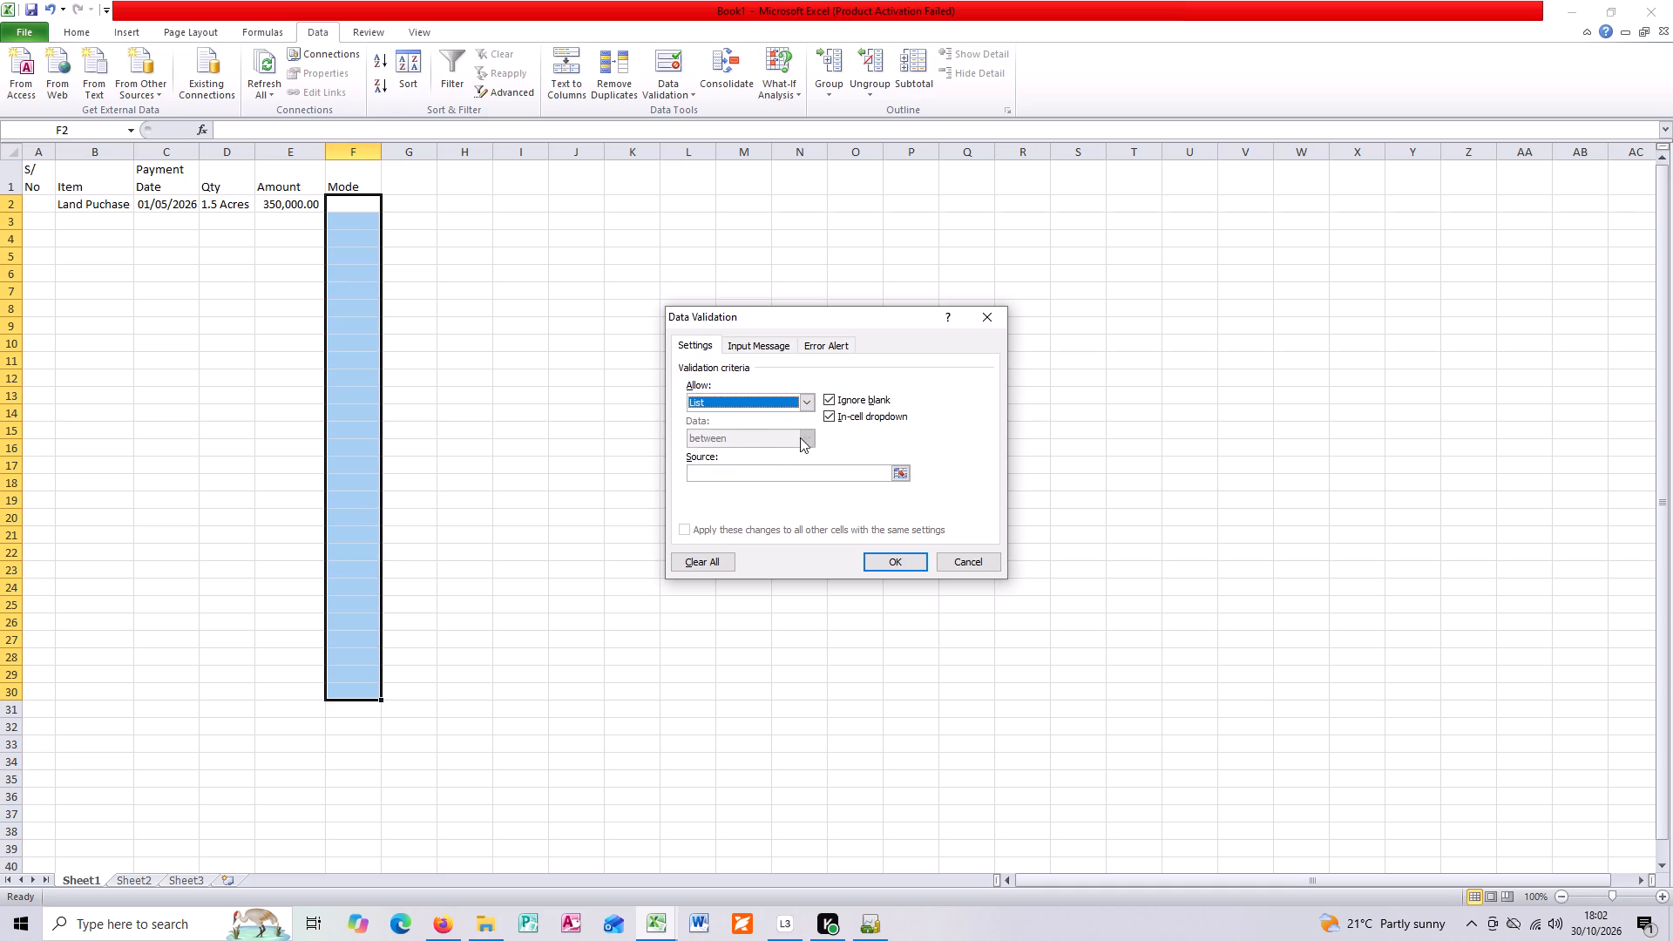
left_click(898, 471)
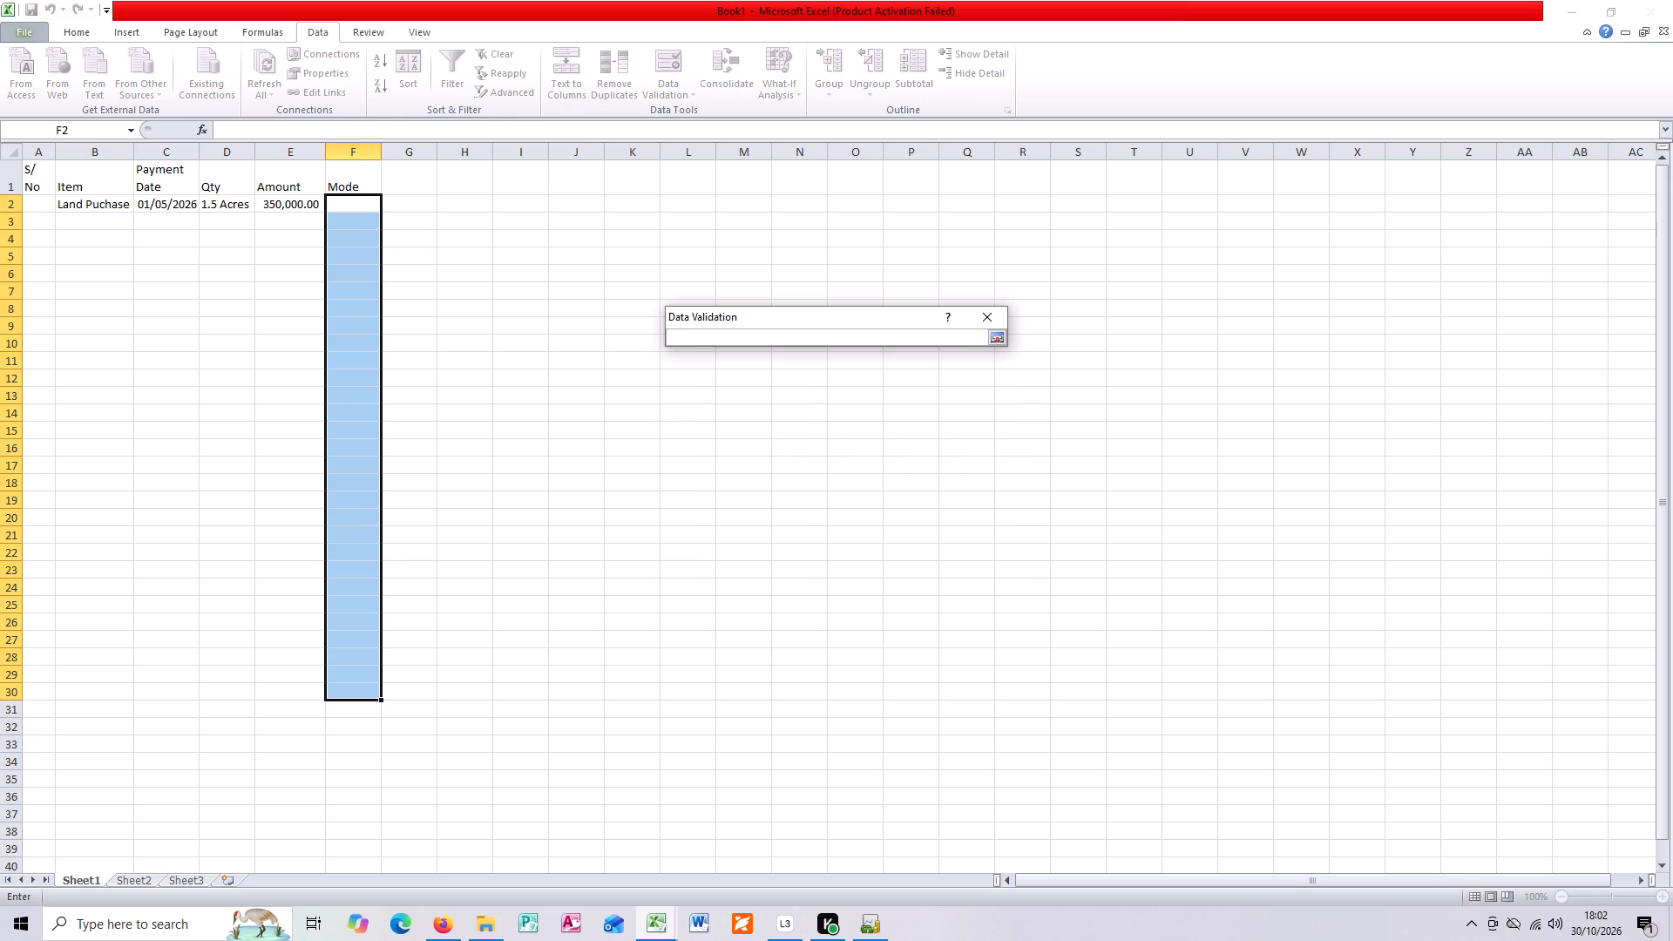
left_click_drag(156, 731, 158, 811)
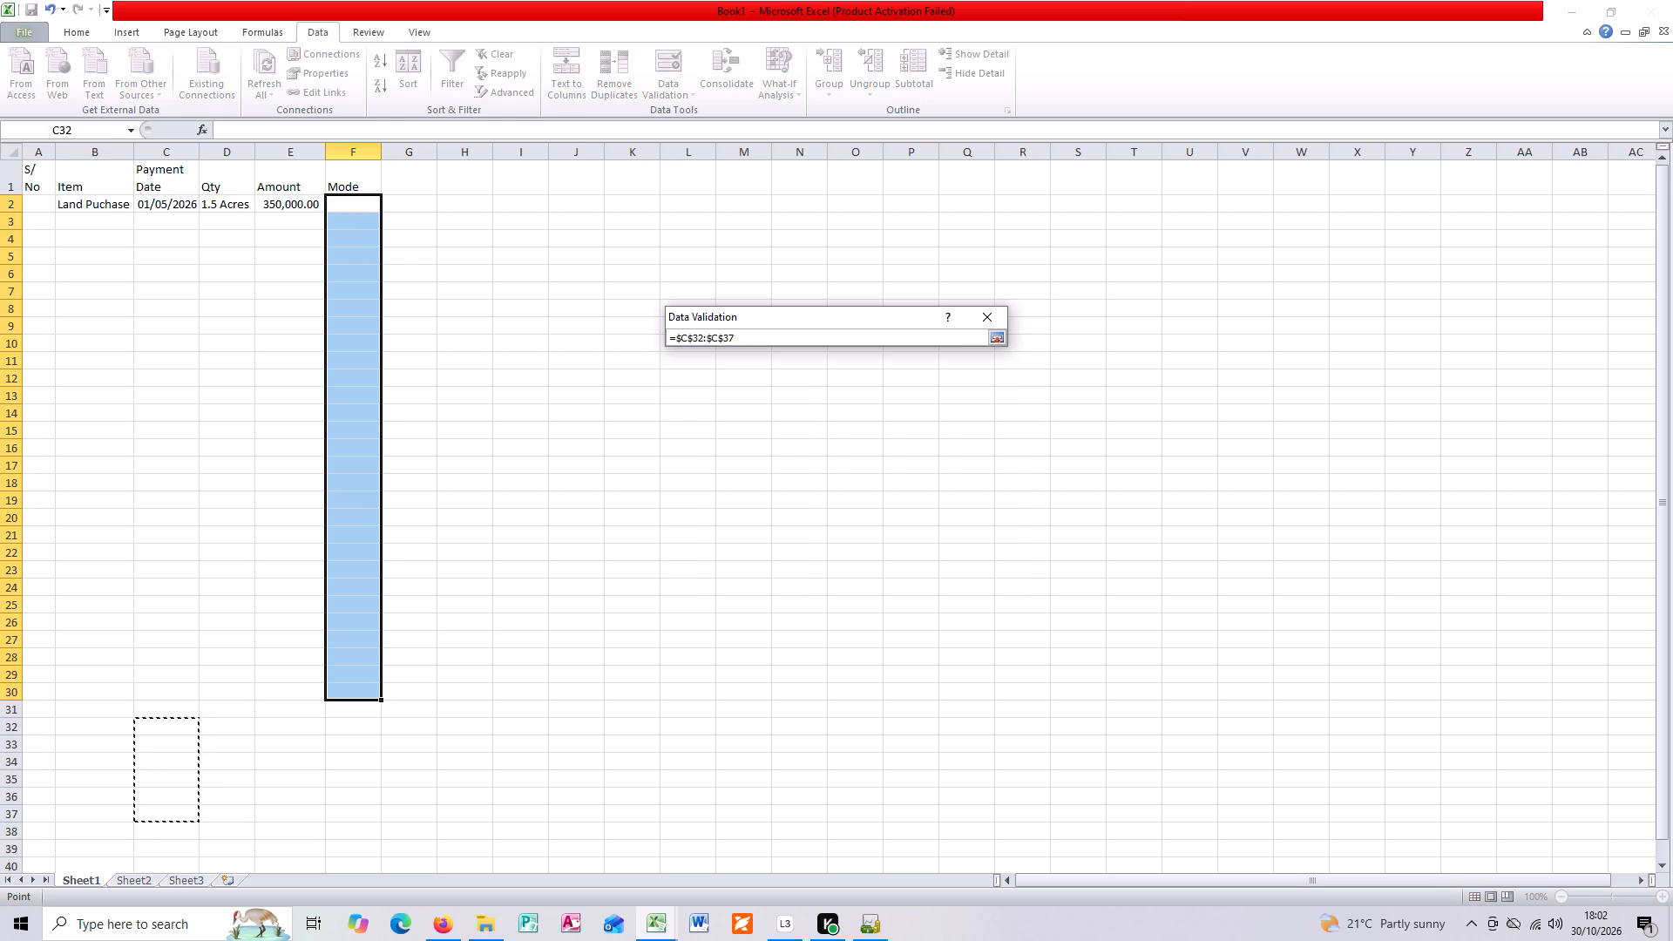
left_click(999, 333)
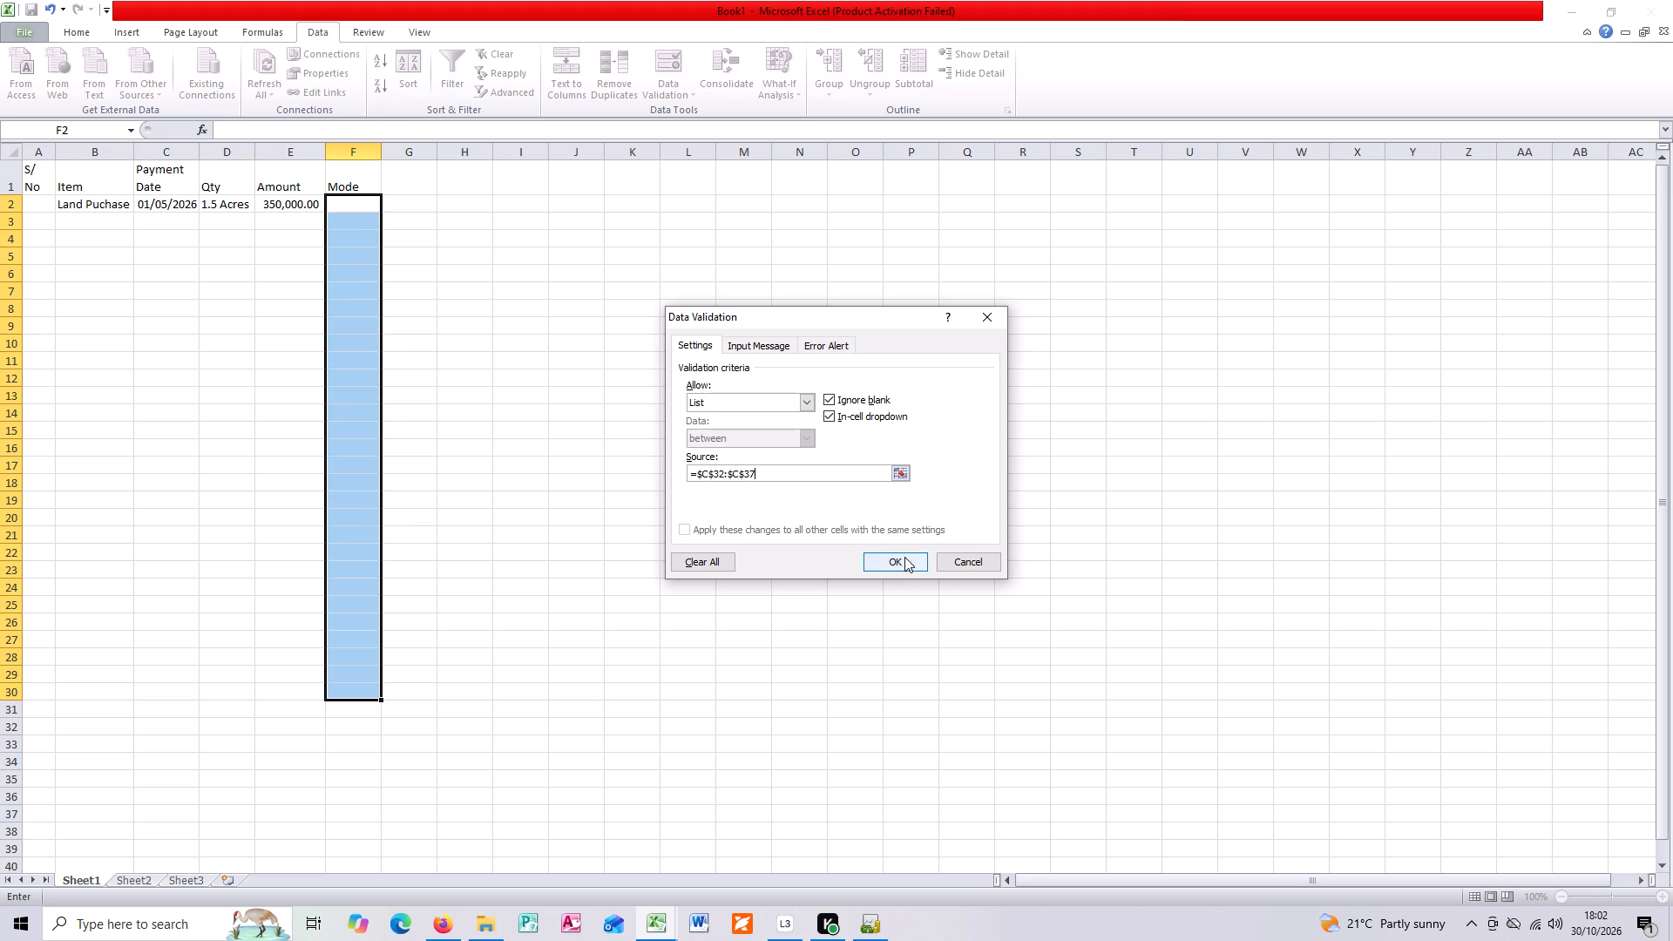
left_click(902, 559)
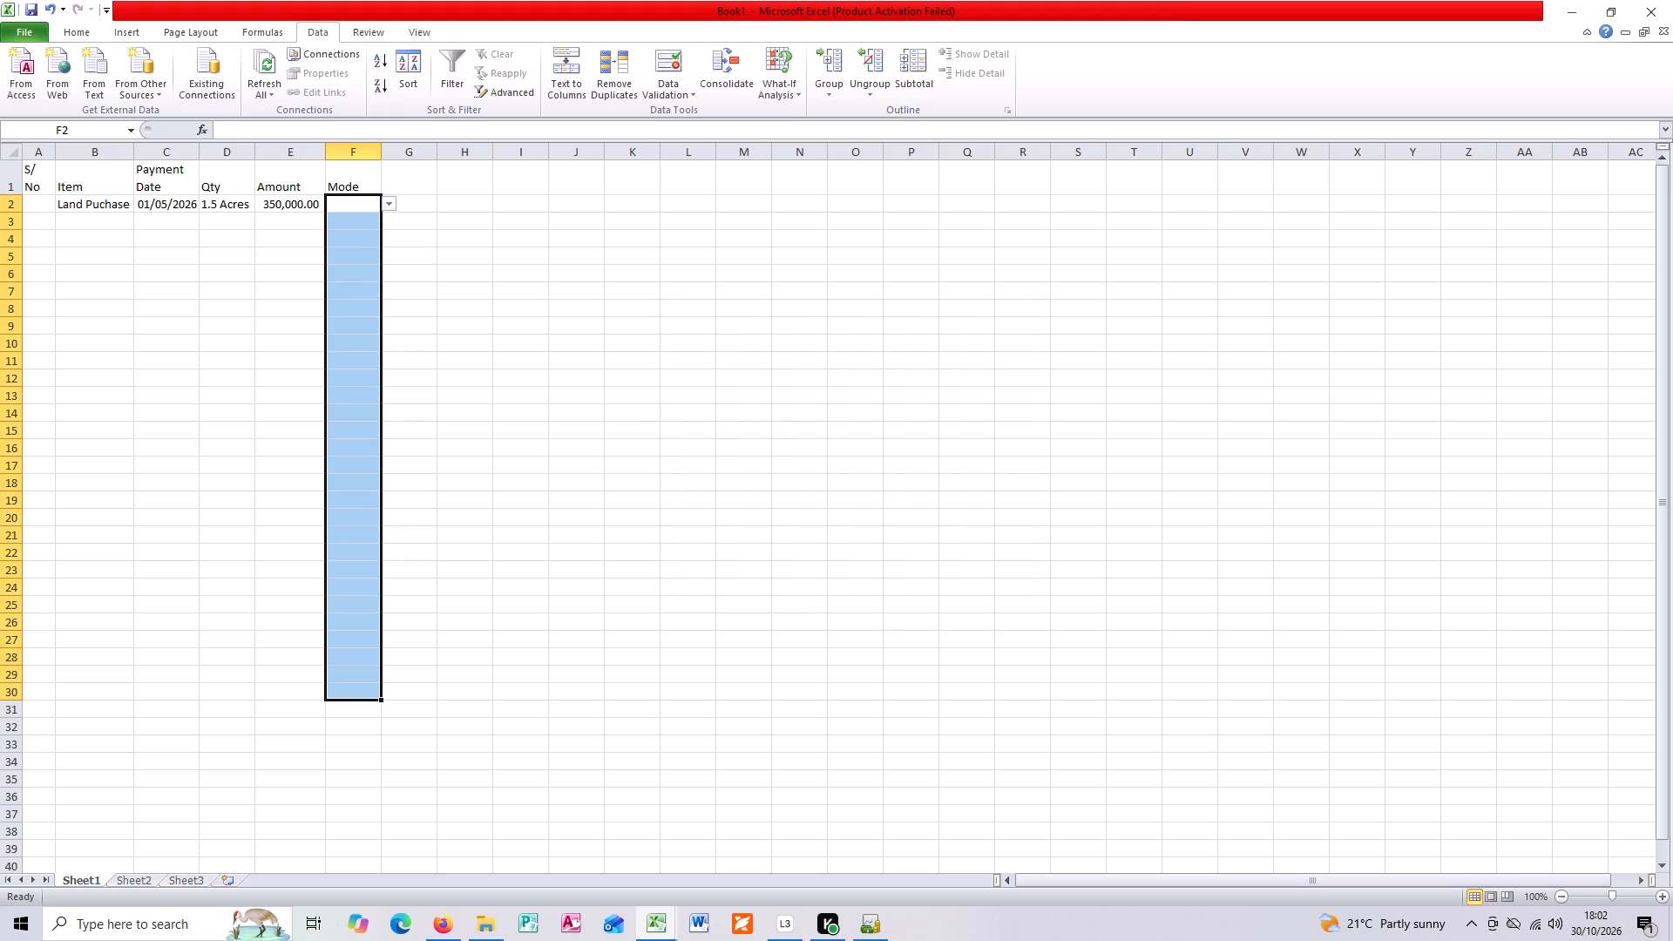
Check the dropdowns in Mode cells F2 and F3.
left_click(389, 204)
left_click(389, 204)
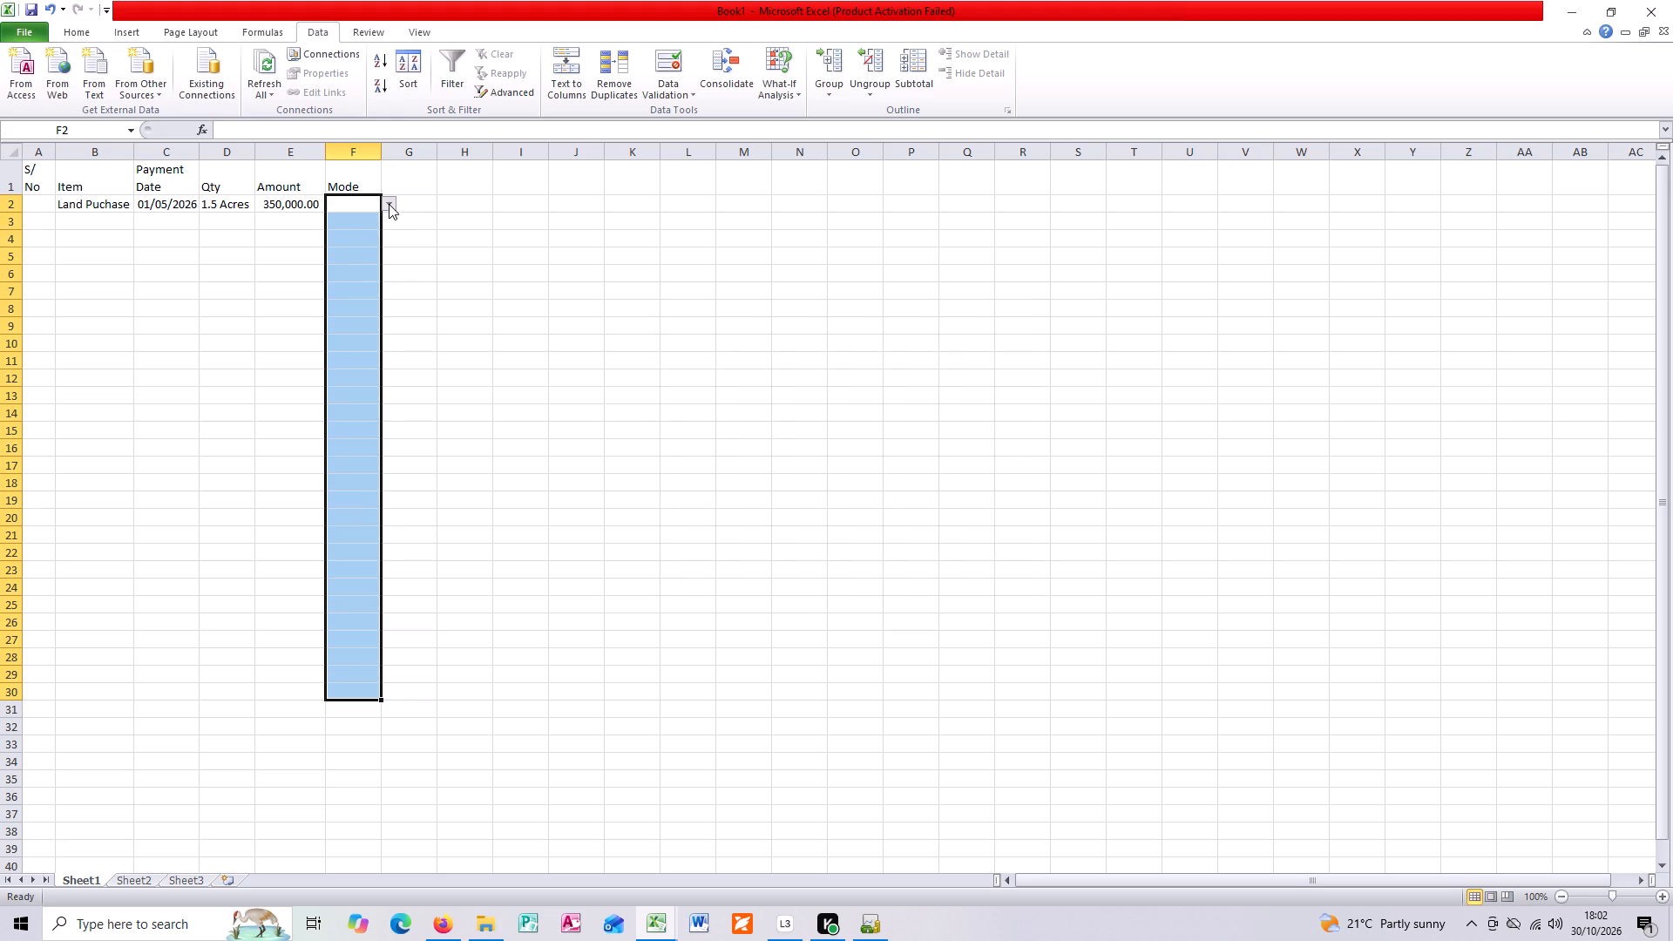
double_click(361, 202)
left_click(383, 211)
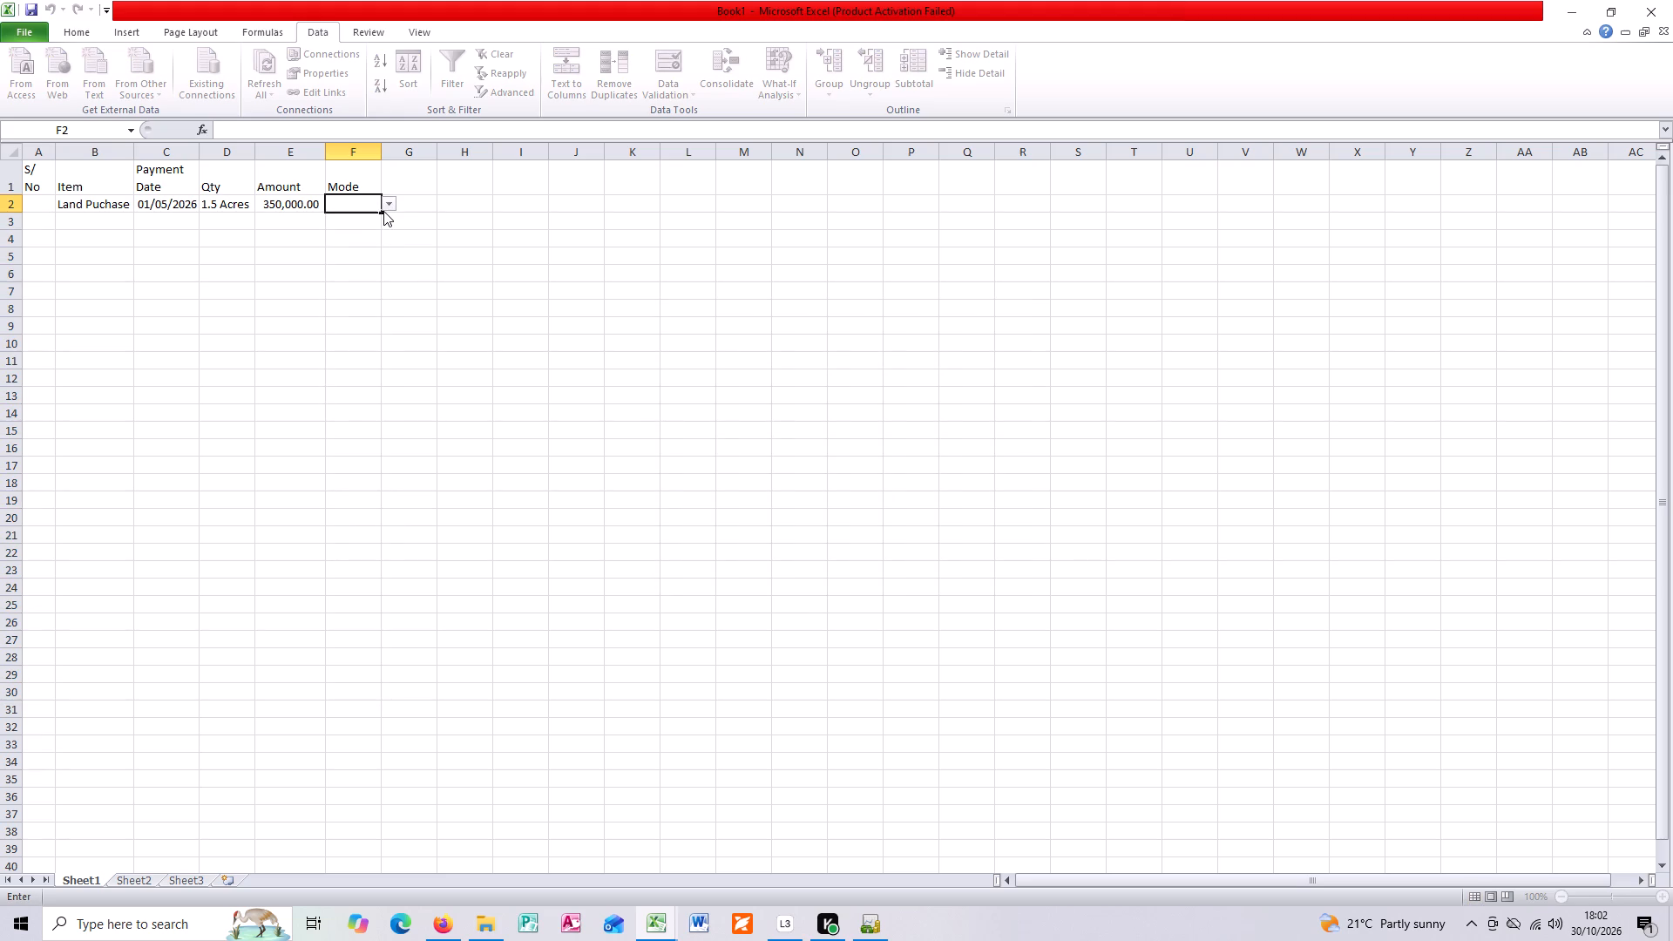
left_click(364, 228)
double_click(359, 223)
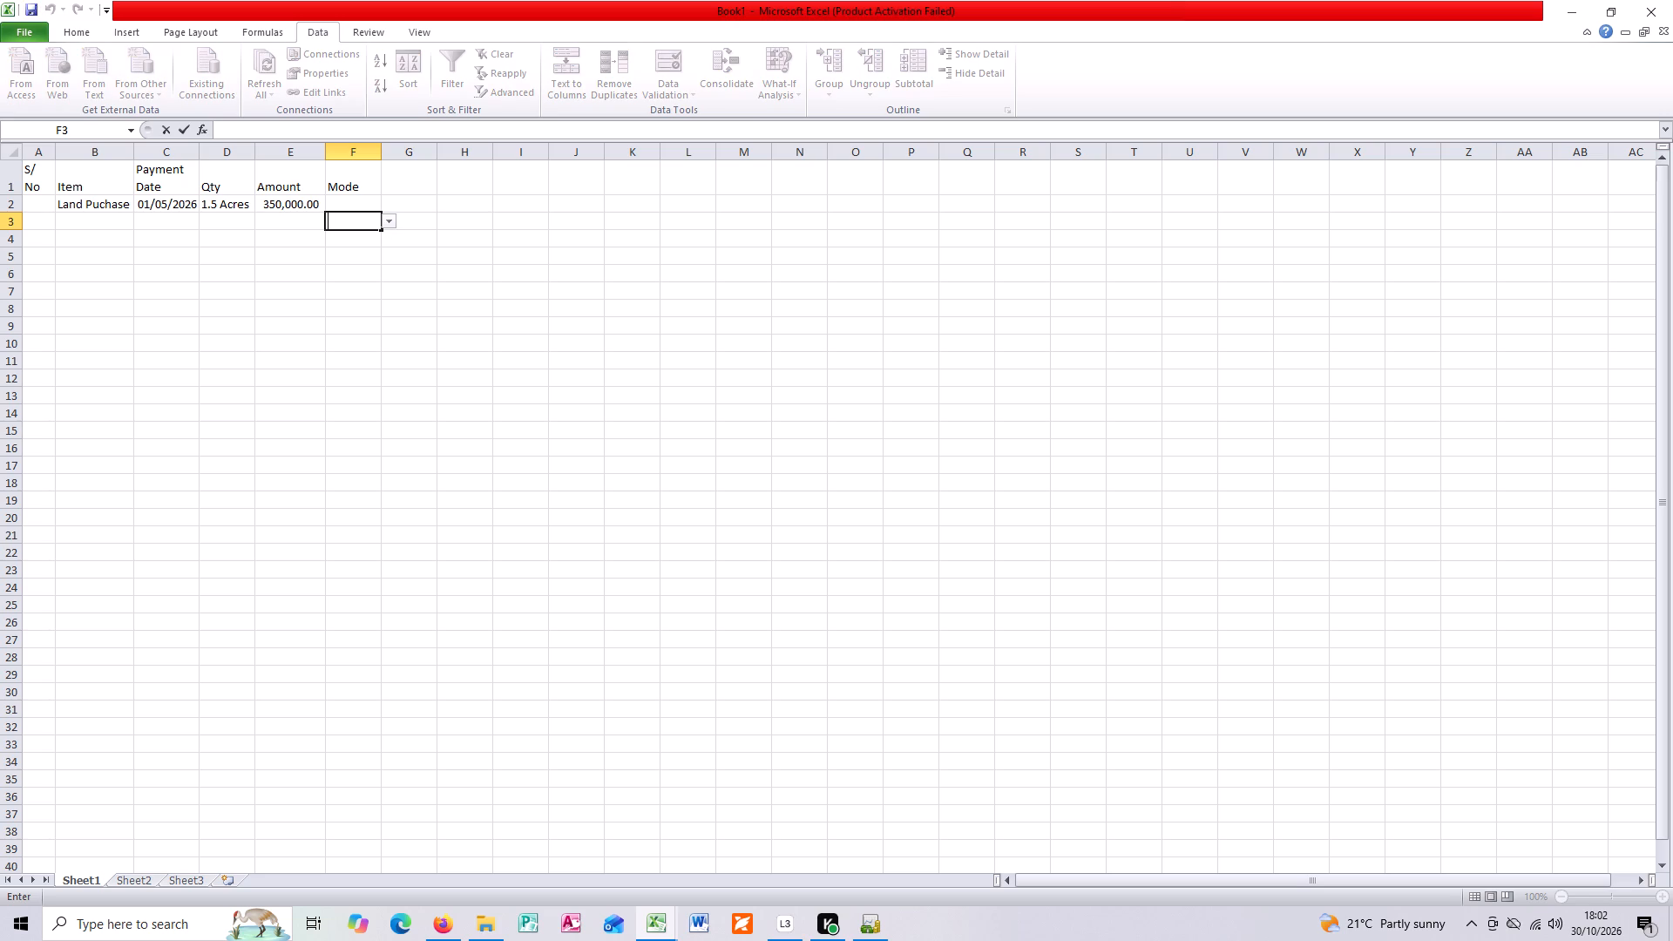
left_click(349, 206)
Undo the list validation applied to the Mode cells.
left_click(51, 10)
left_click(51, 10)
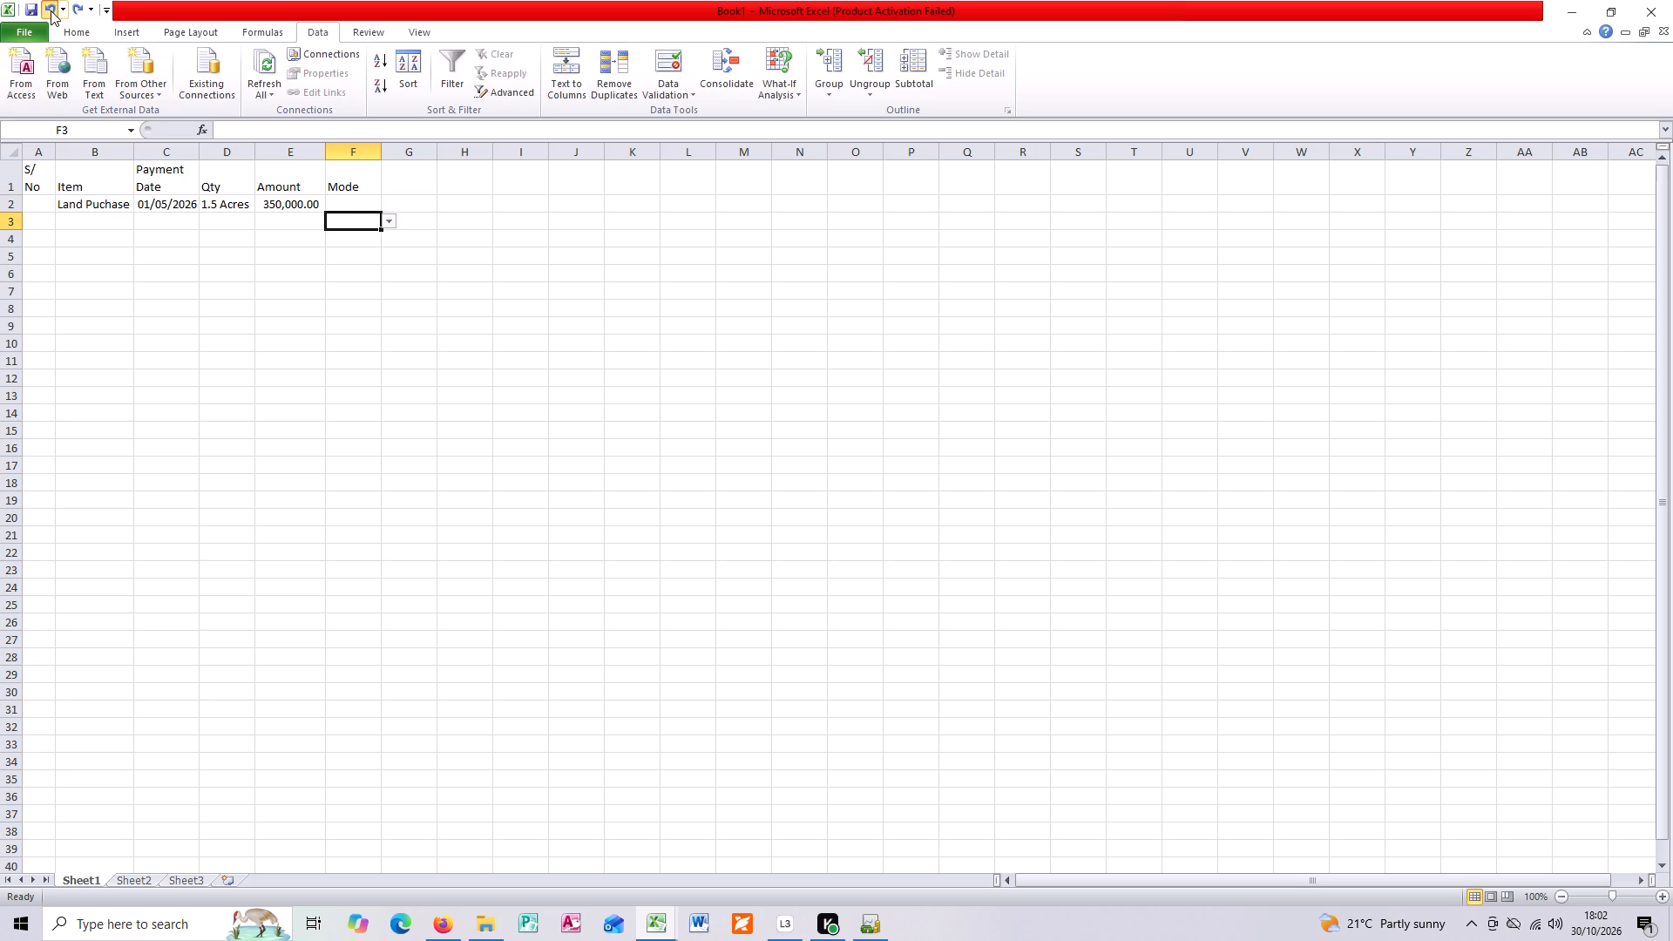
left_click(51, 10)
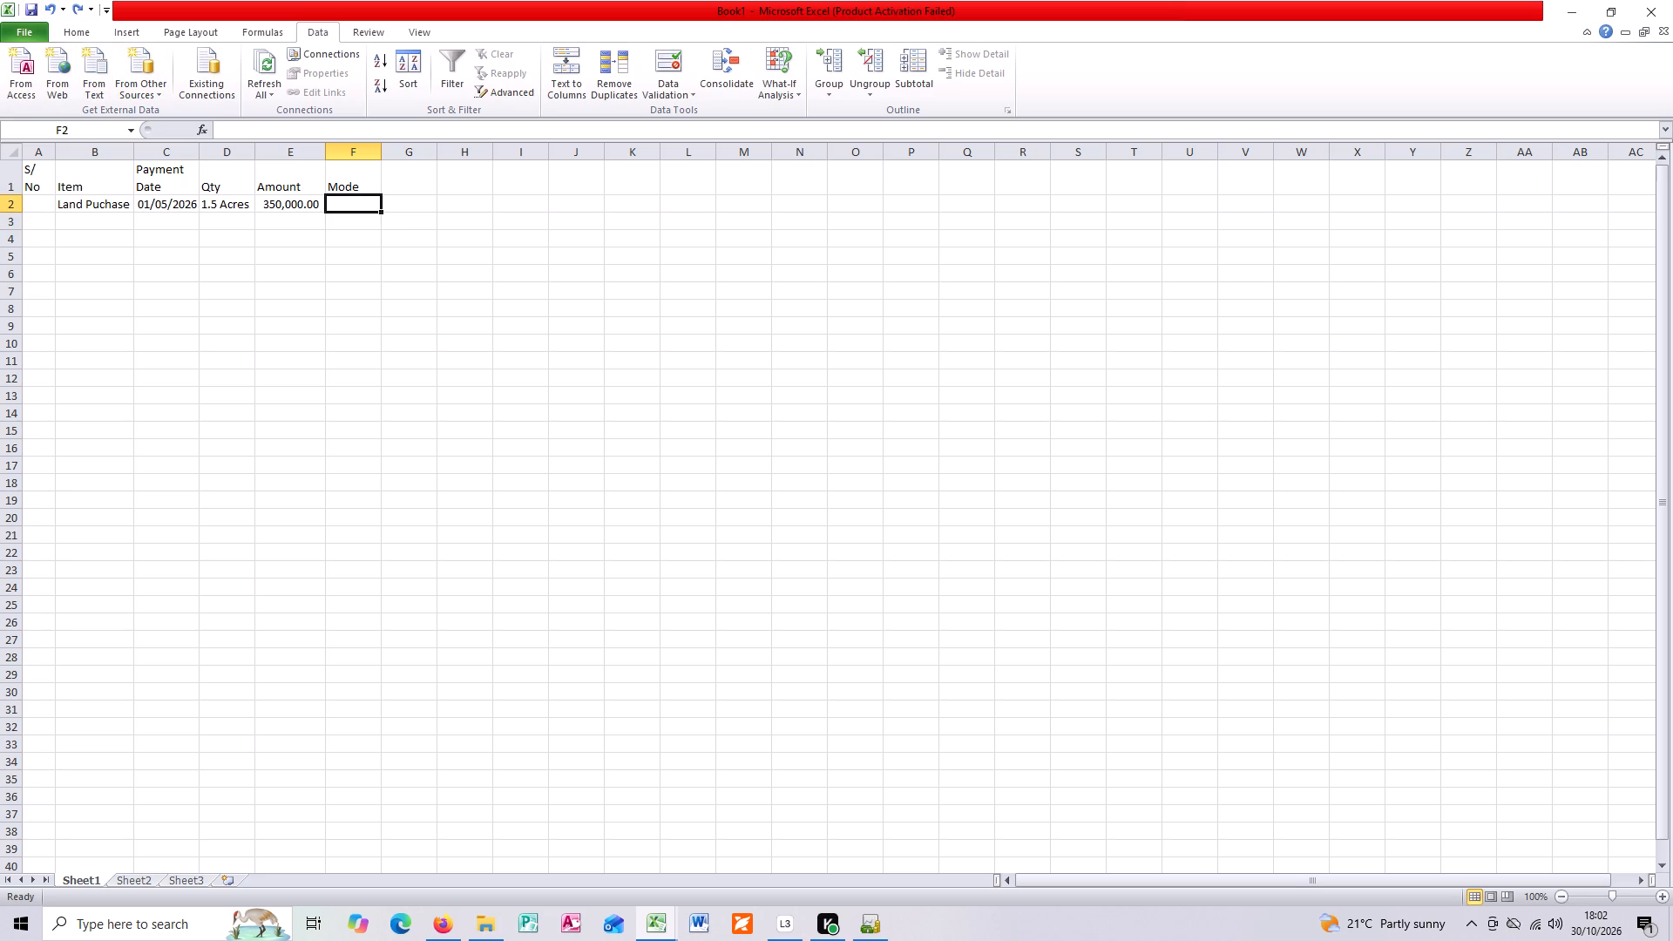
Enter the payment modes Cash, Bank, M-Pesa and Till in cells I2 to I5.
left_click_drag(527, 204, 547, 277)
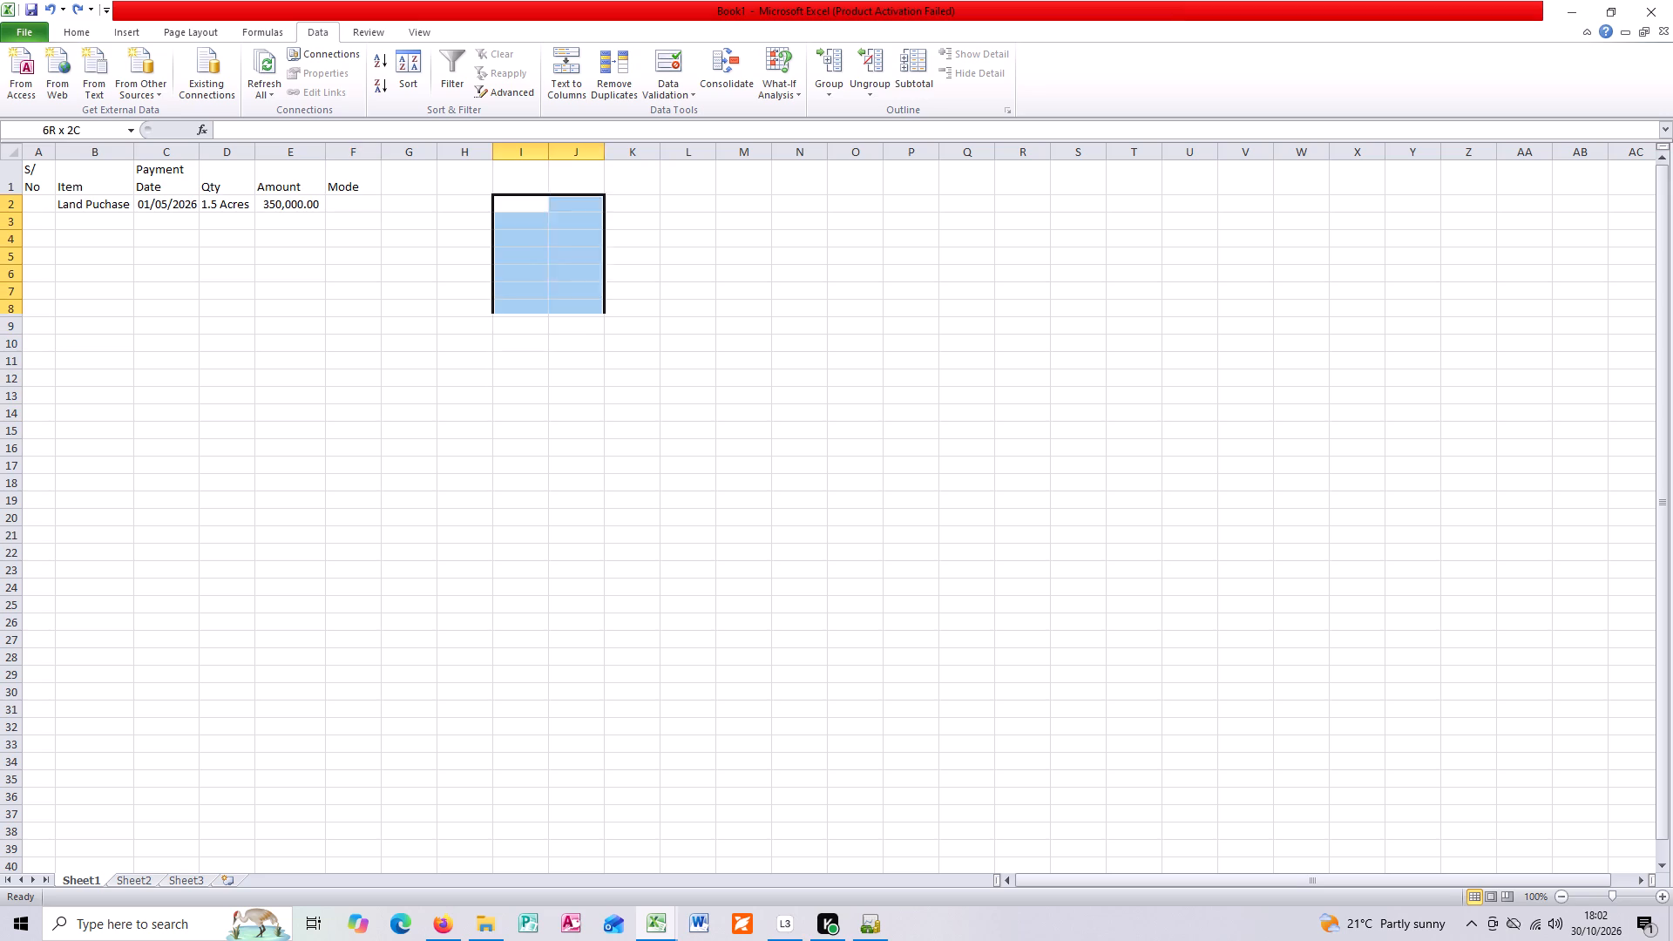
left_click_drag(547, 277, 531, 248)
left_click(515, 207)
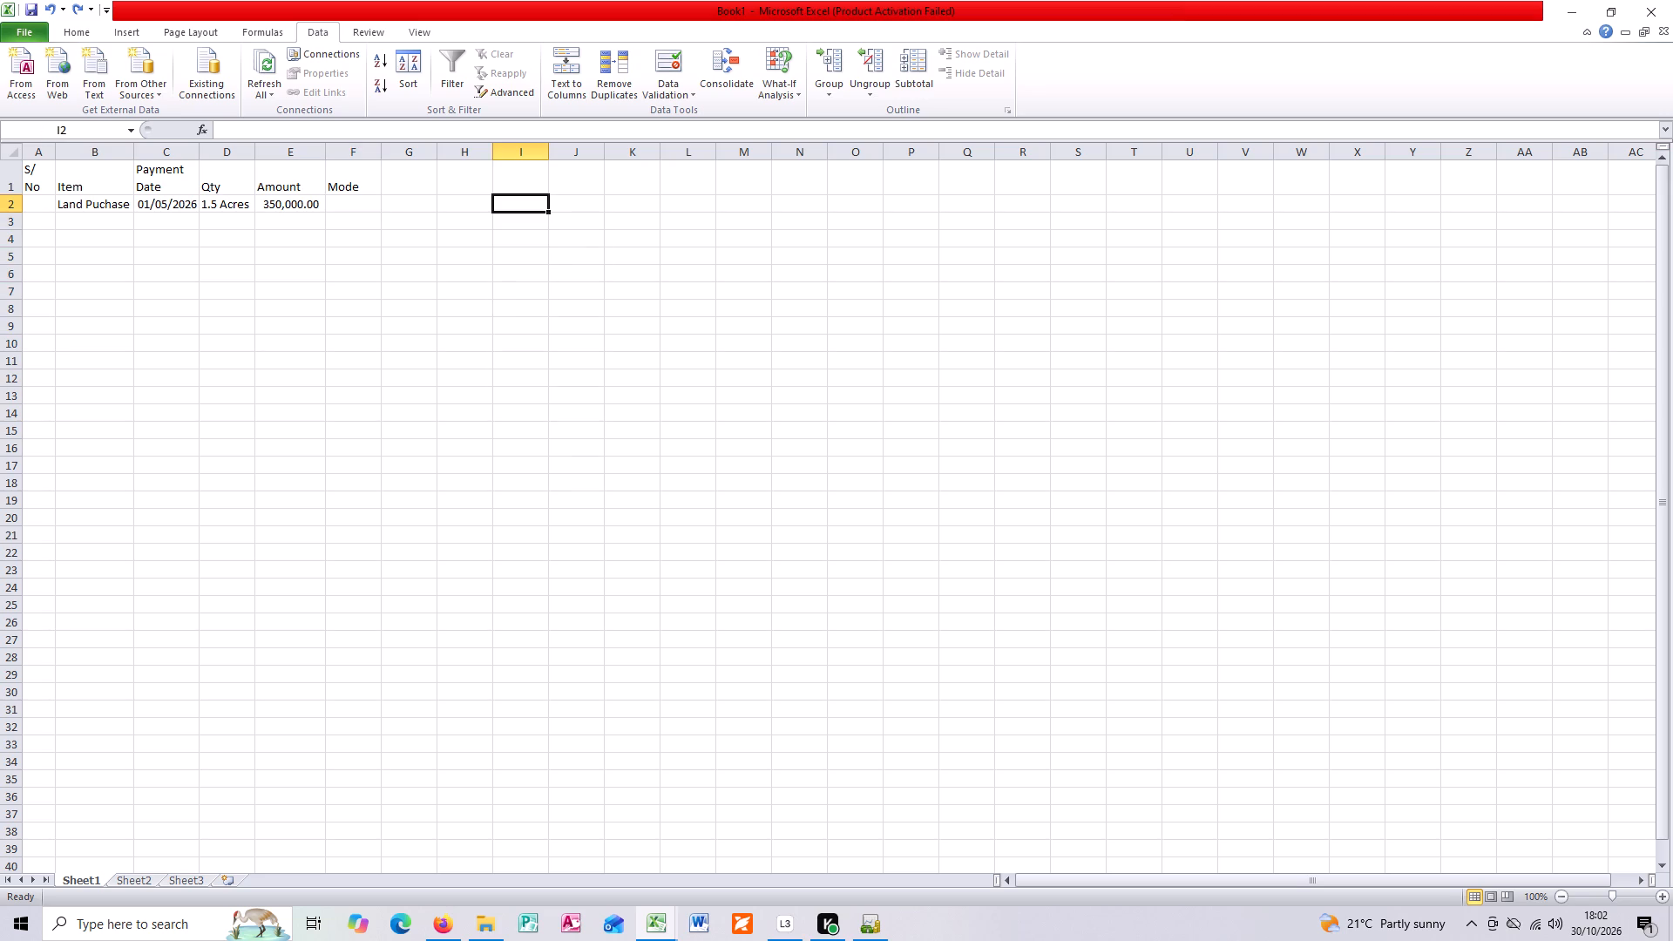
type("Cas")
key("h")
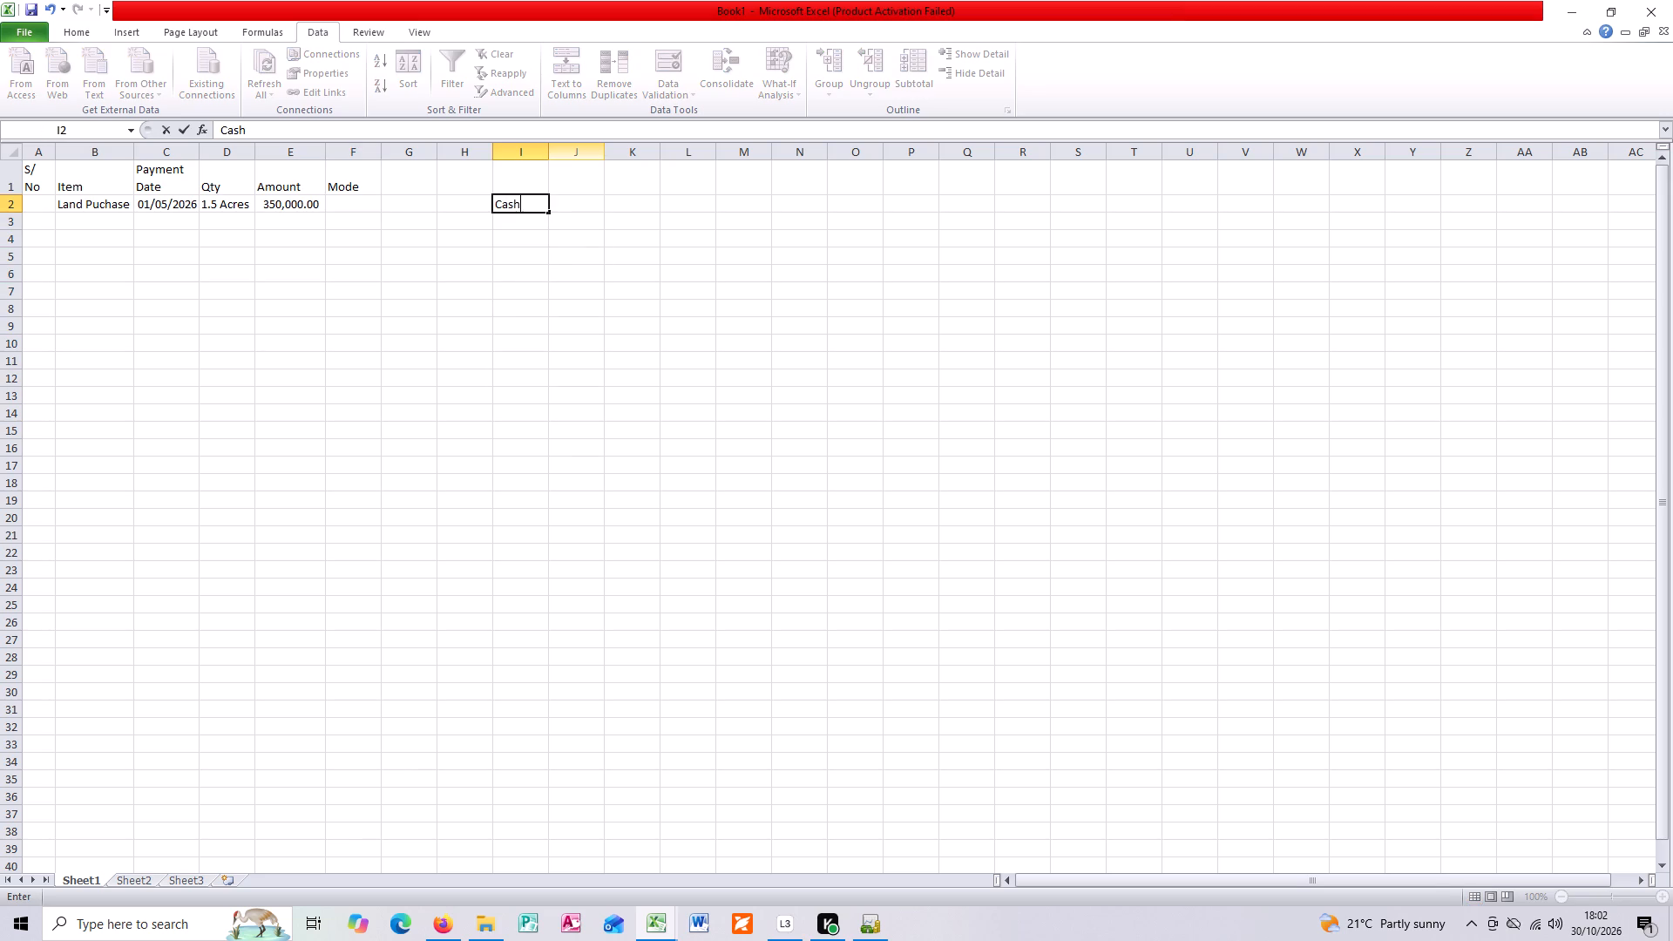
key("Return")
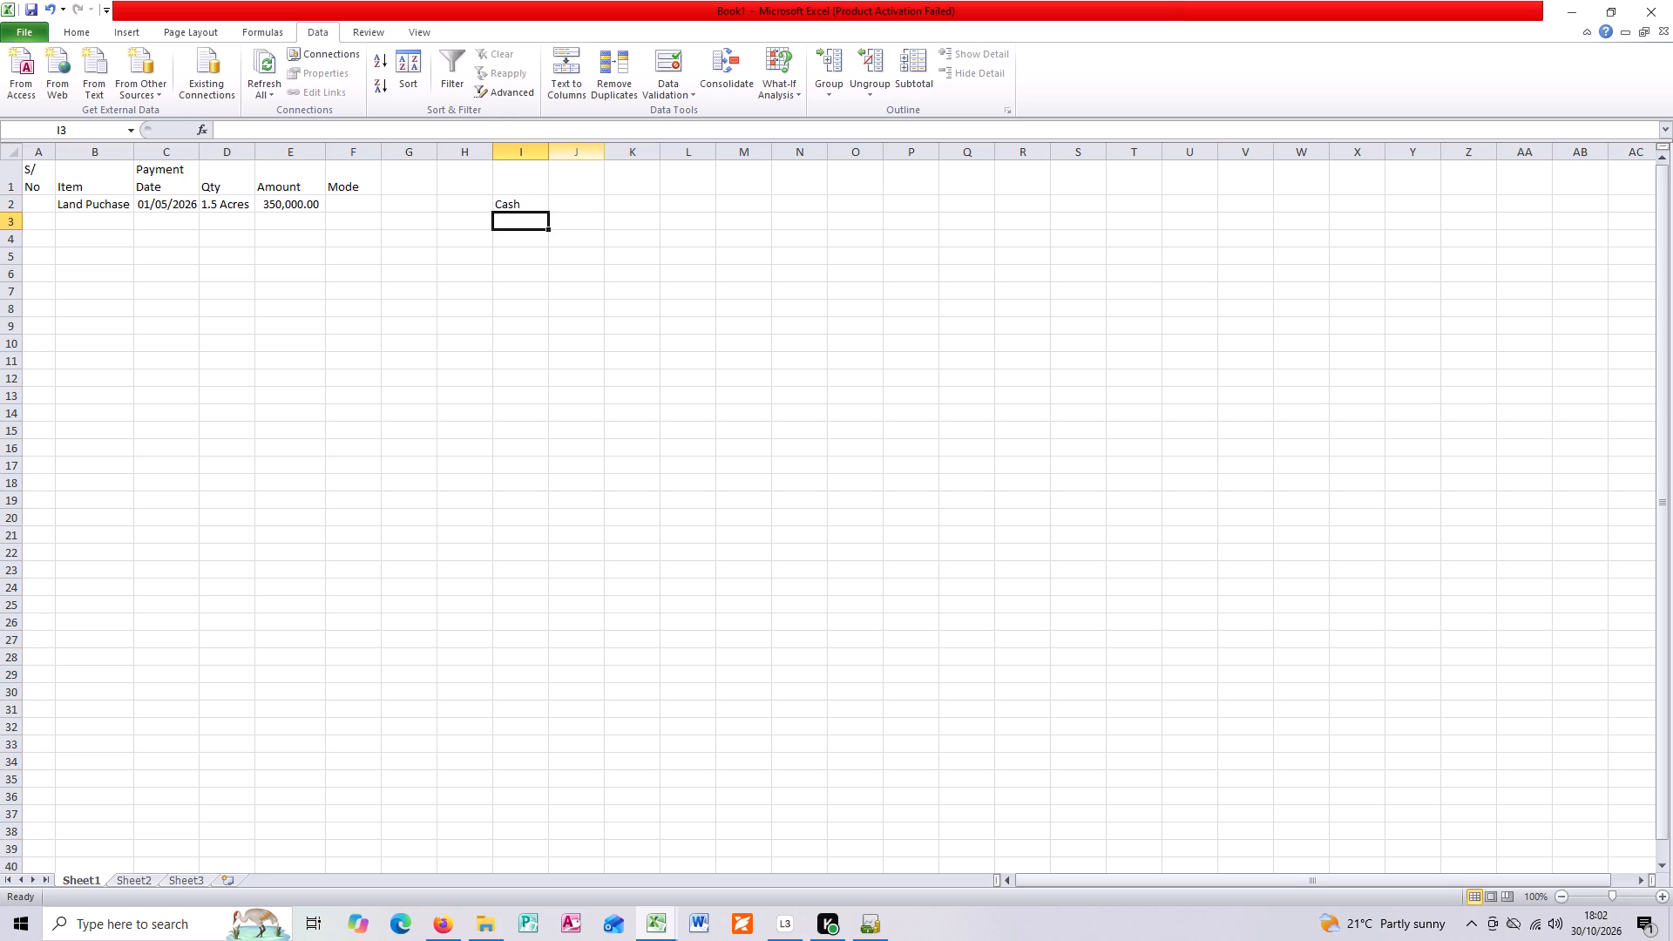
type("Bank")
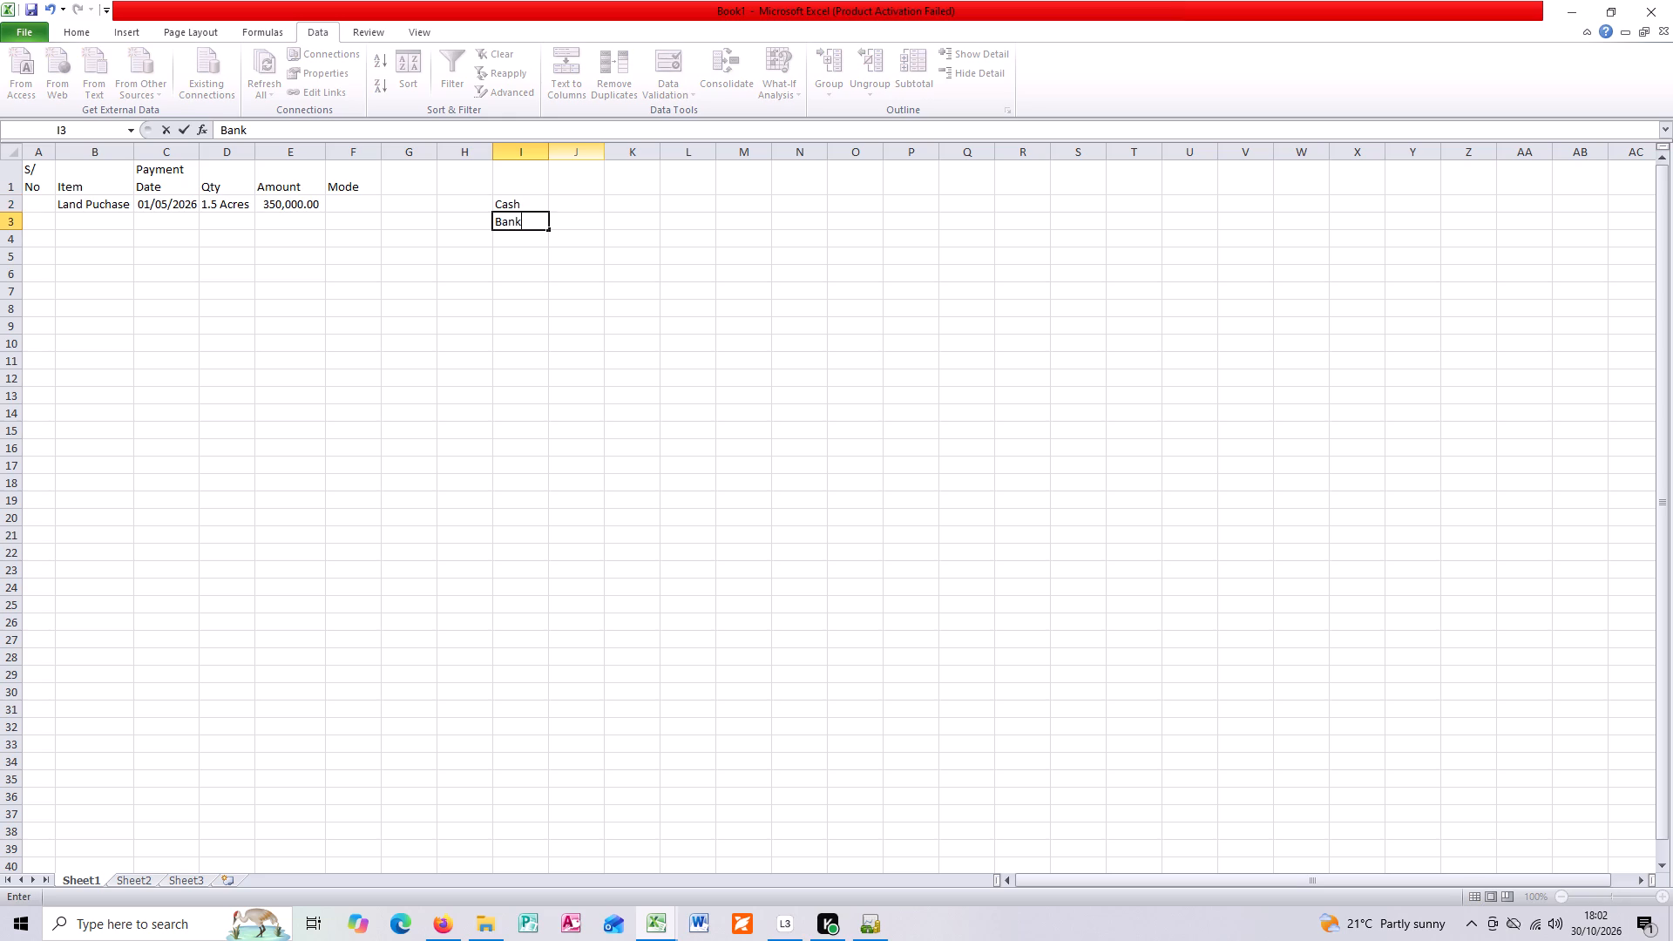
key("Return")
type("M-")
type("Pesa")
key("Return")
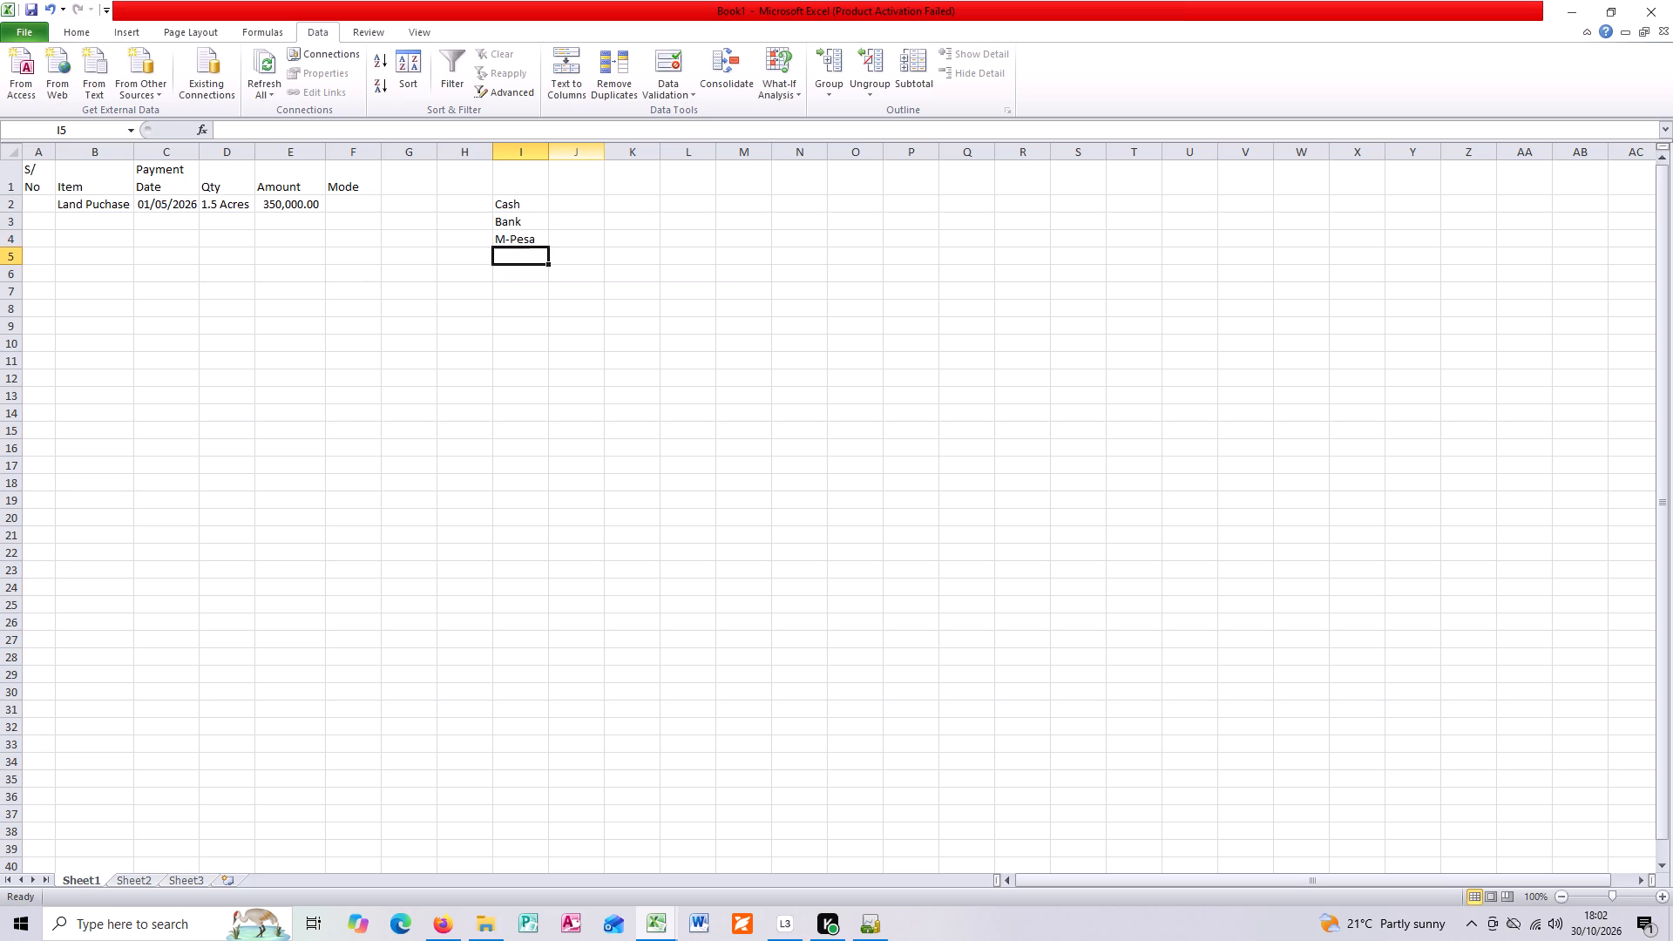
type("Till")
key("Return")
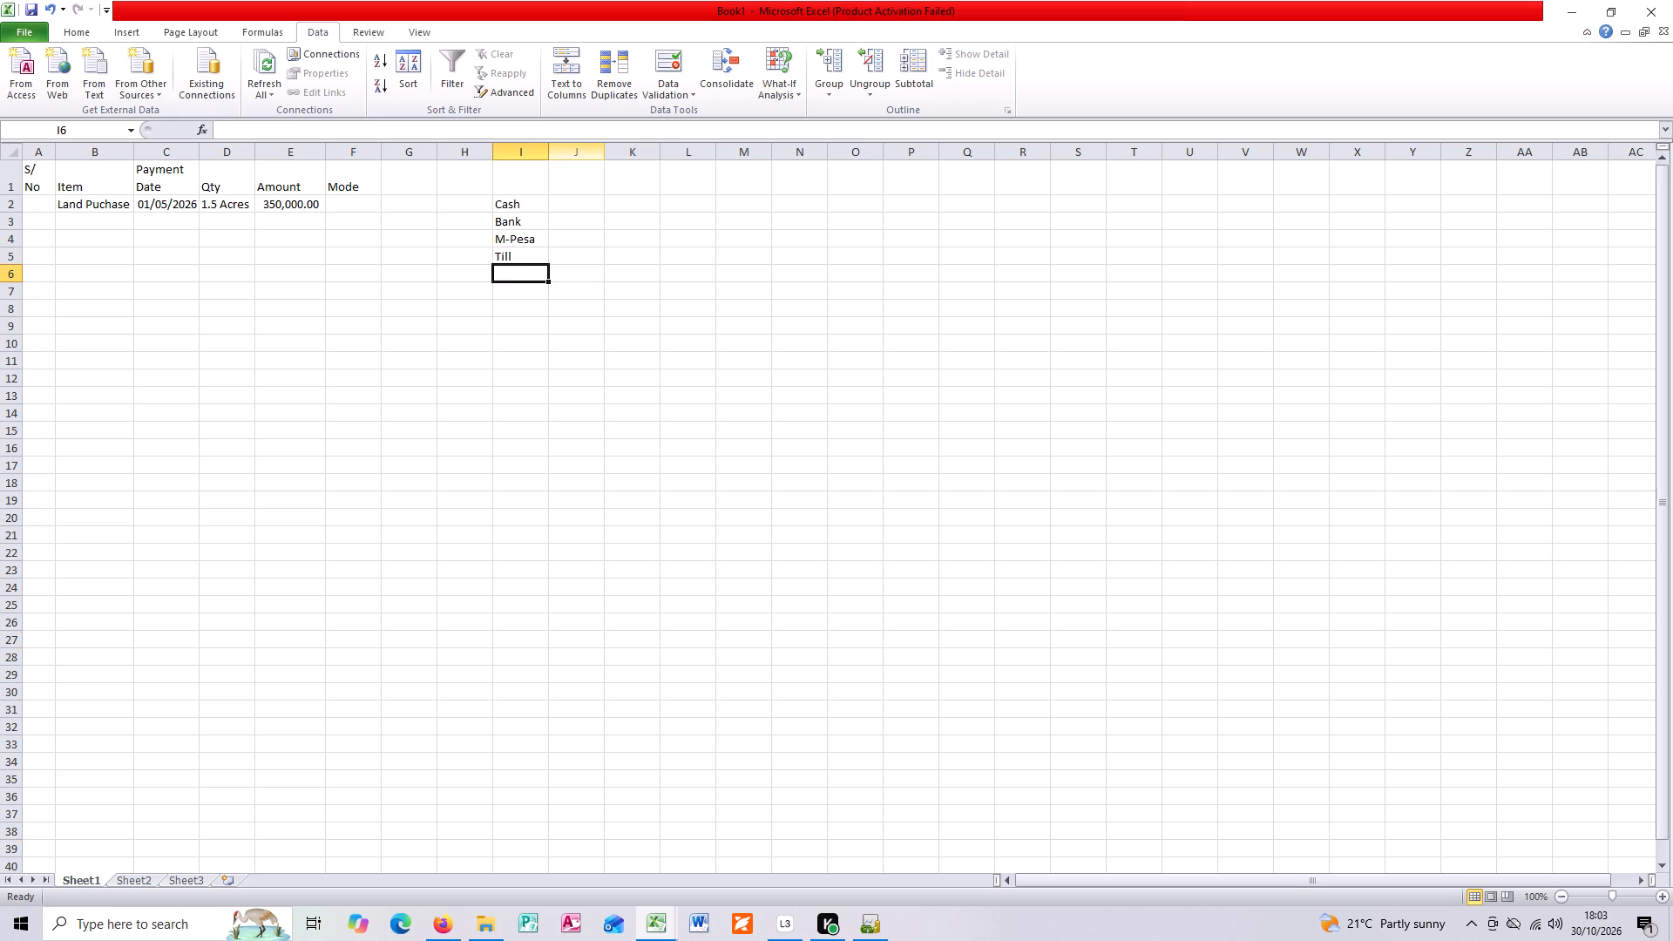
Select the Mode cells from F2 downward.
left_click(357, 206)
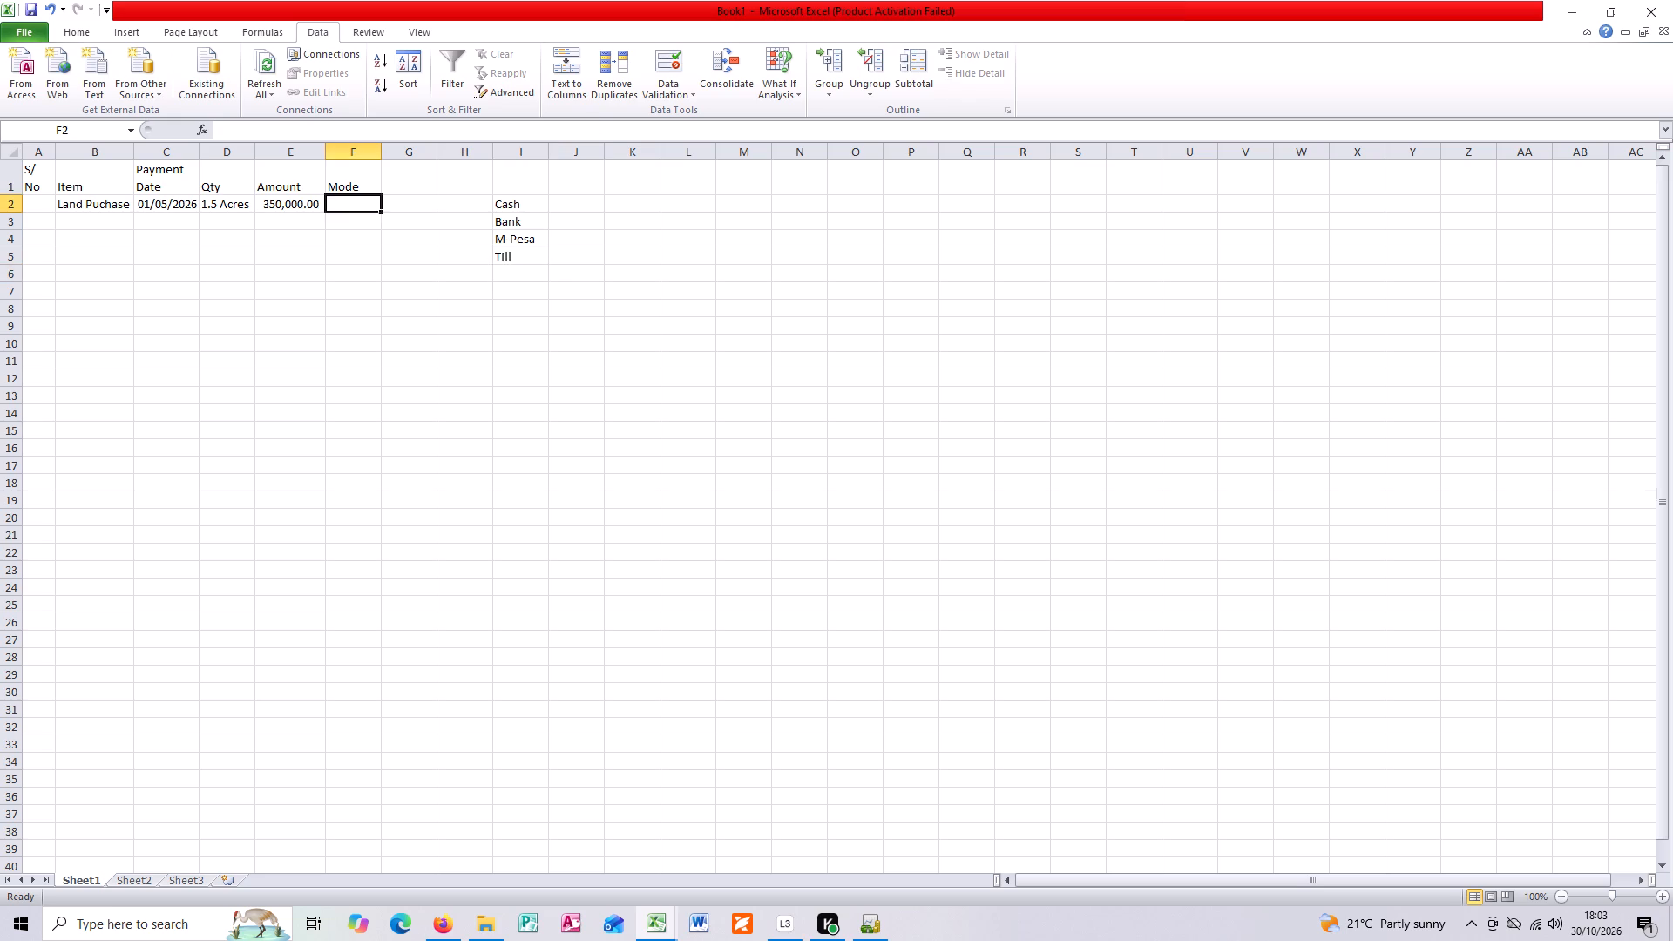
left_click_drag(357, 206, 330, 449)
left_click(348, 233)
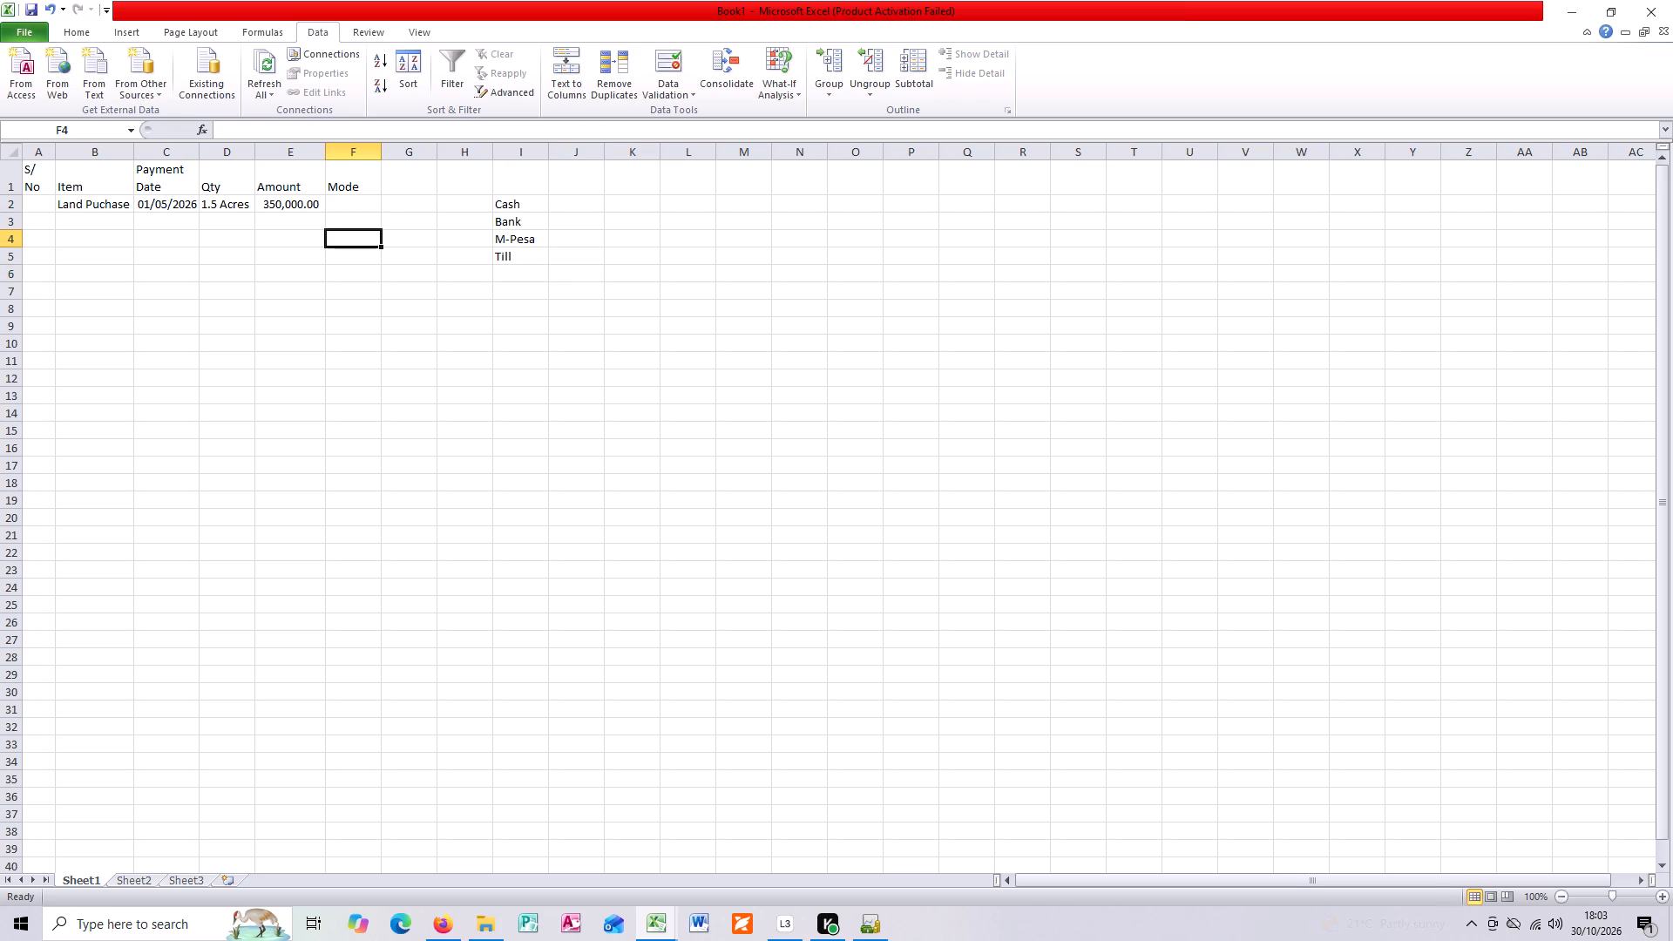
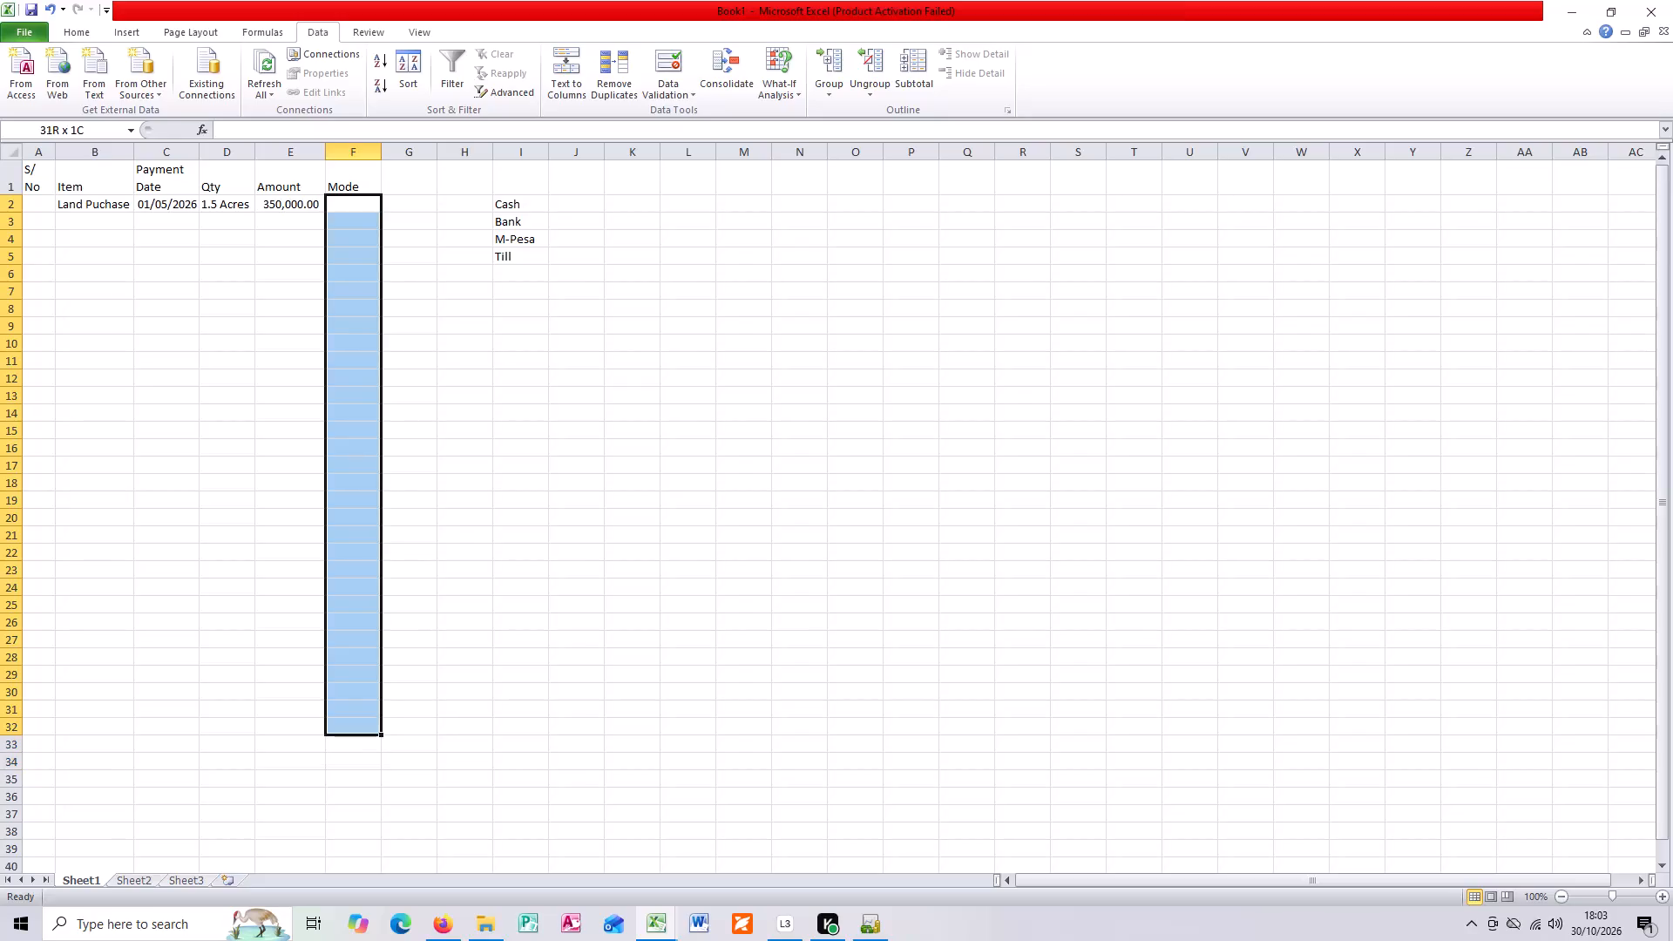
Apply list validation to the selected Mode cells F2 to F30, using cells I2 to I5 as the source.
left_click(667, 82)
left_click(688, 112)
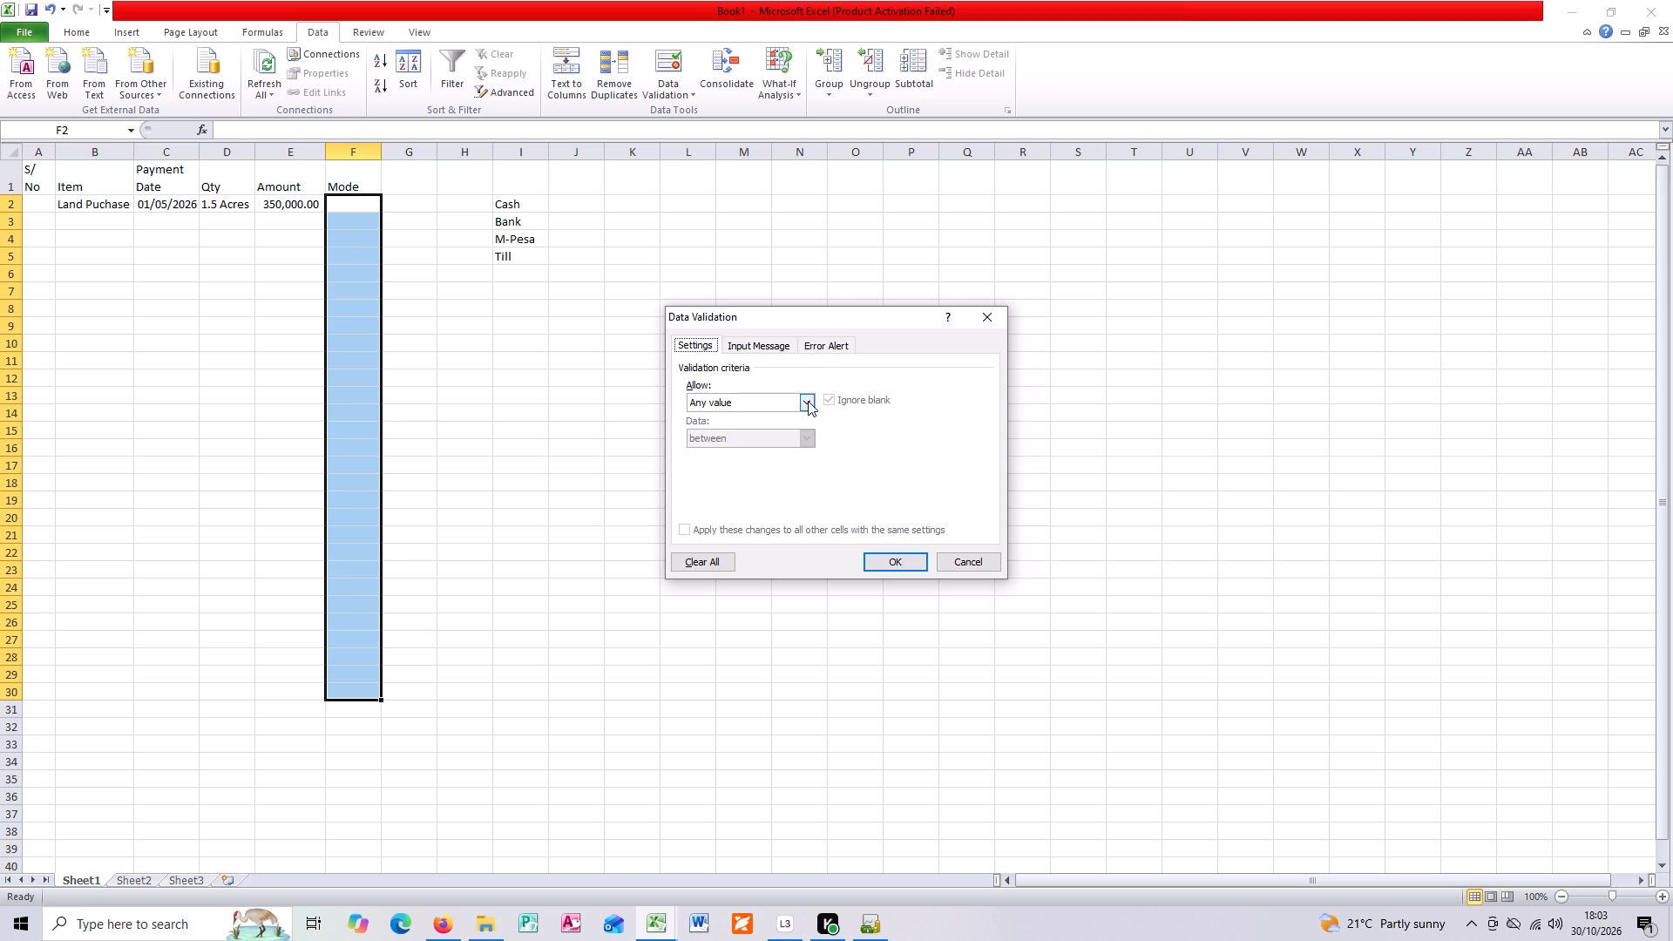
left_click(808, 401)
left_click(747, 452)
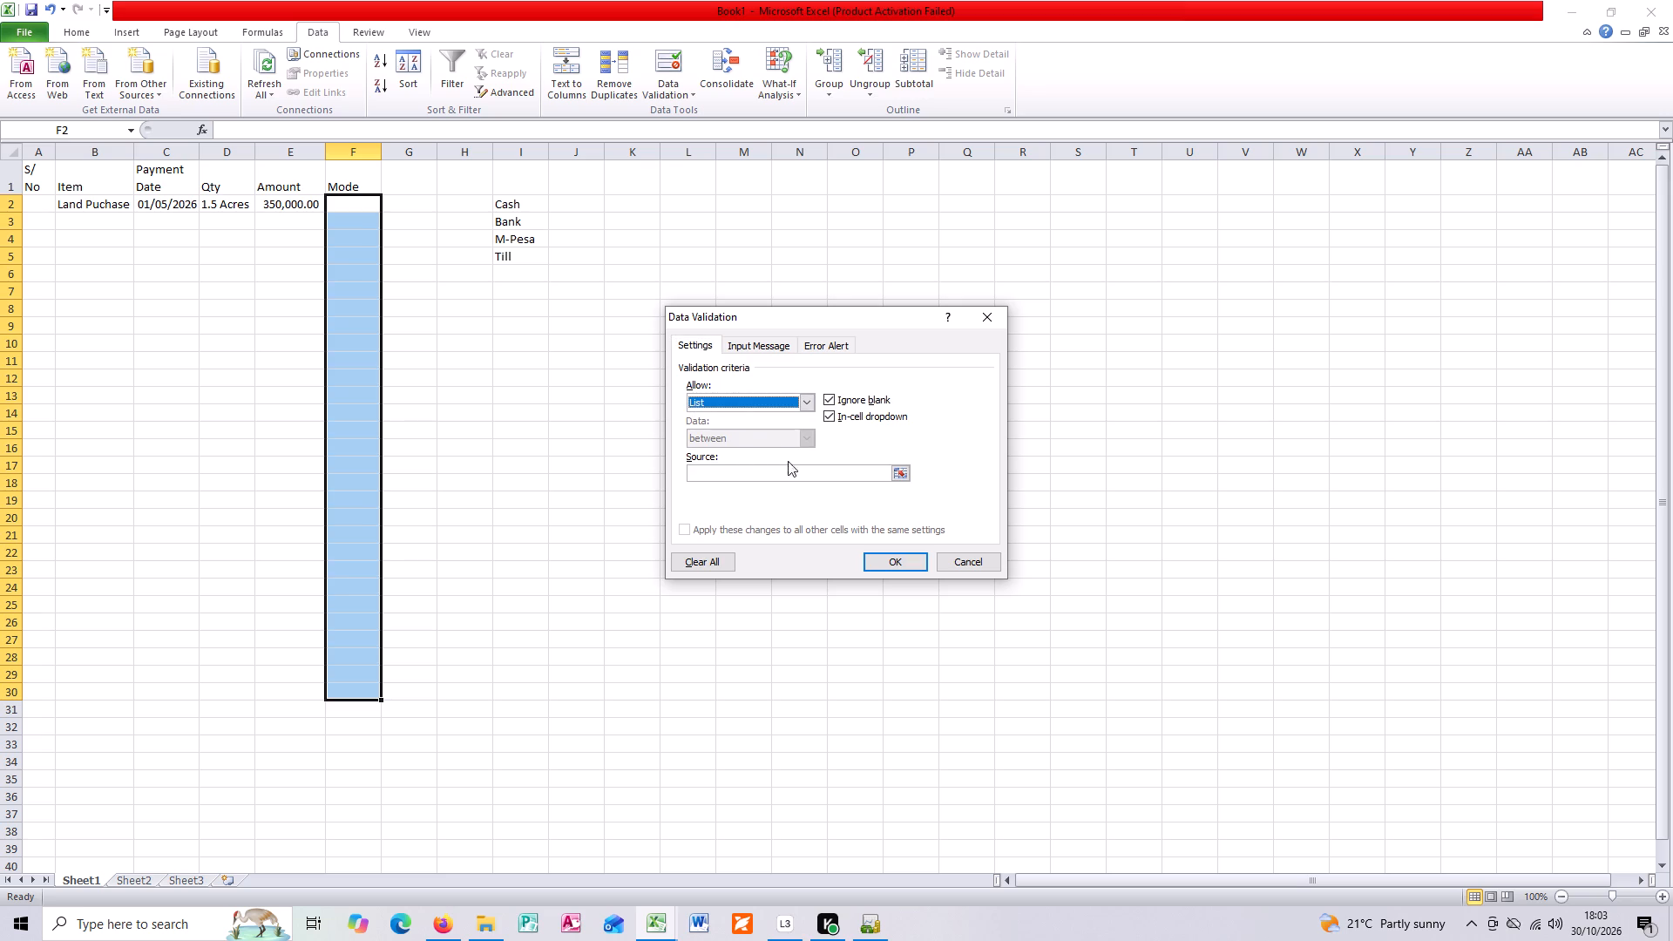
left_click(902, 470)
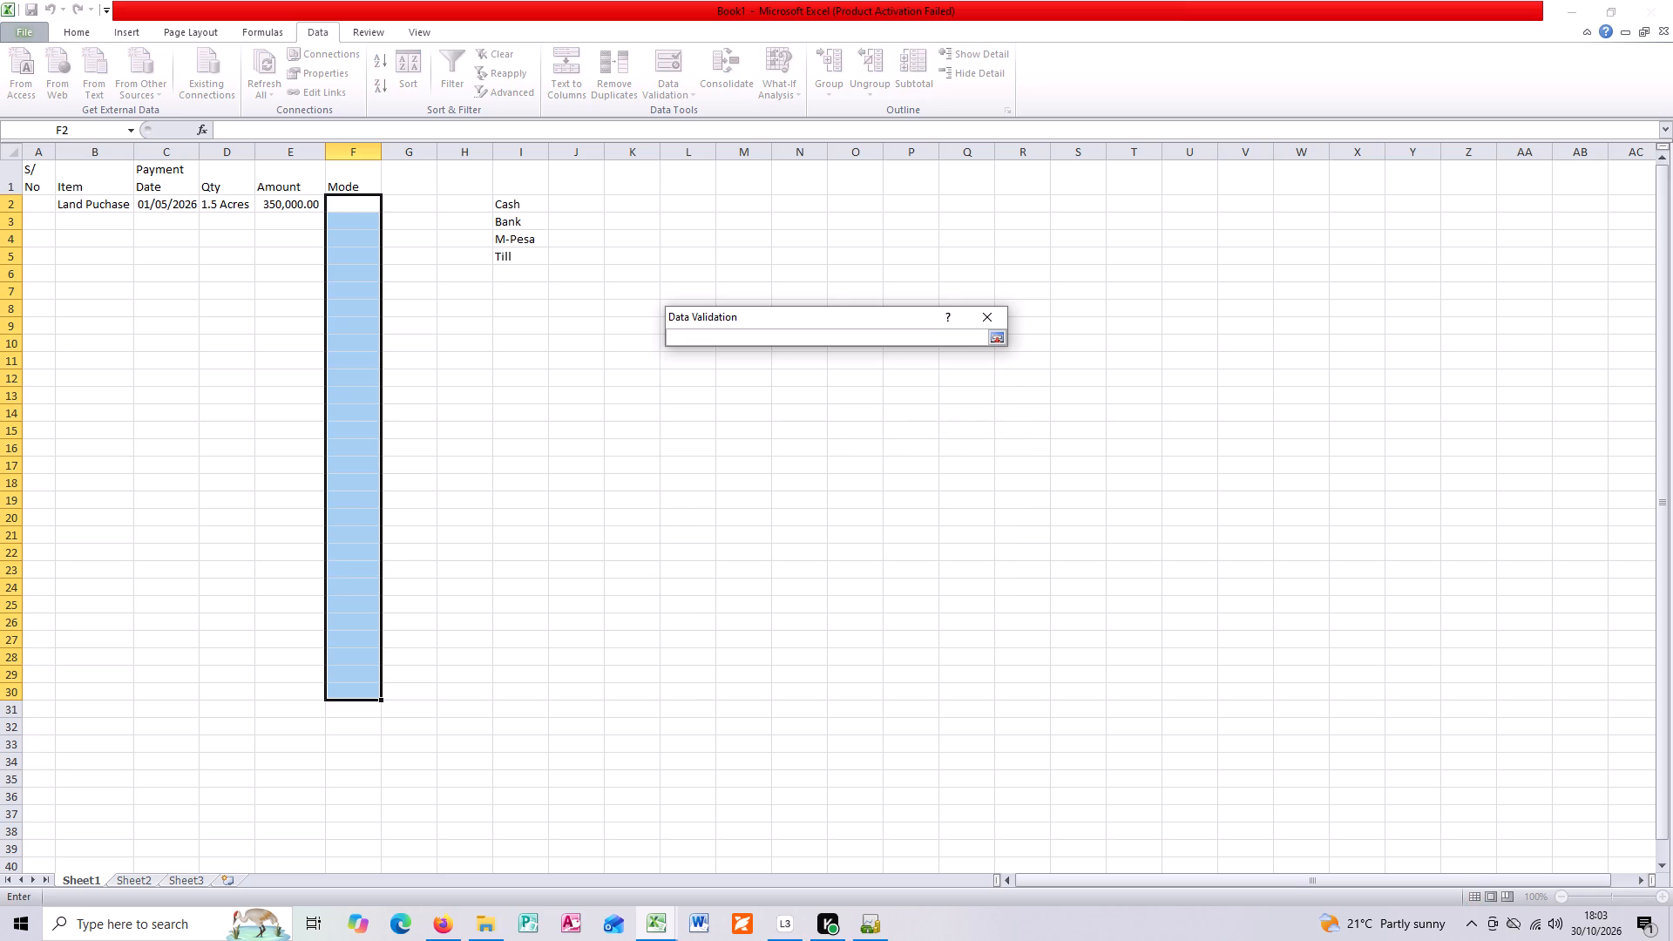
left_click_drag(521, 204, 521, 255)
left_click(992, 337)
left_click(903, 563)
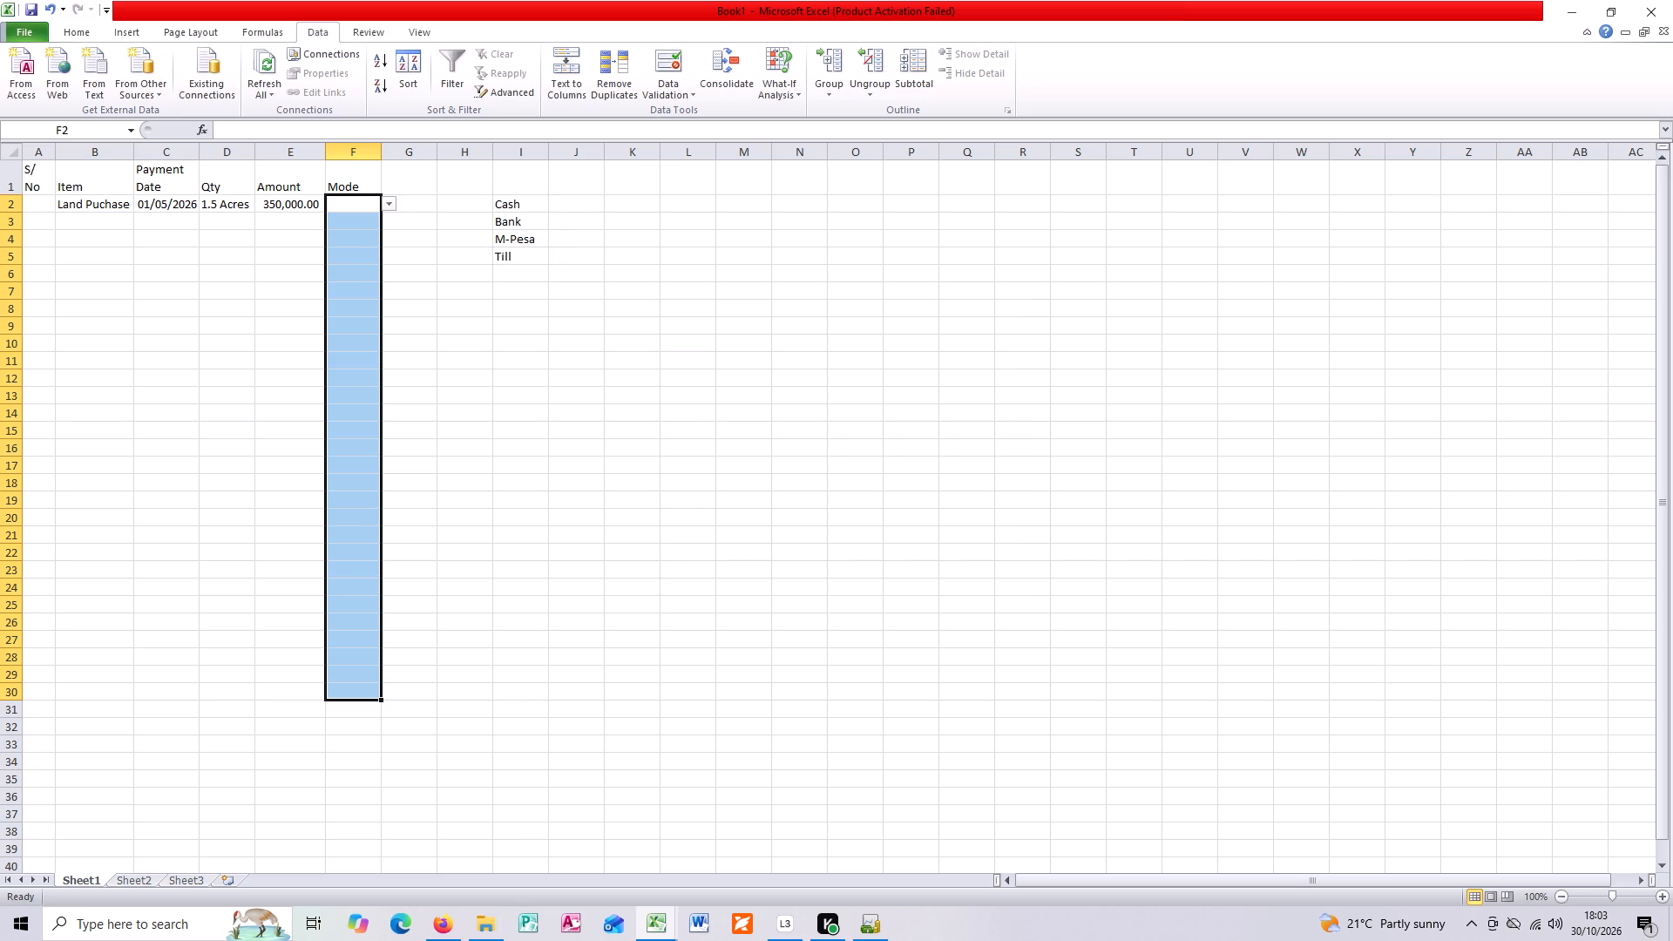
Choose Cash from the Mode dropdown in cell F2 for the land purchase row.
left_click(384, 205)
left_click(364, 218)
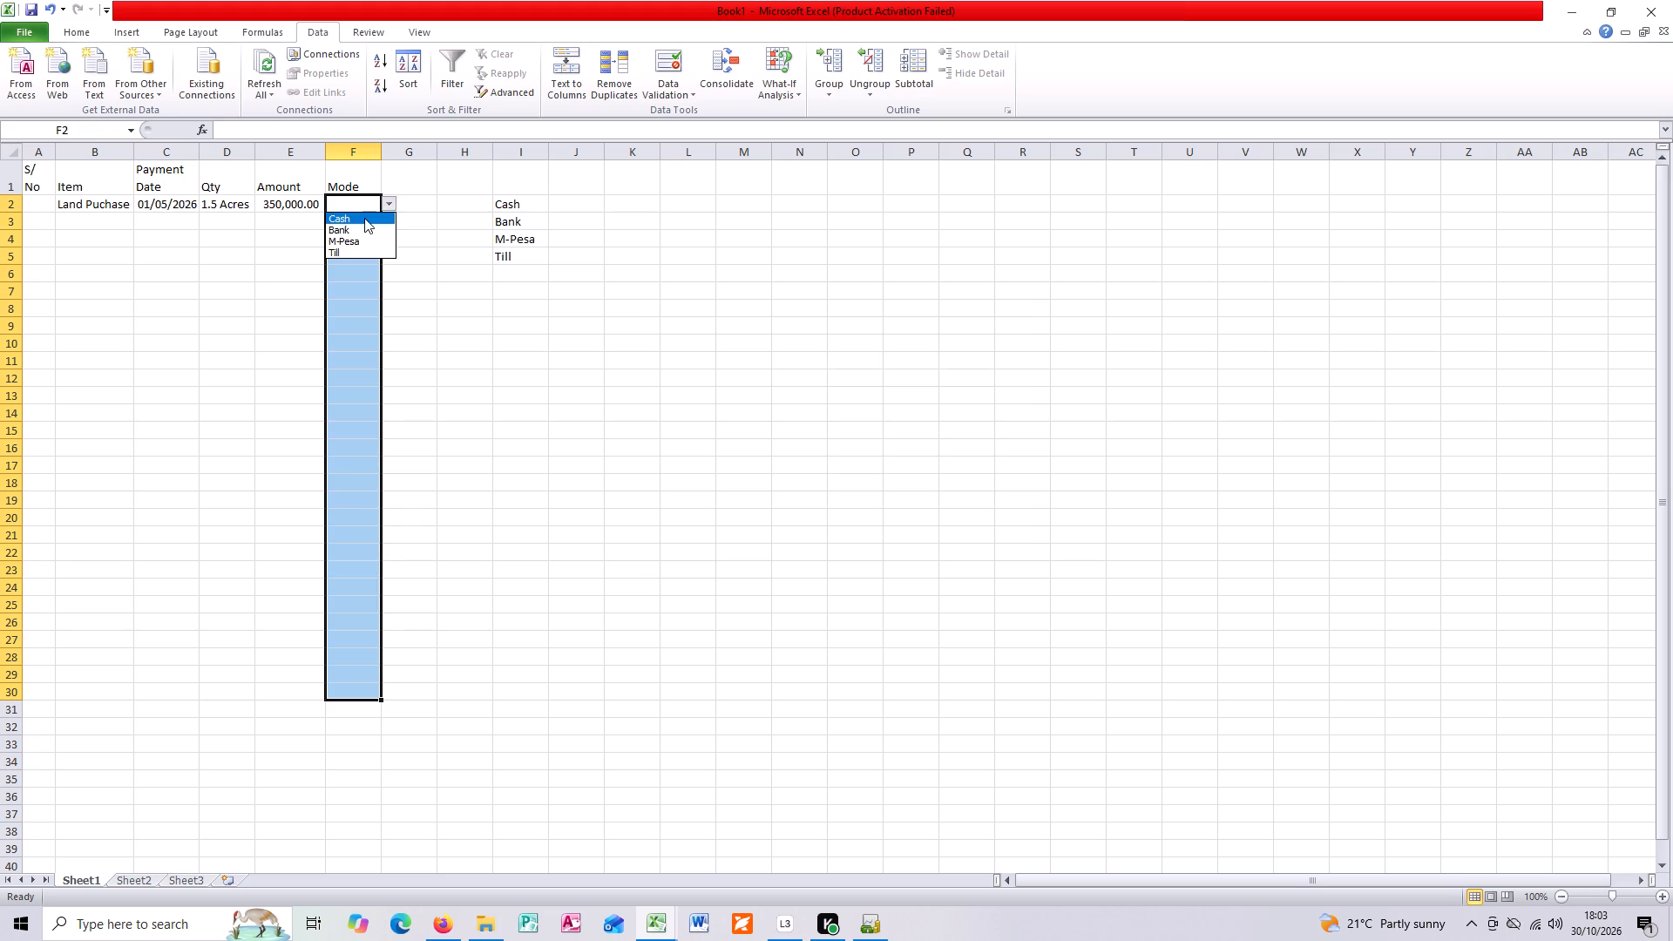
left_click(362, 220)
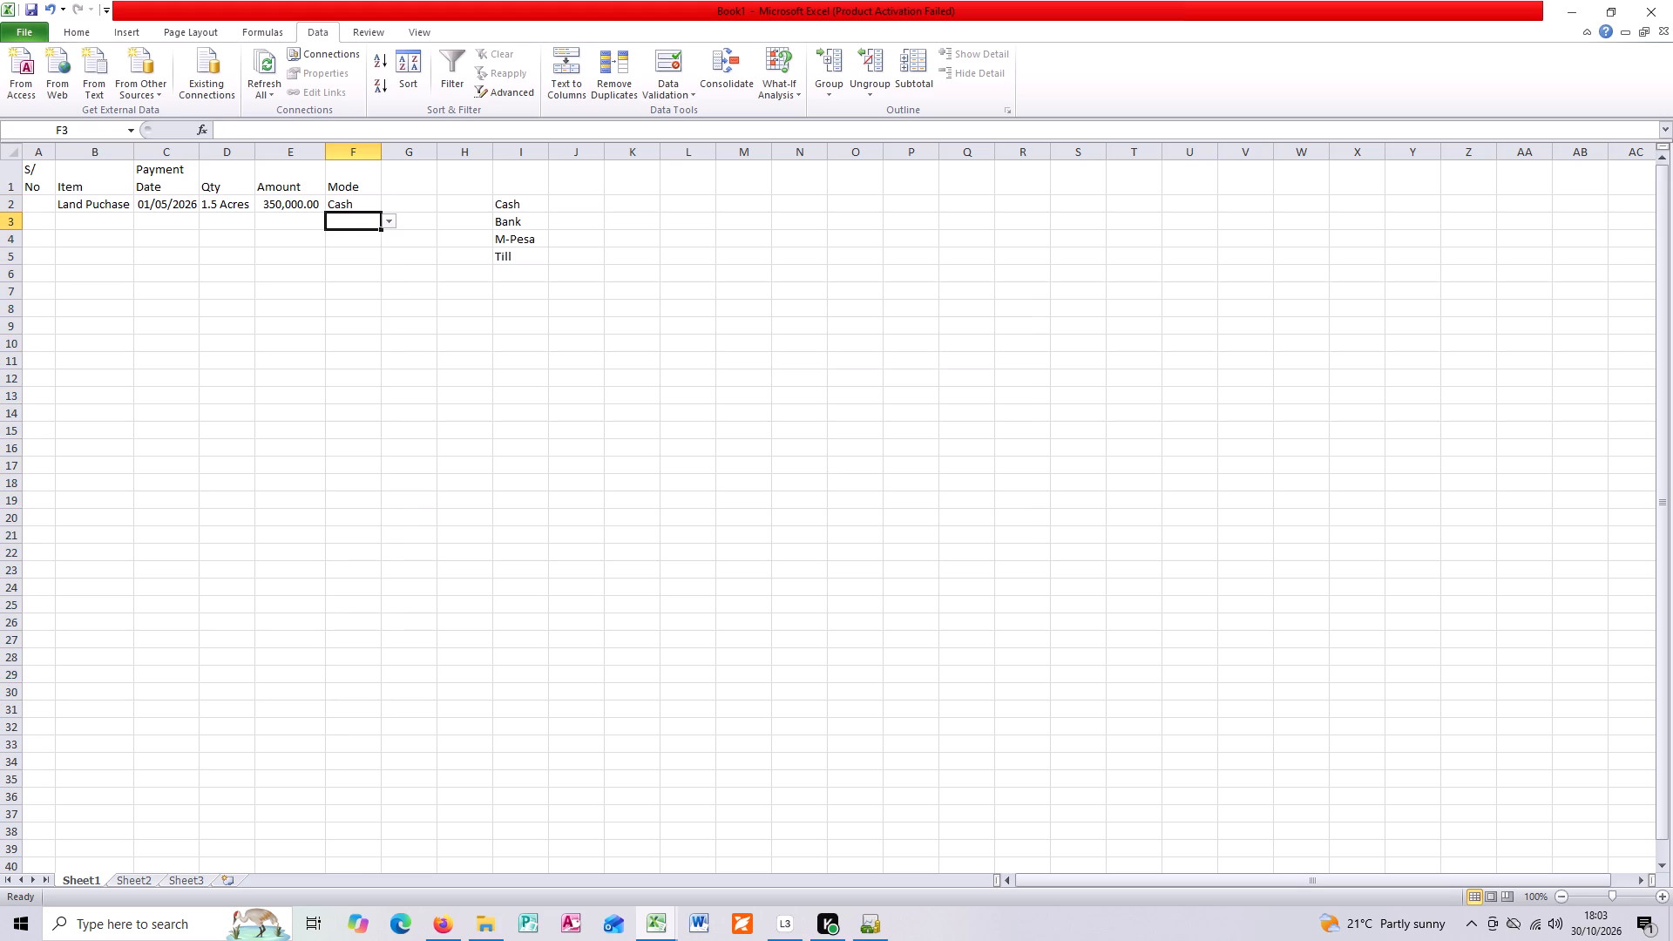
Enter serial number 1 in cell A2 for the land purchase row.
left_click(34, 220)
left_click(35, 203)
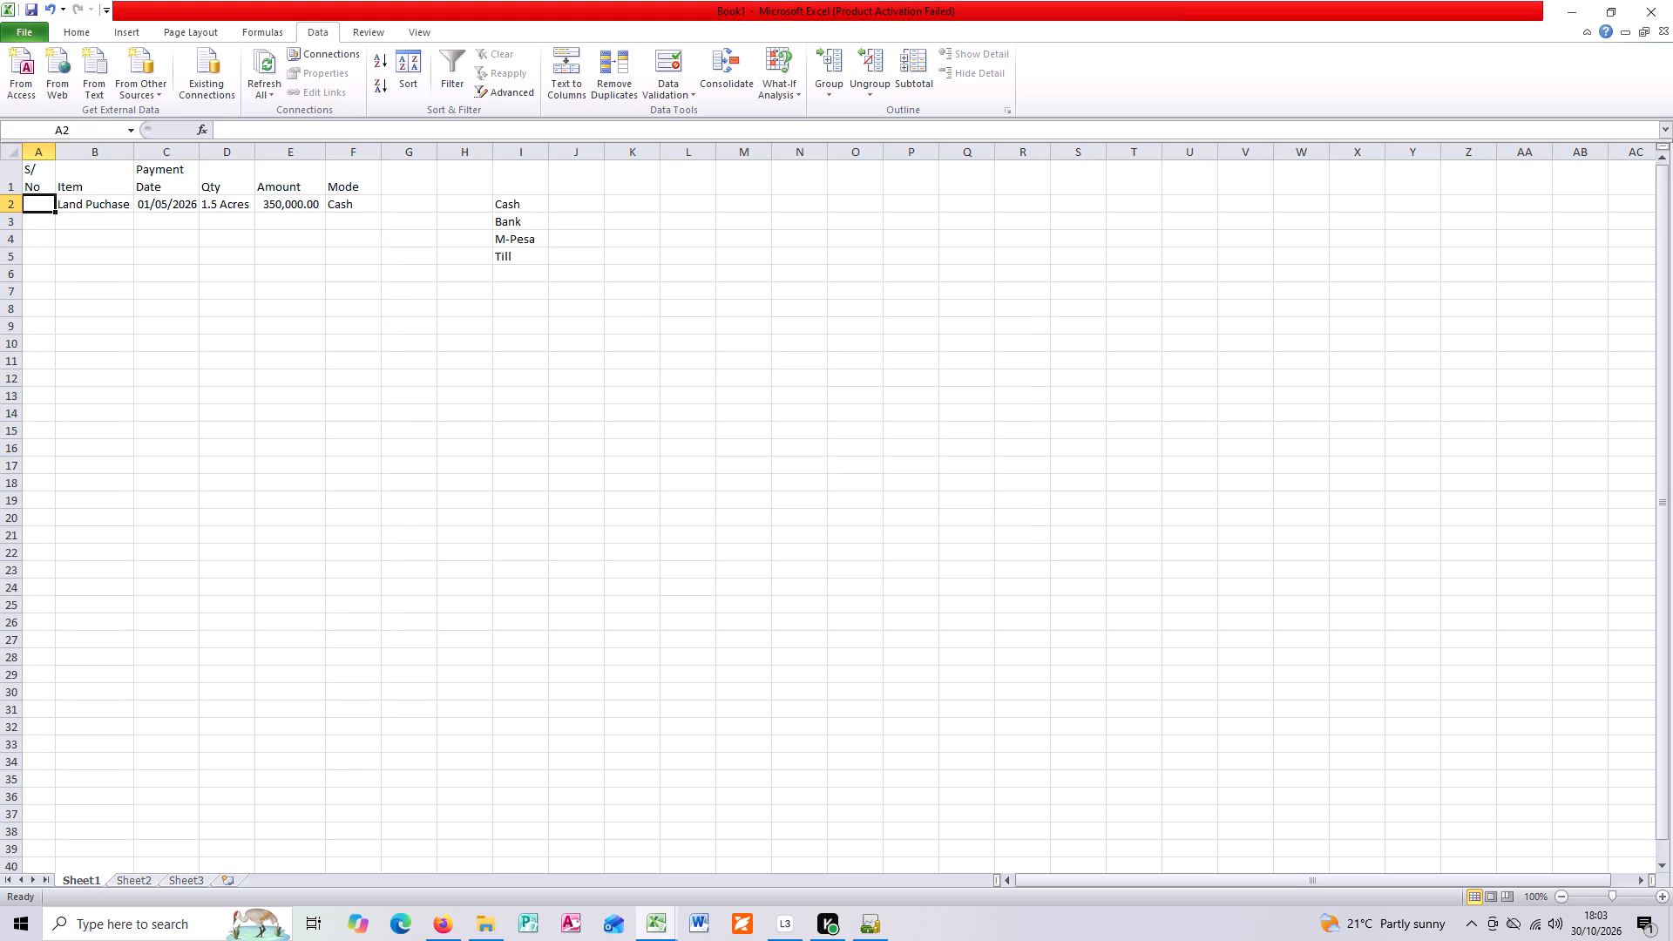
key("1")
key("Return")
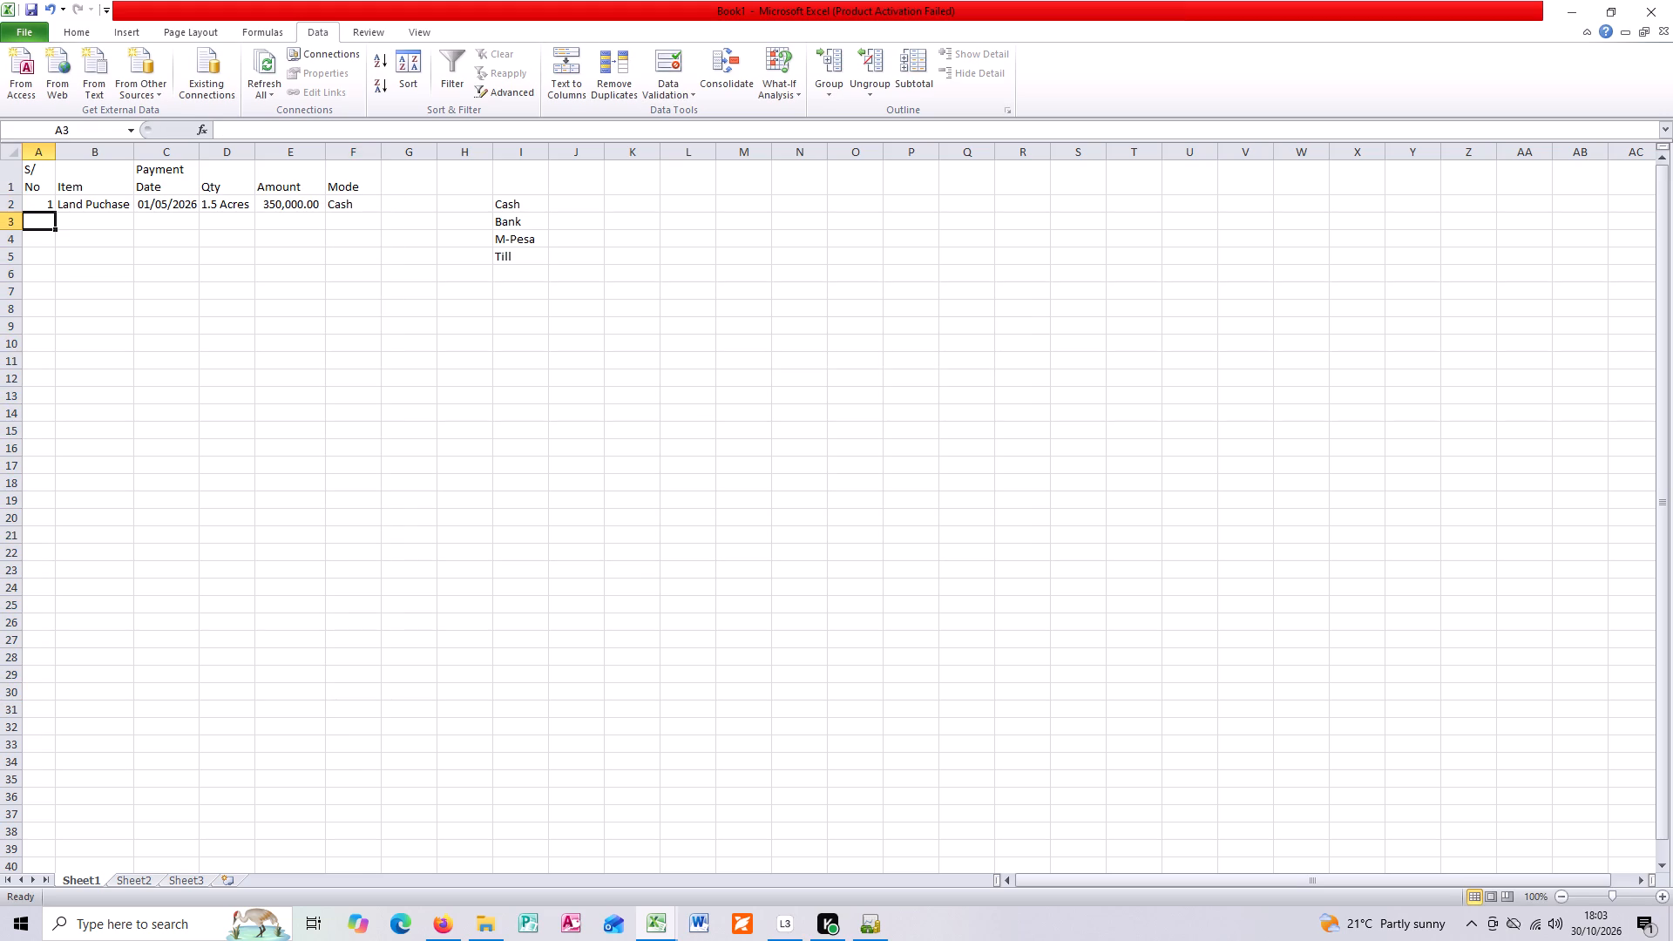
left_click(95, 216)
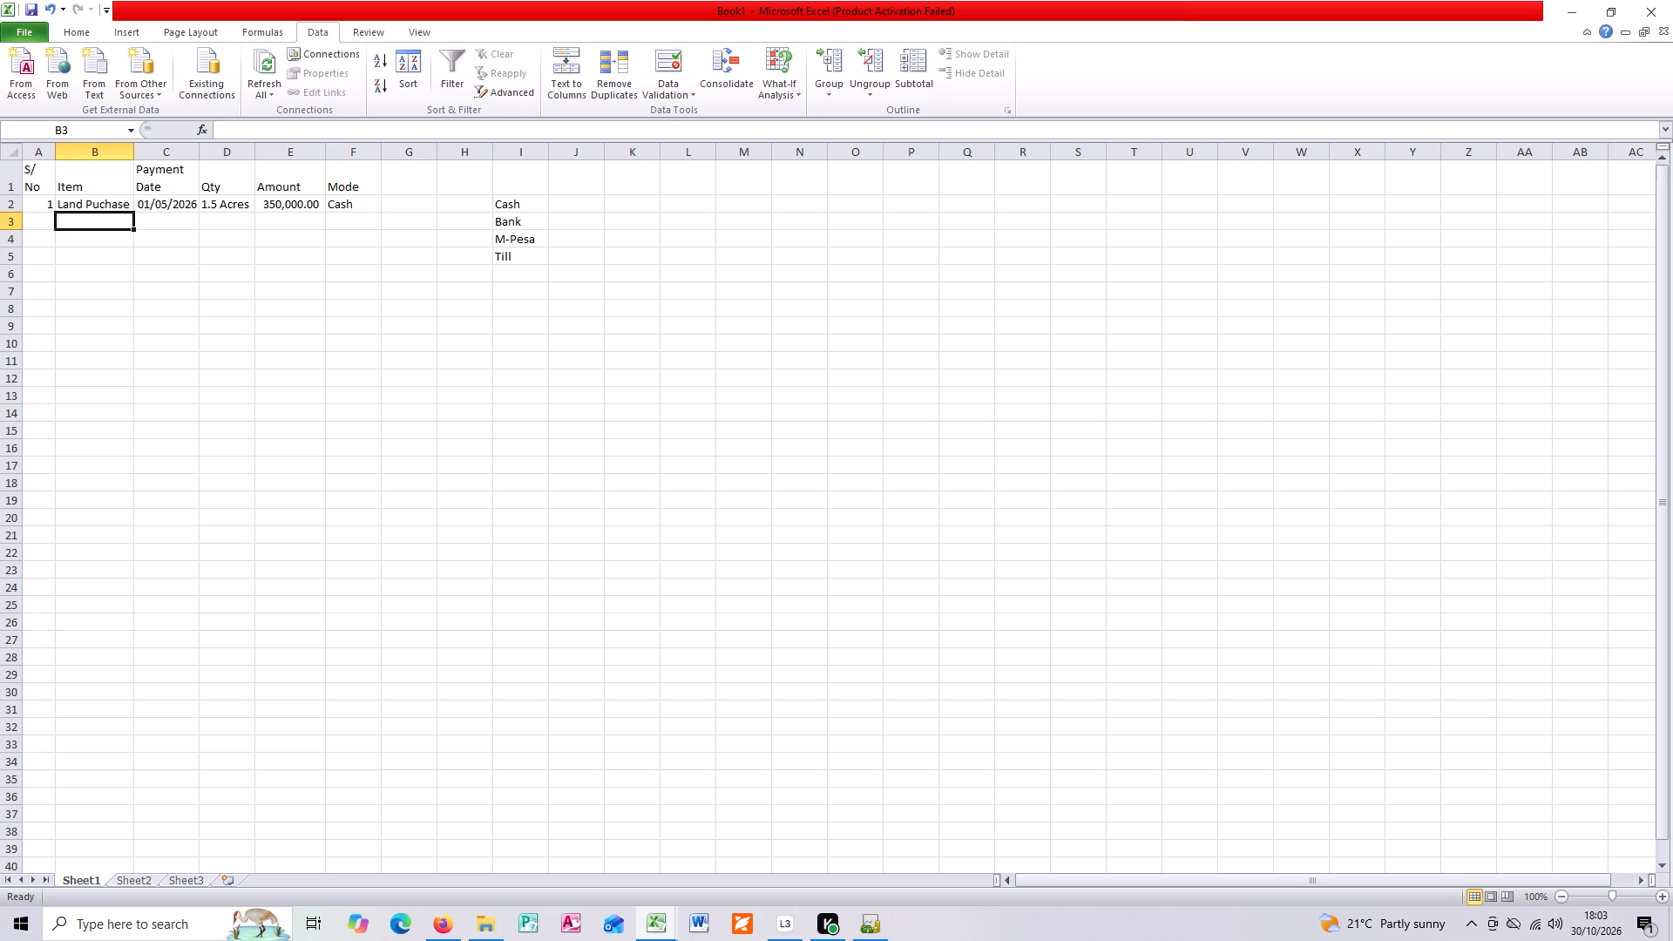
Select the Cash entry in cell I2 of the payment modes list.
left_click(519, 203)
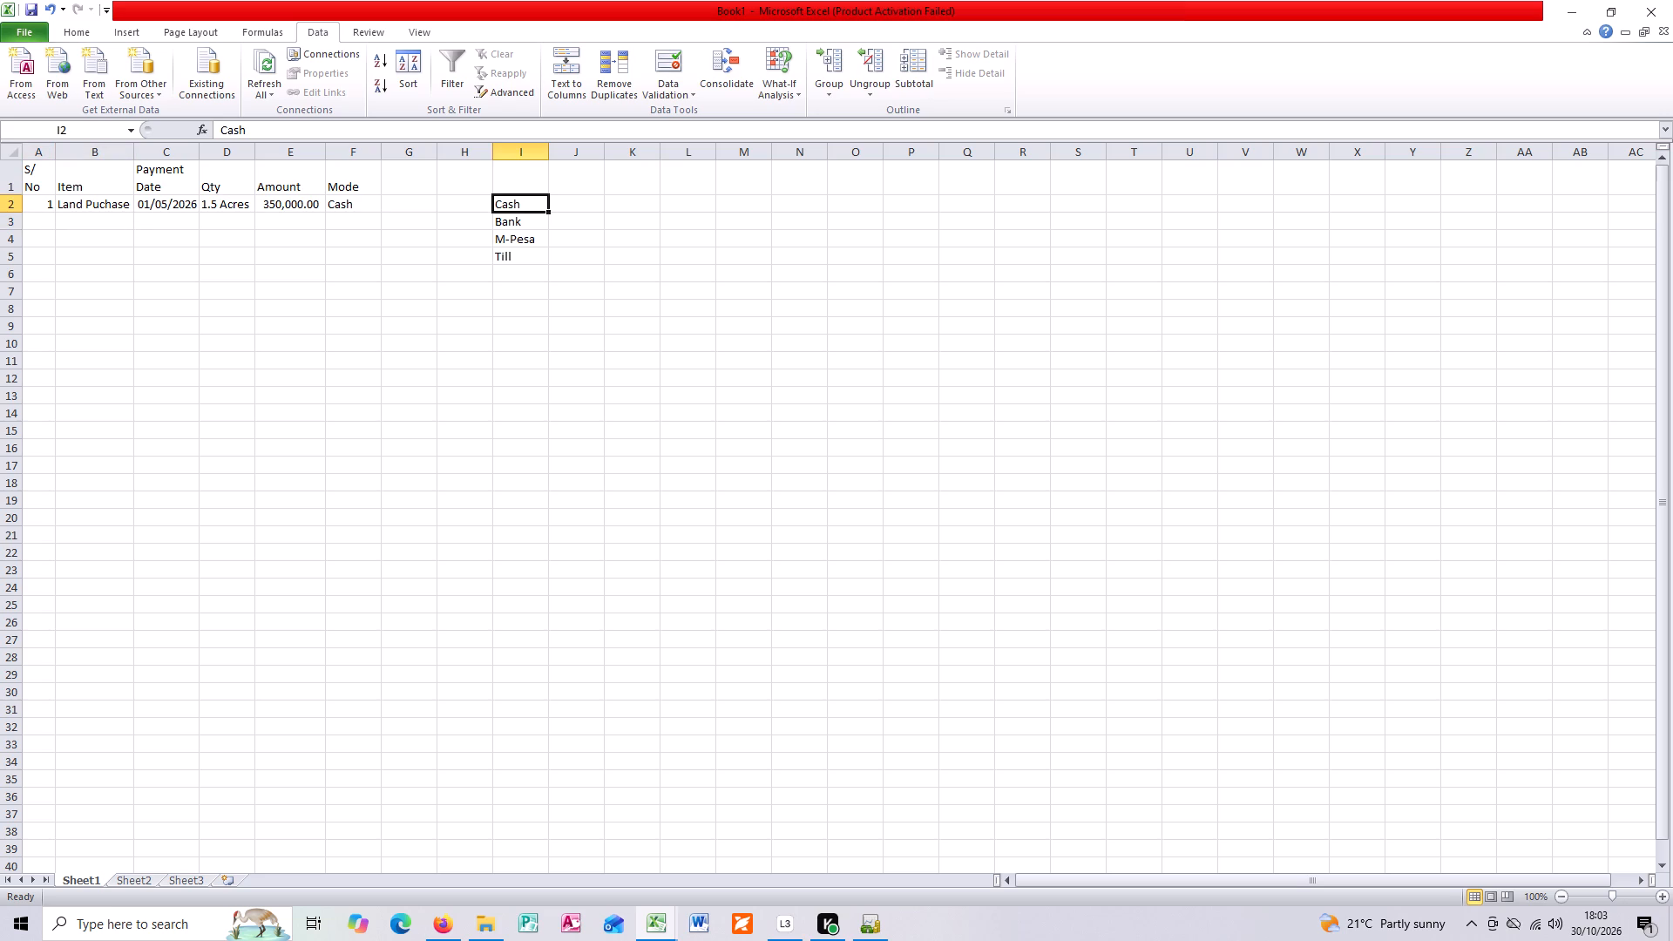
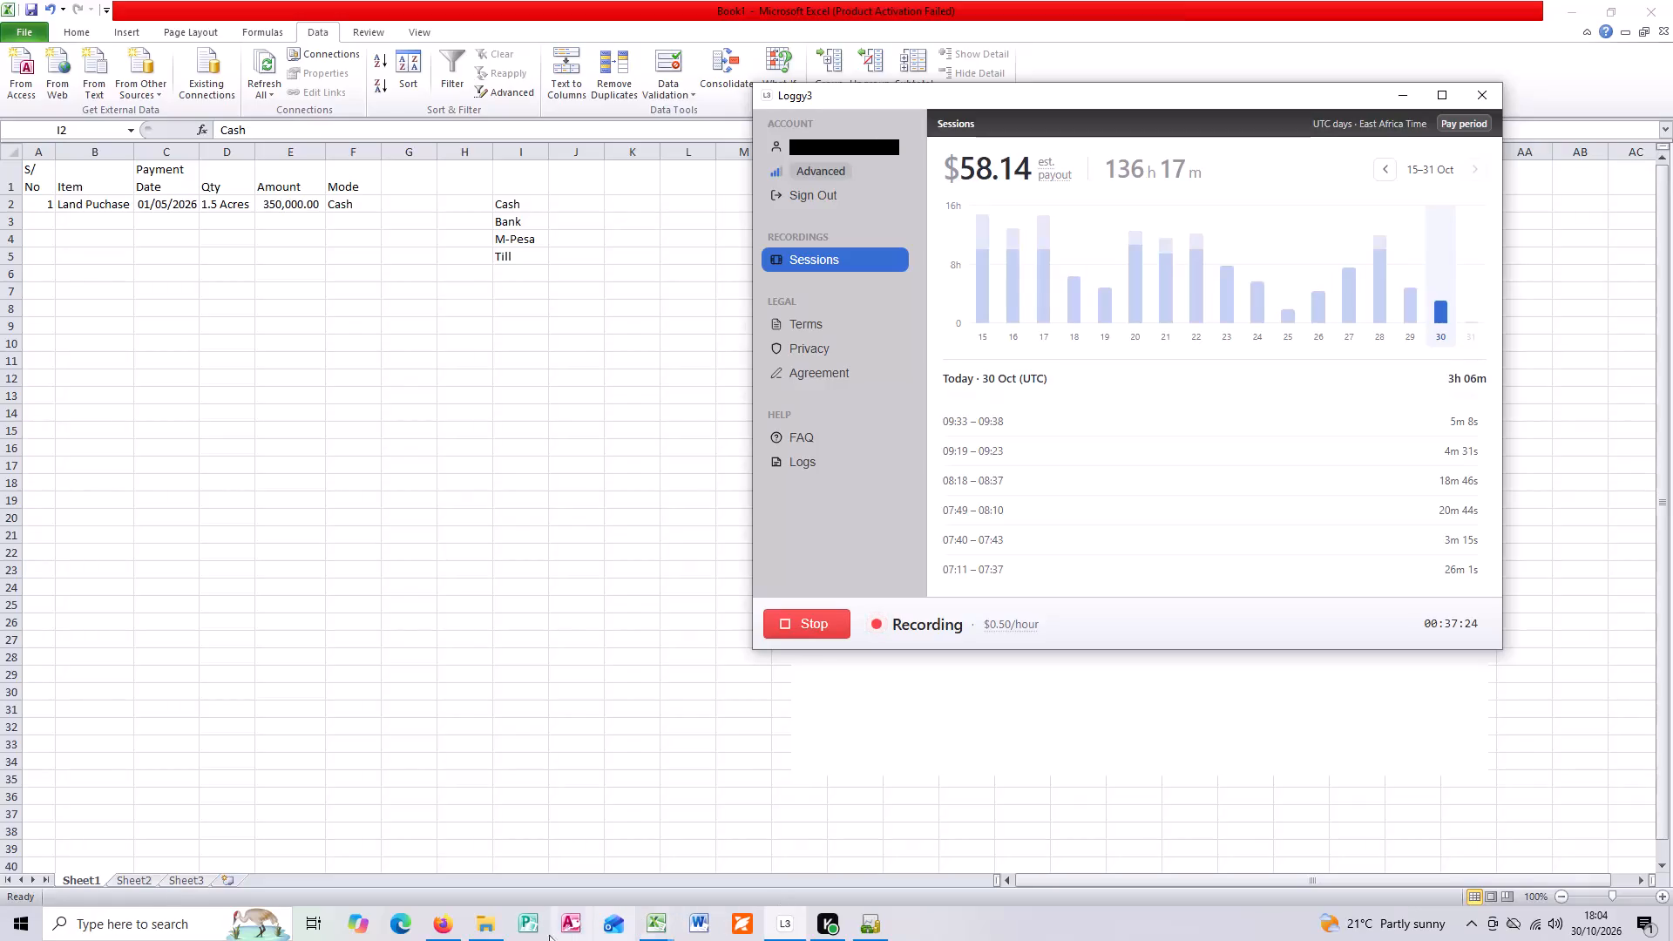
Switch back to the Book1 workbook in Excel and enter Land Tillage 1sT as the item in cell B3.
left_click(658, 927)
left_click(694, 846)
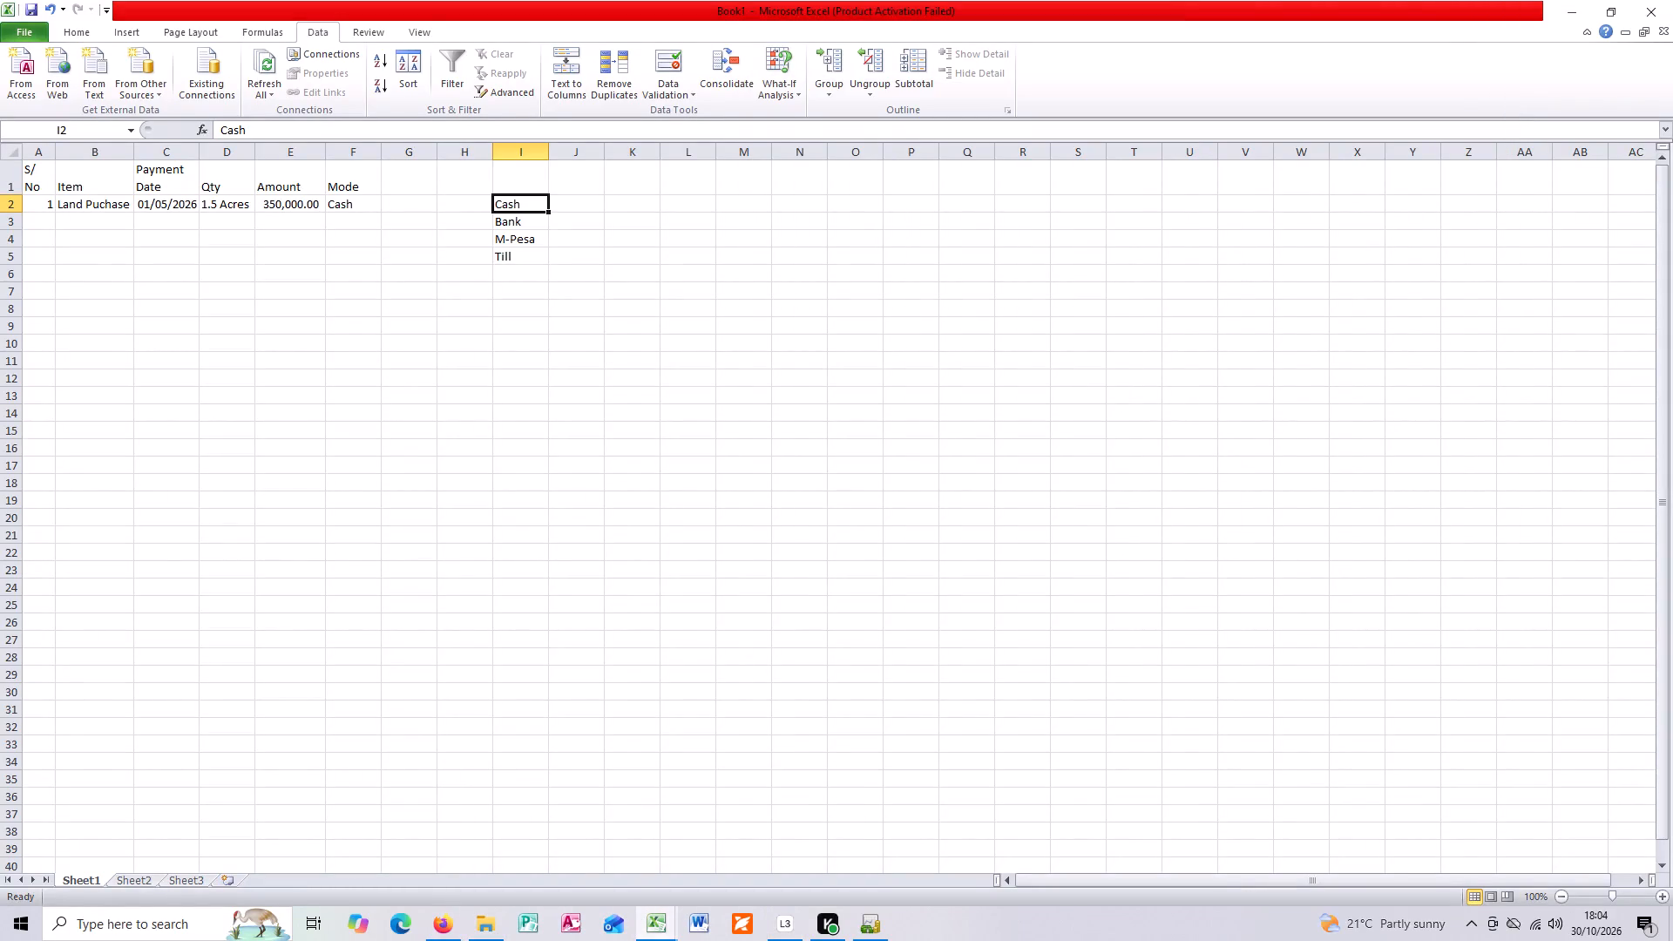
left_click(51, 217)
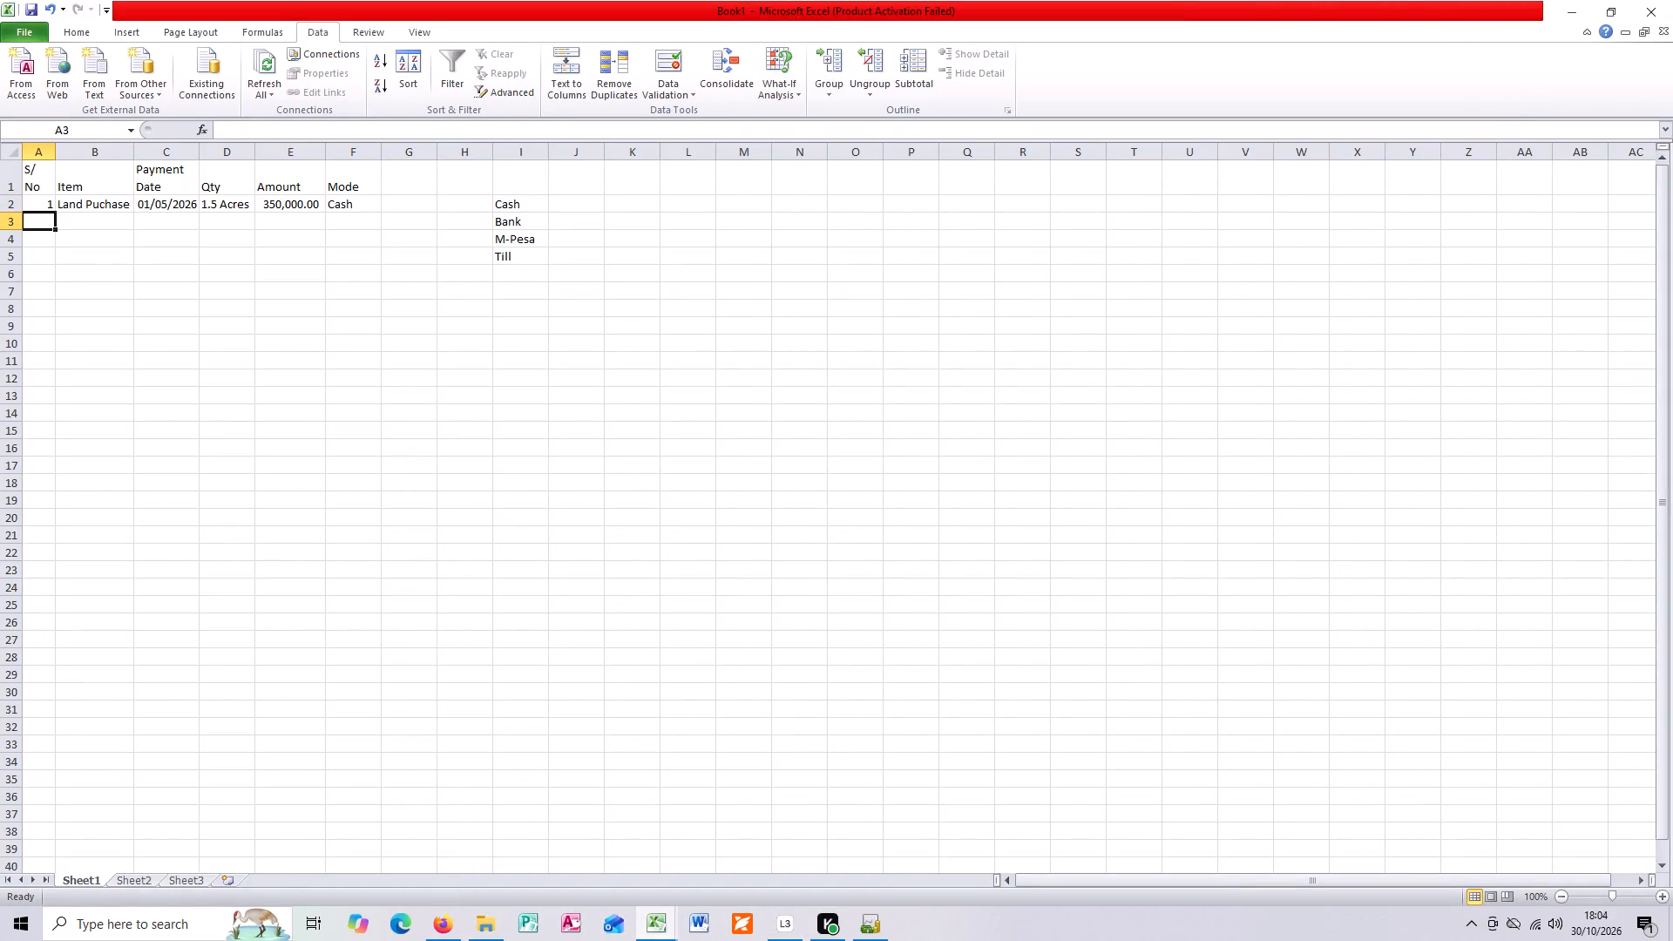
key("Tab")
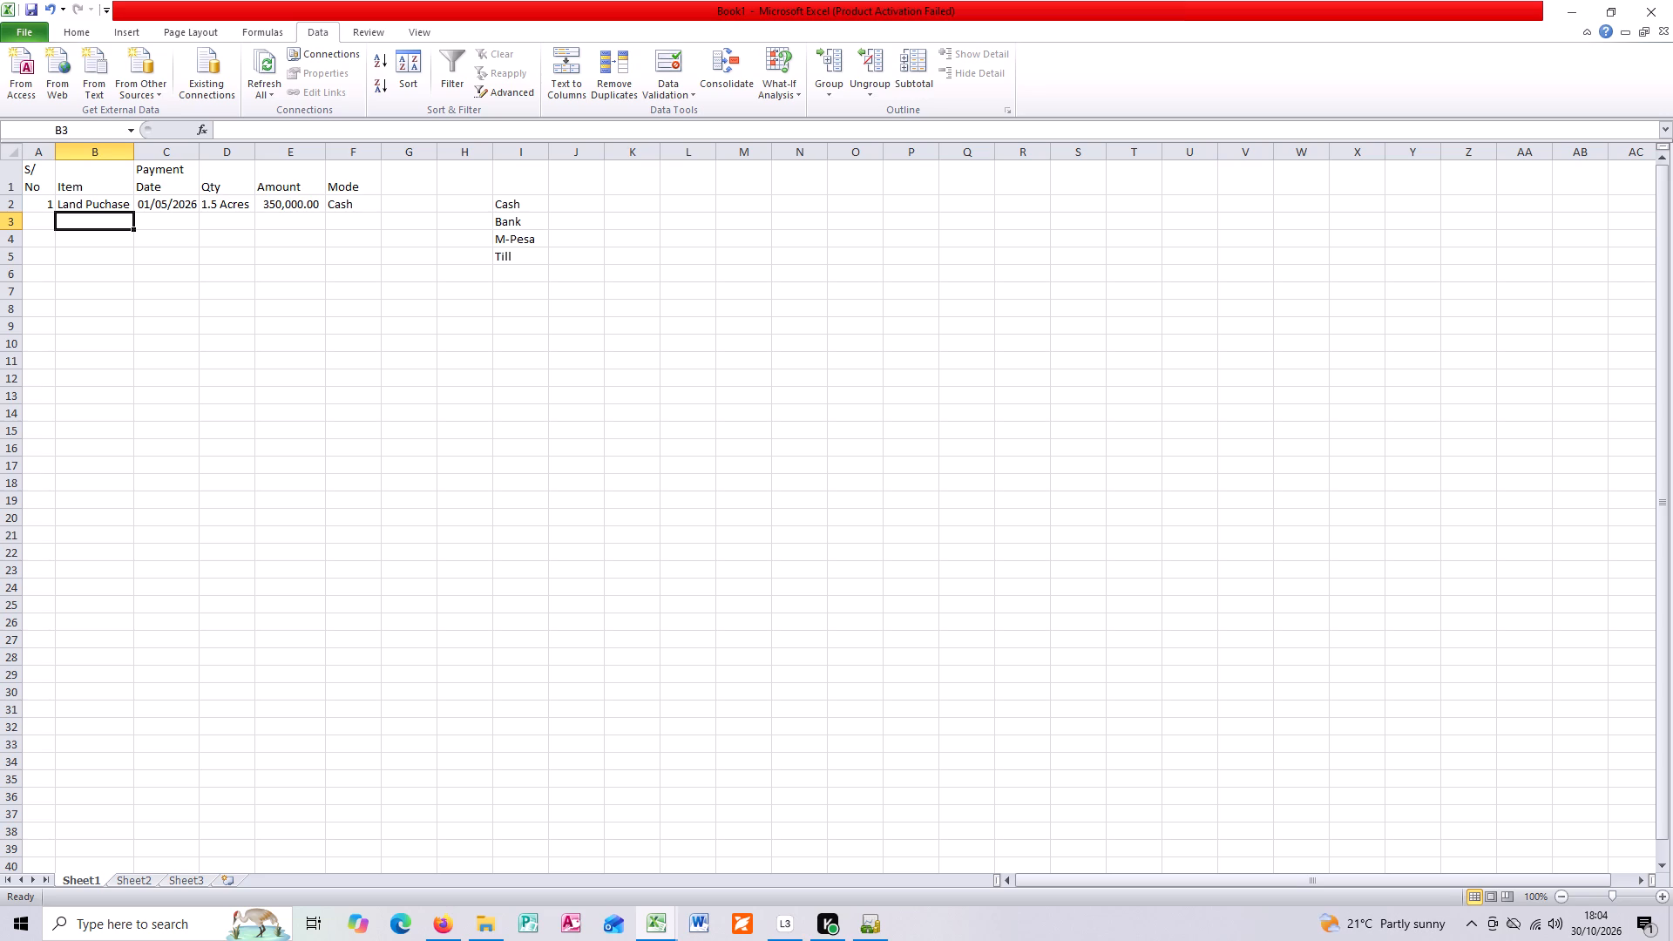
type("Land")
key("space")
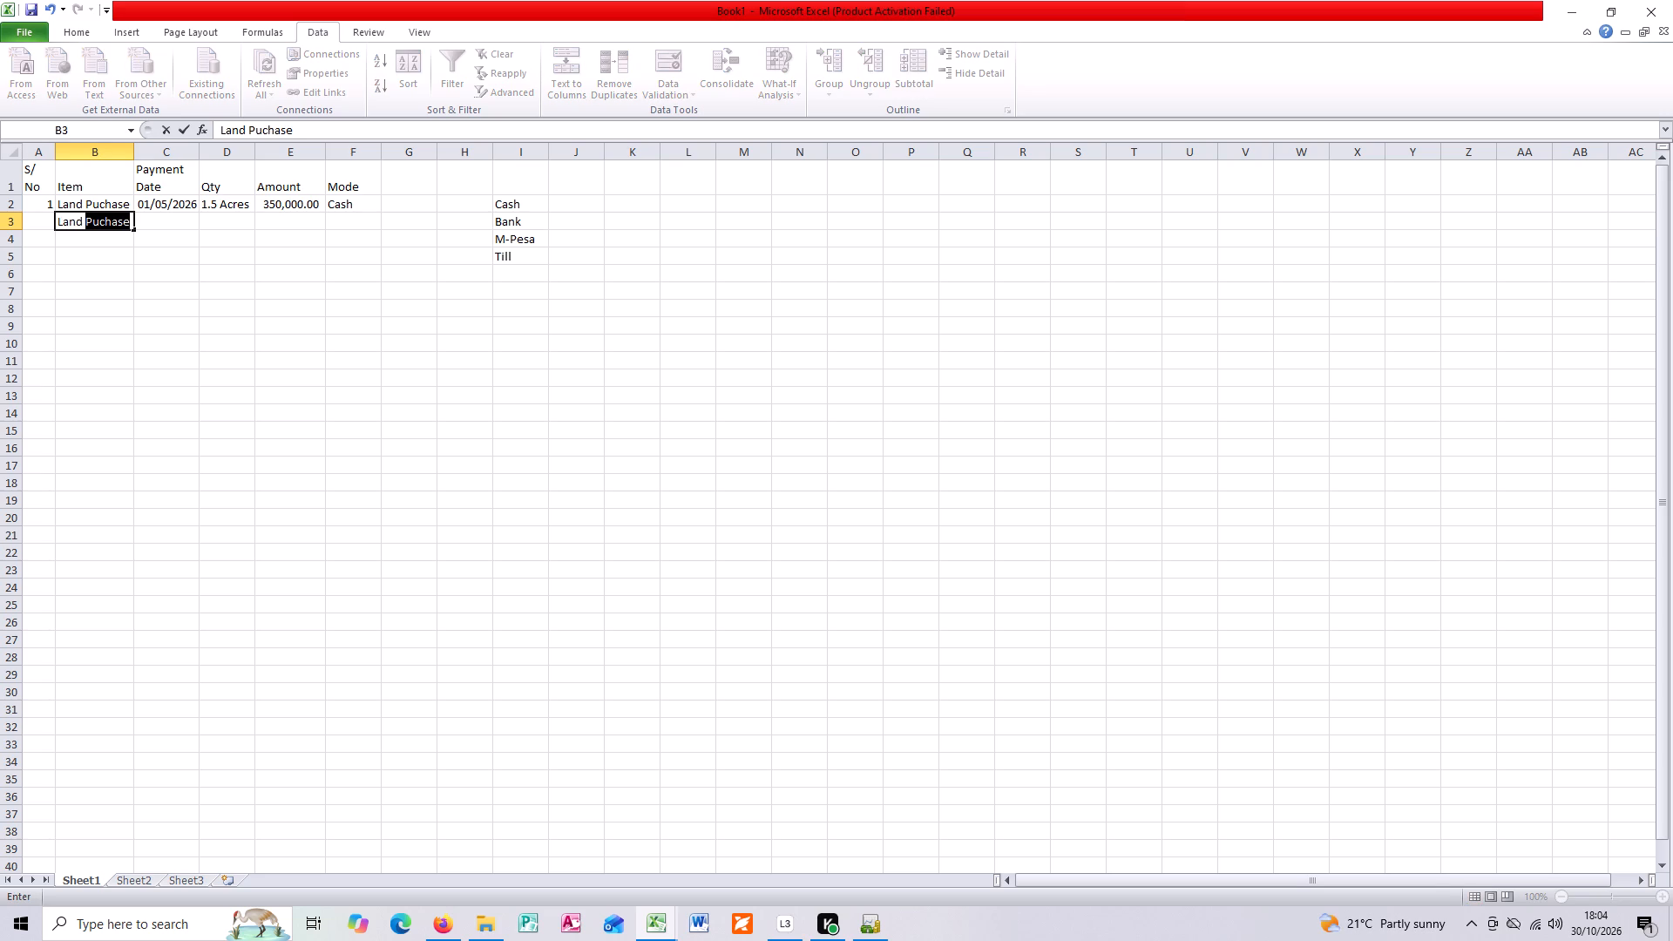
type("Tillage")
key("space")
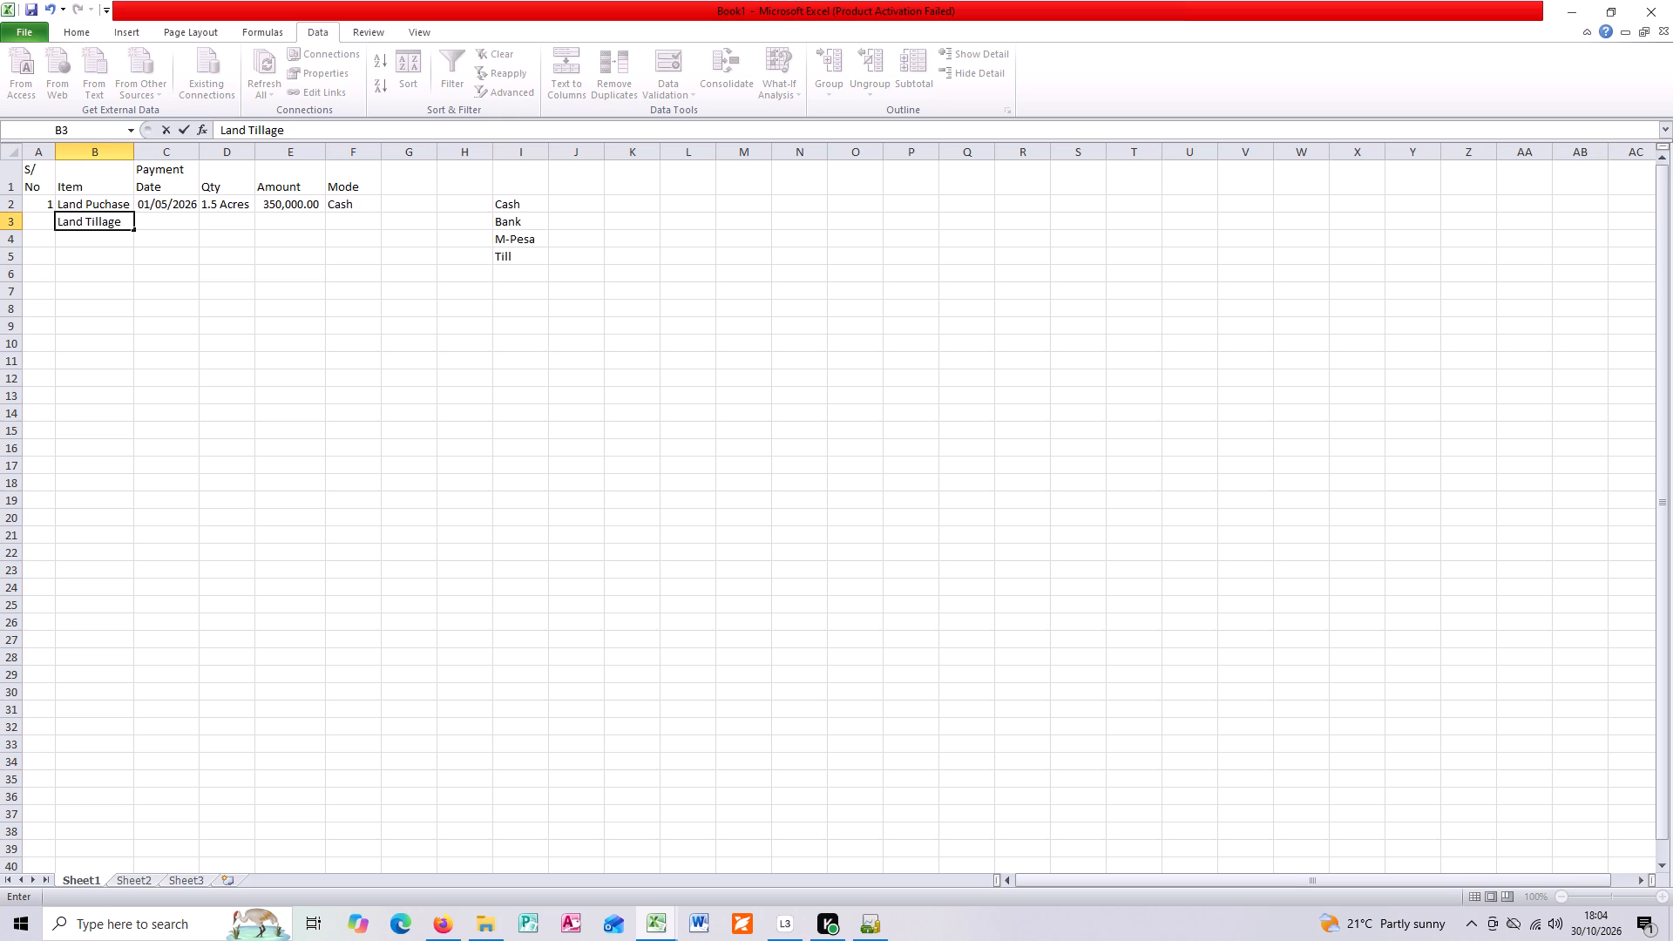
key("1")
key("BackSpace")
key("1")
type("sT")
key("Tab")
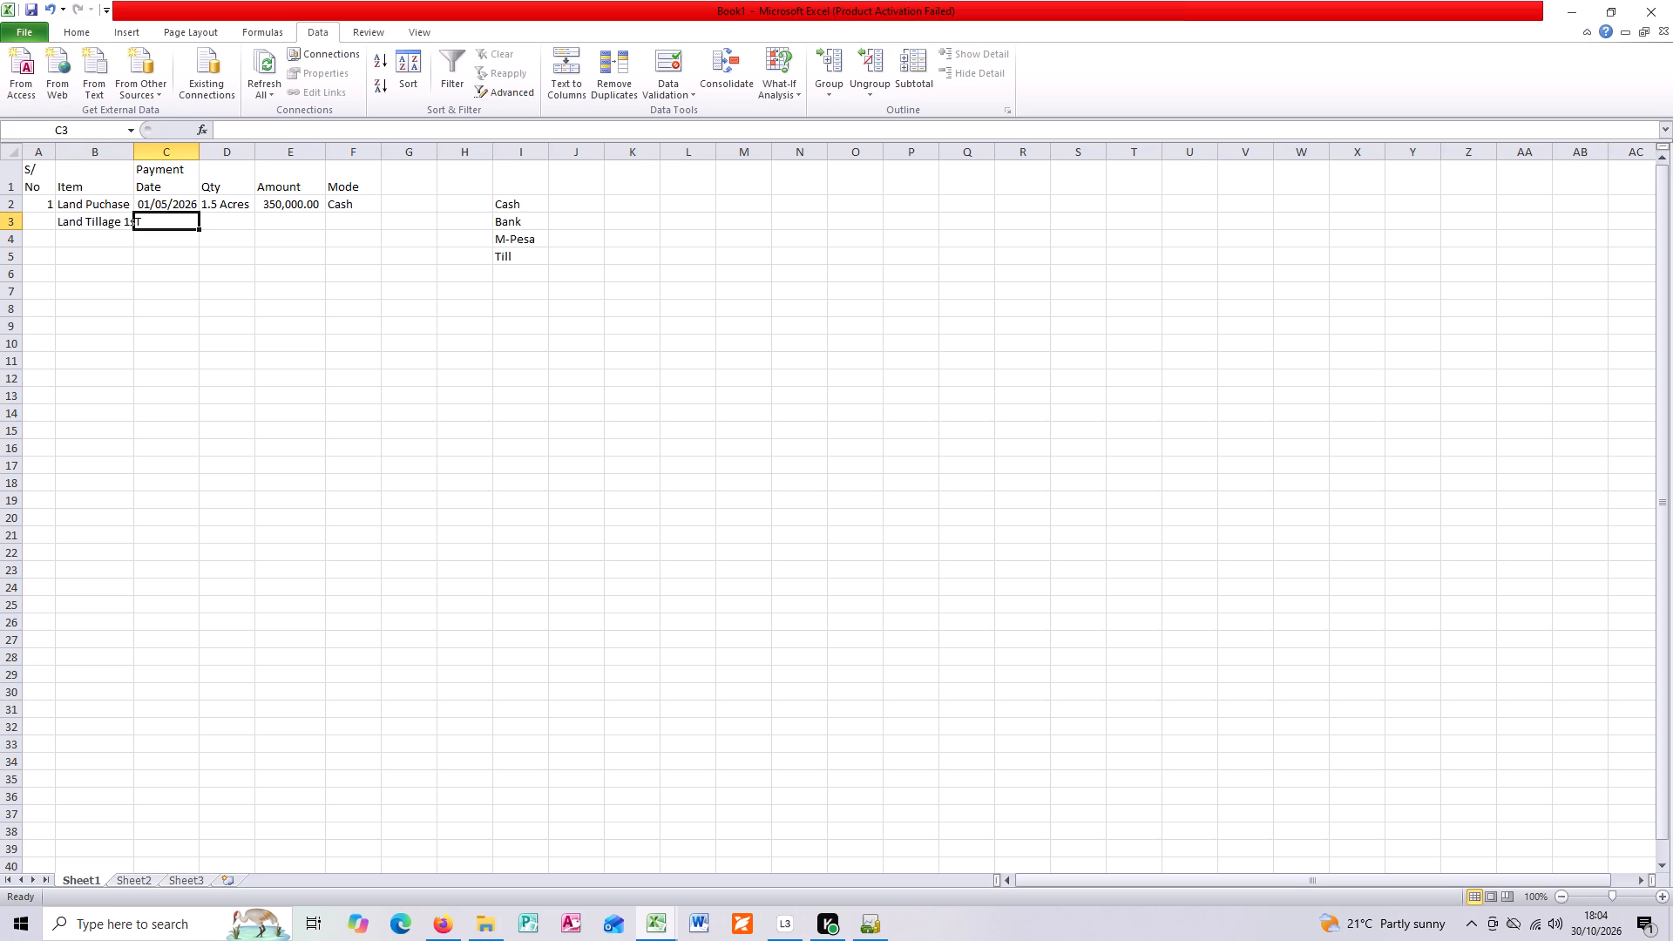
Auto-fit the width of the Item column to its contents.
double_click(132, 152)
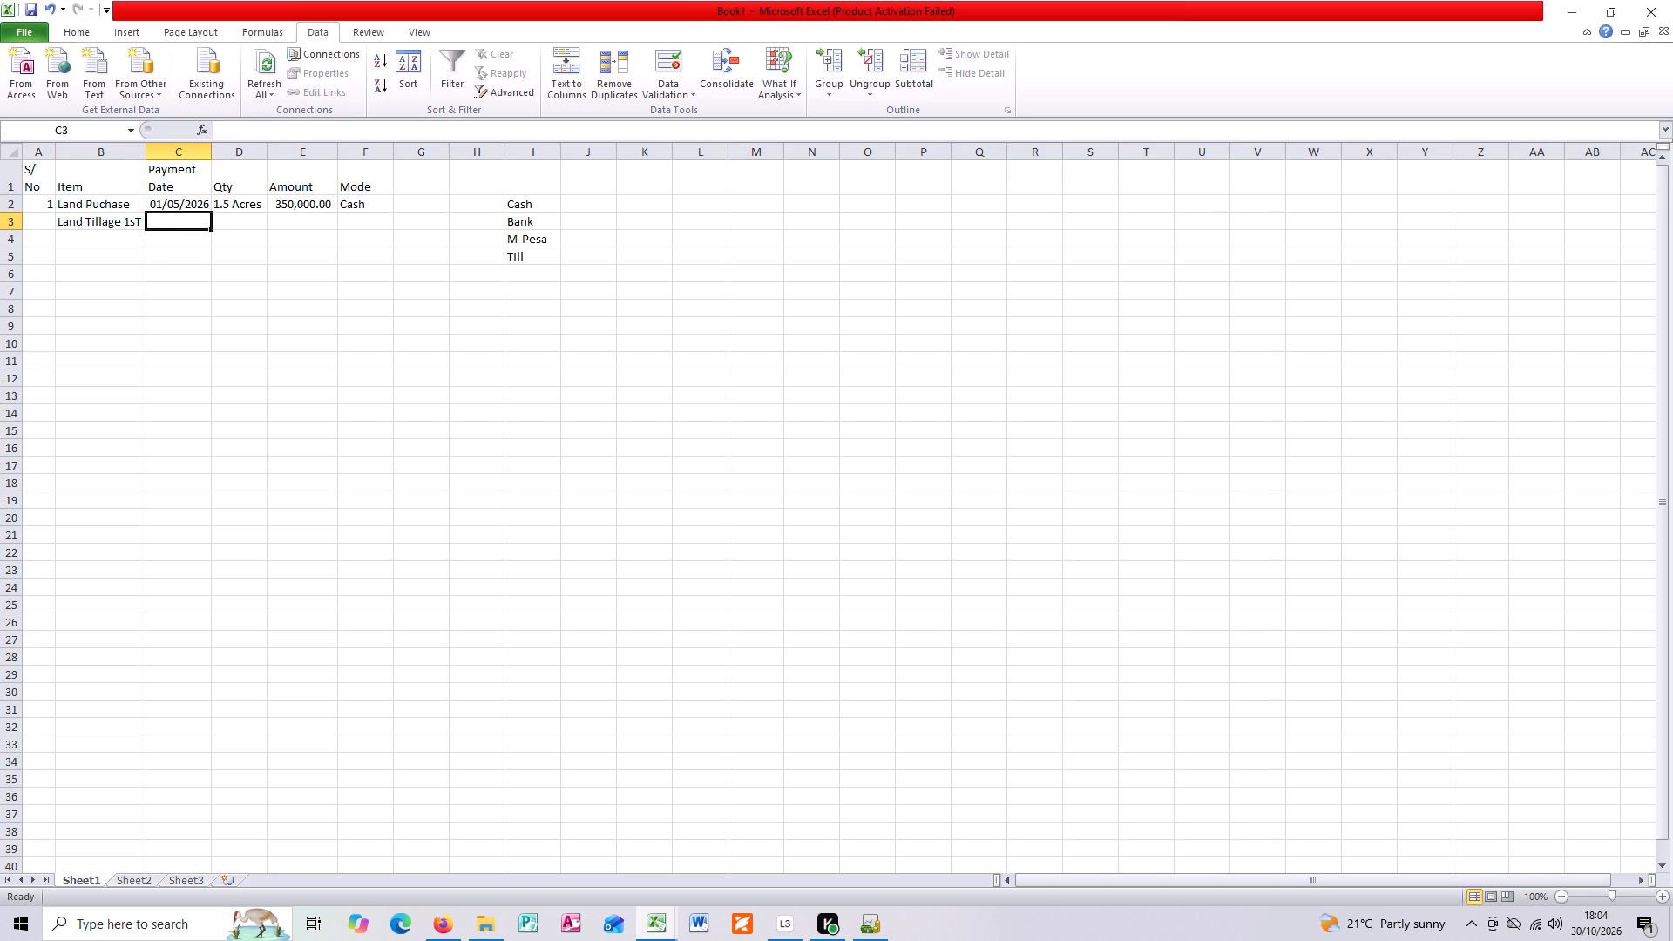
Cut 1sT and its preceding space from the end of the item in cell B3 and try to paste it before Tillage.
left_click(123, 224)
double_click(123, 224)
left_click_drag(123, 224, 136, 221)
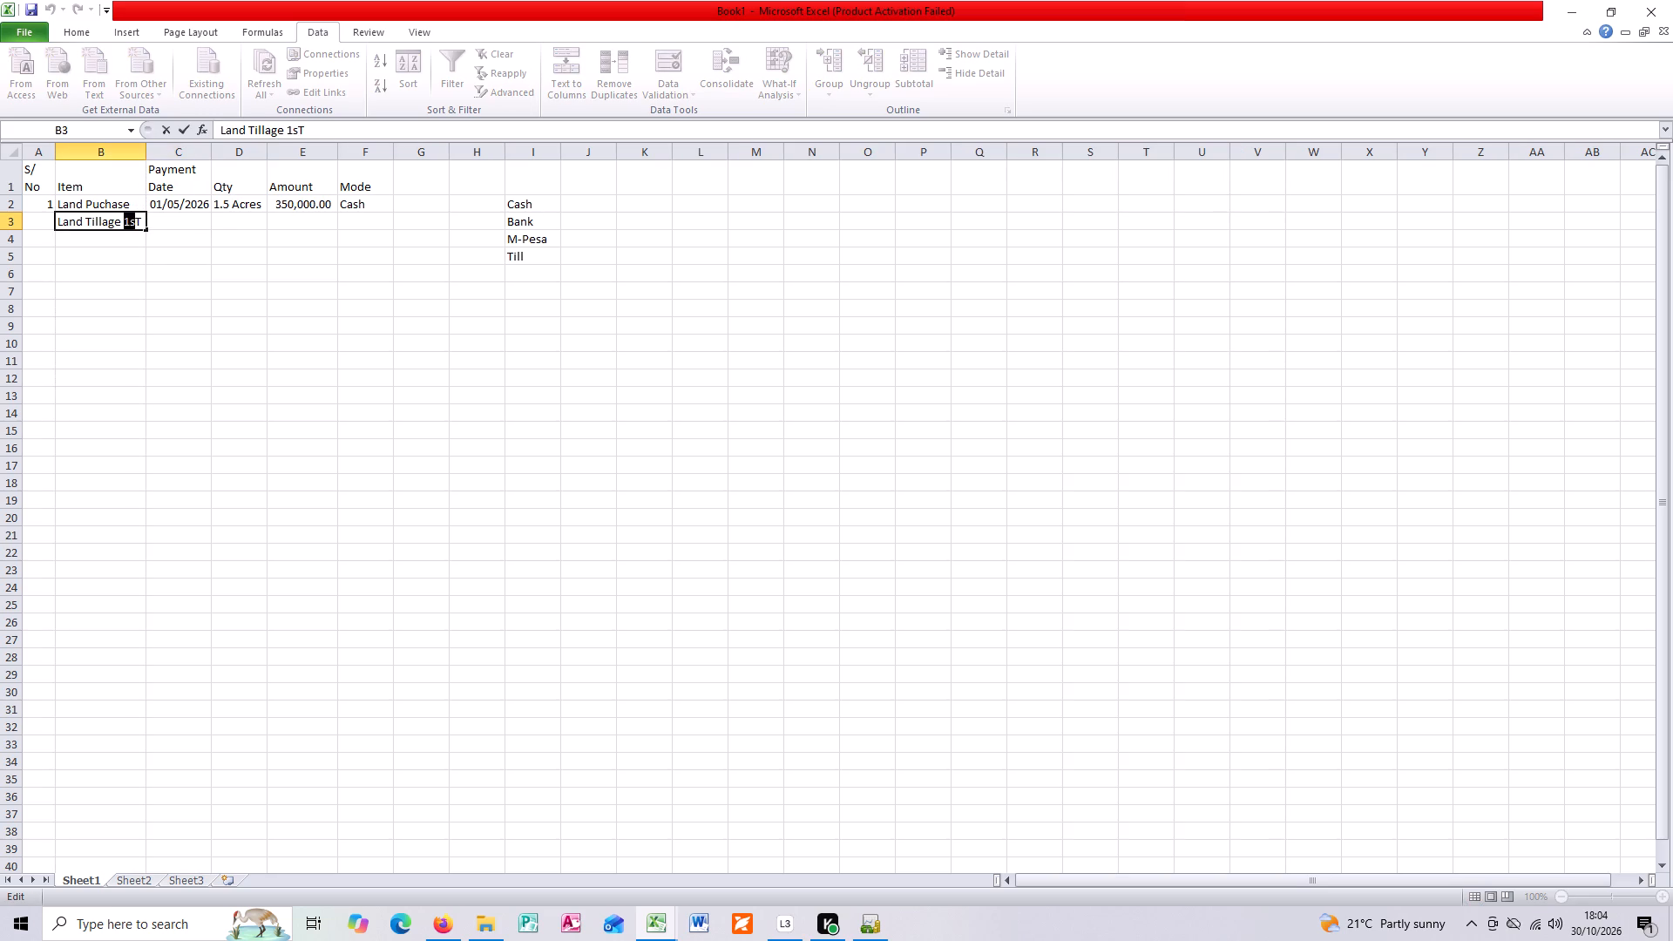
left_click_drag(136, 221, 144, 221)
key("ctrl+x")
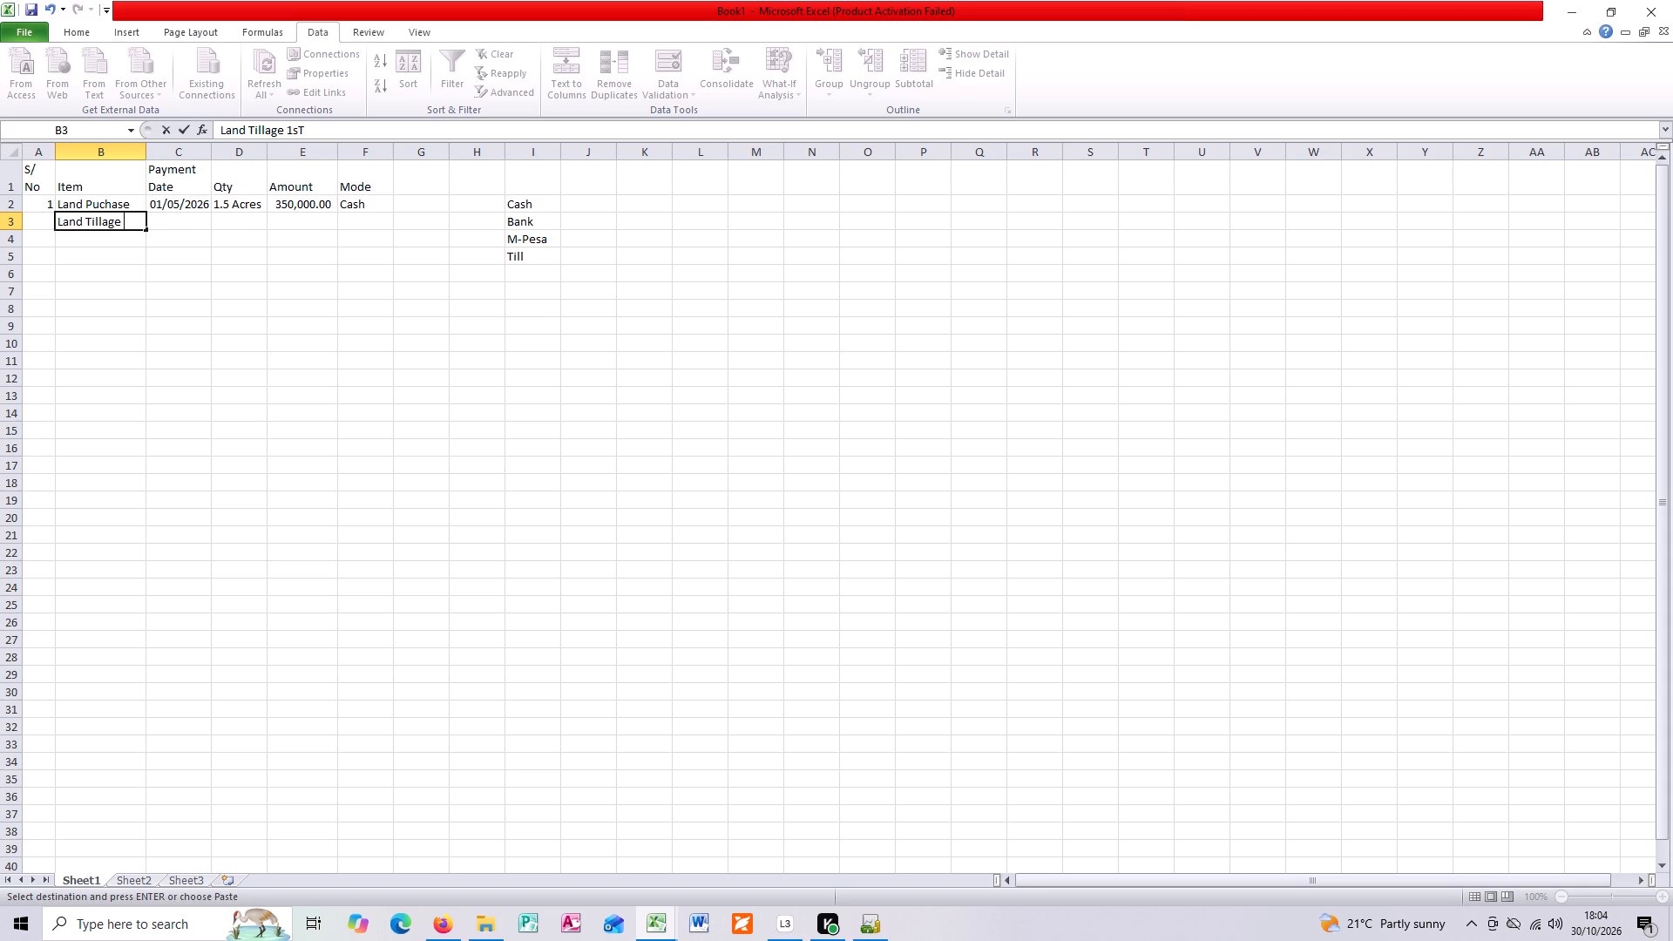
key("BackSpace")
key("Left")
key("Left")
key("Left")
key("Left")
key("Left")
key("Left")
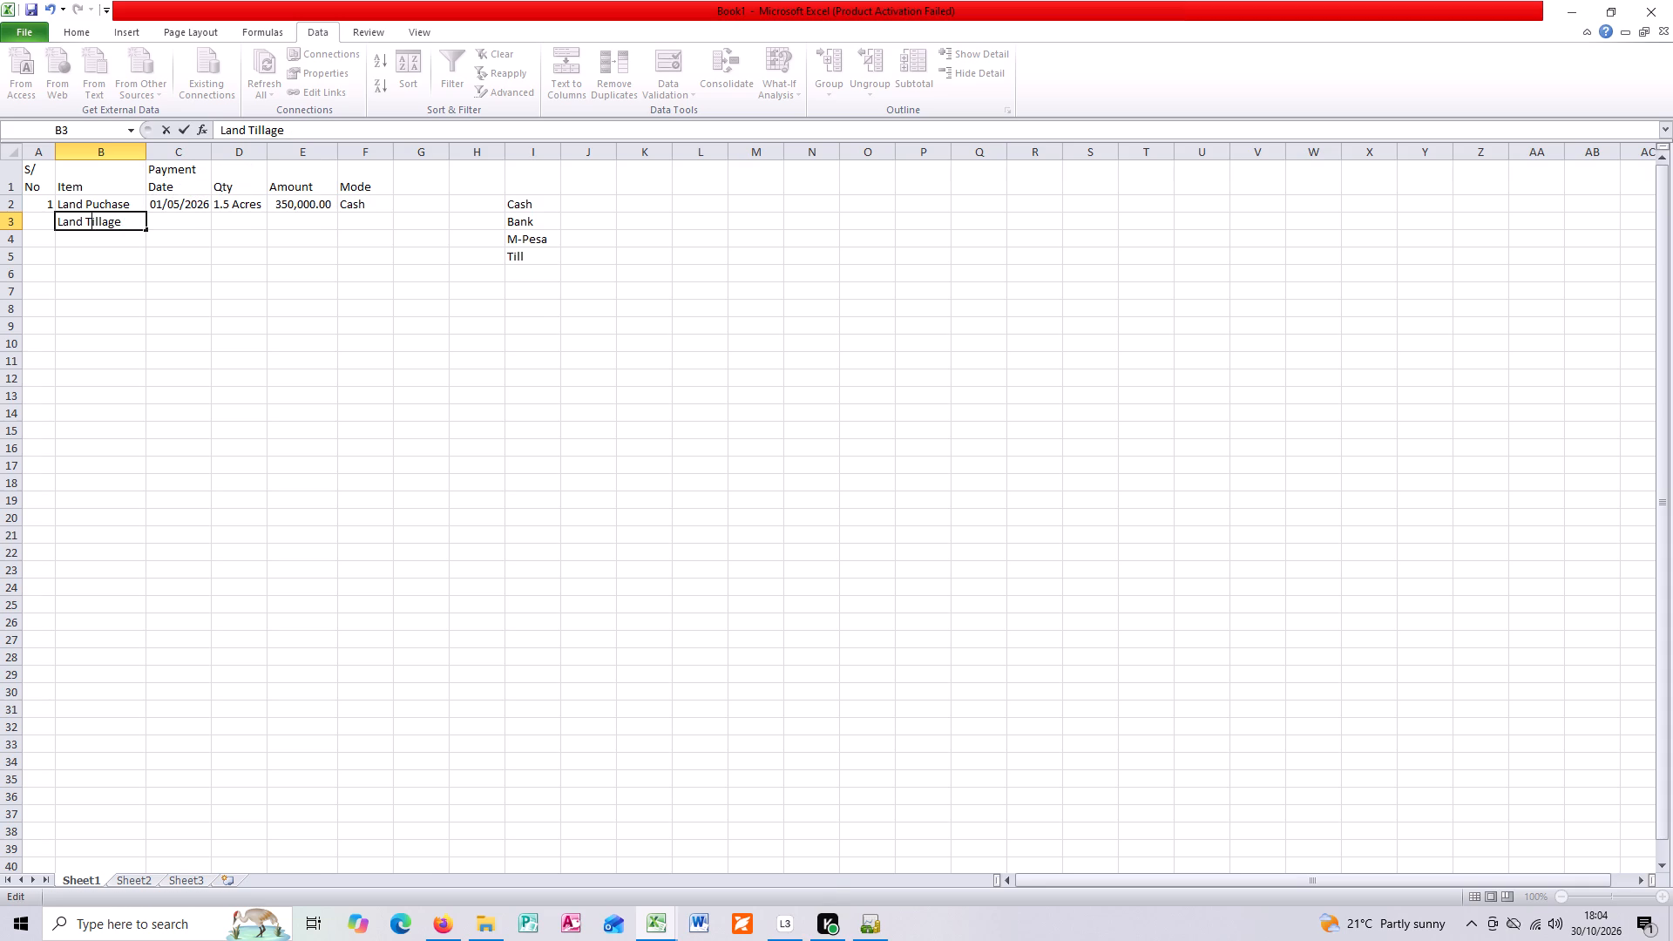
key("Left")
key("ctrl+v")
key("ctrl+v")
Insert 1 directly before Tillage in the item text of cell B3.
key("1")
key("s")
key("ctrl+t")
key("space")
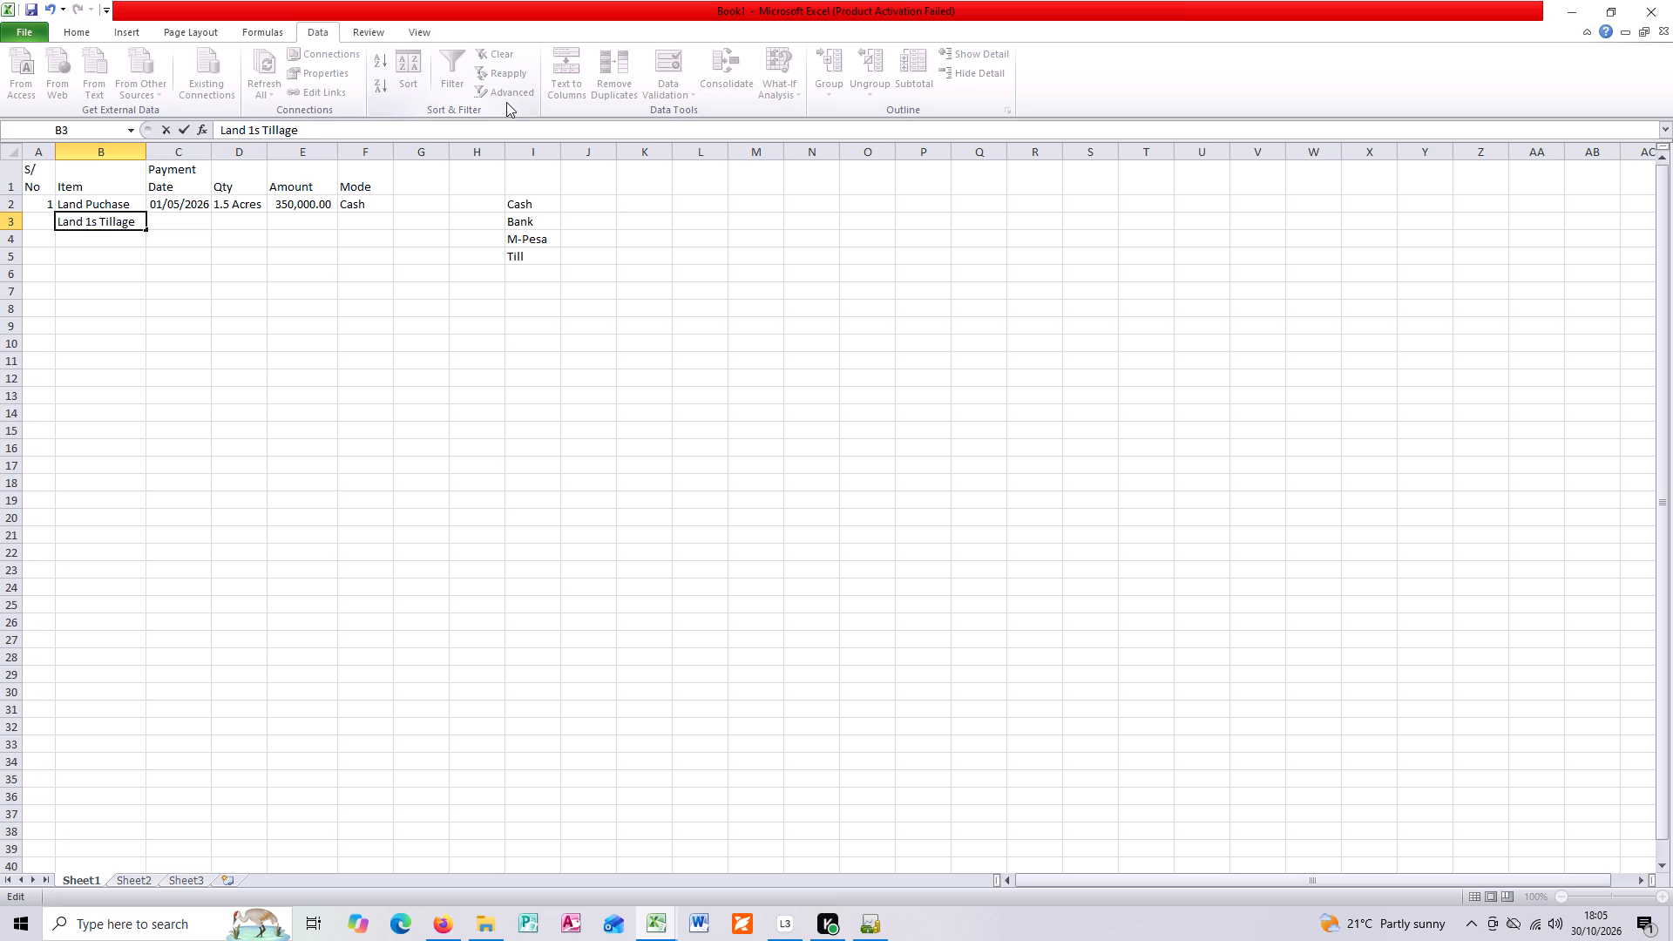
key("BackSpace")
key("BackSpace")
key("s")
key("BackSpace")
key("ctrl+s")
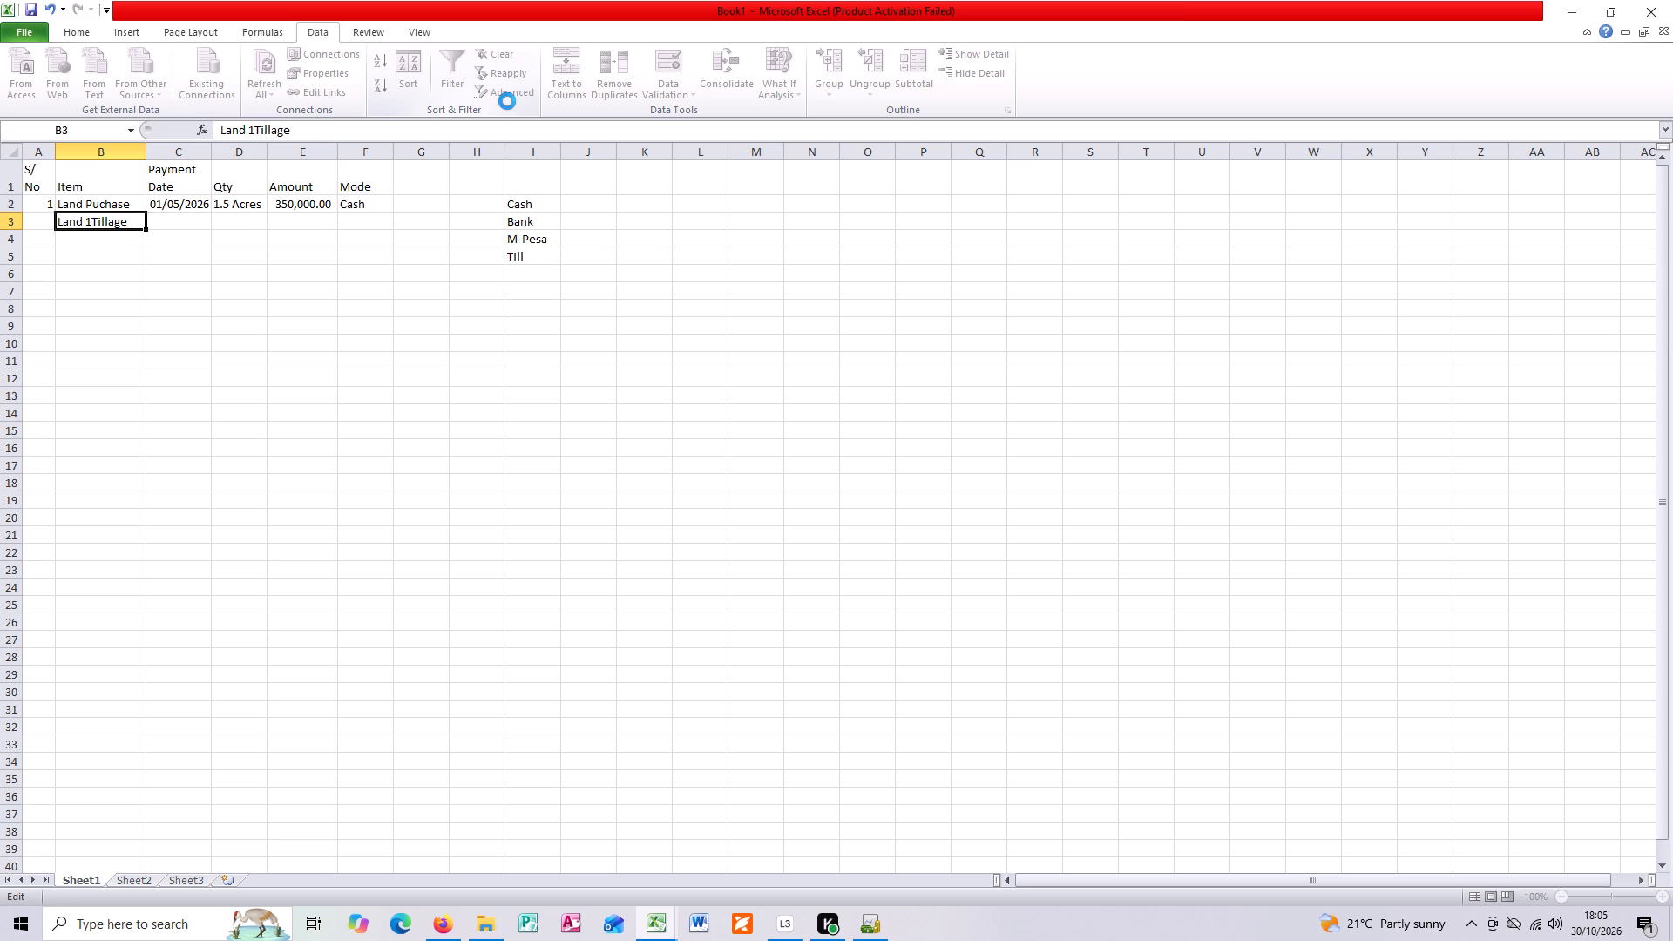
left_click(257, 123)
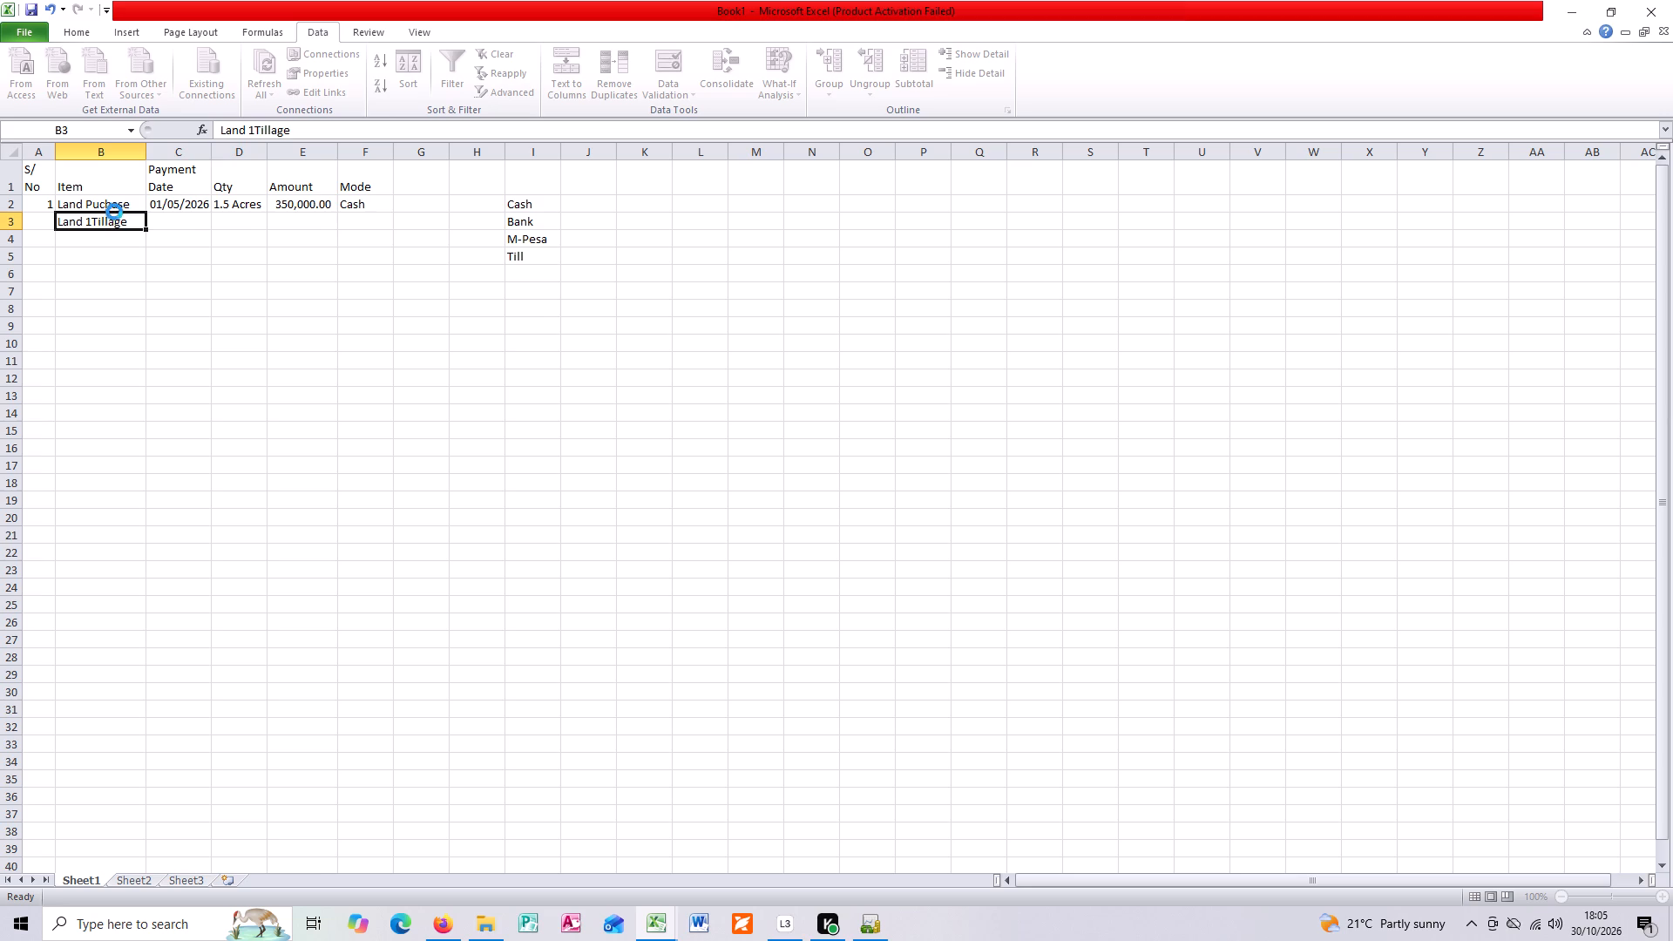
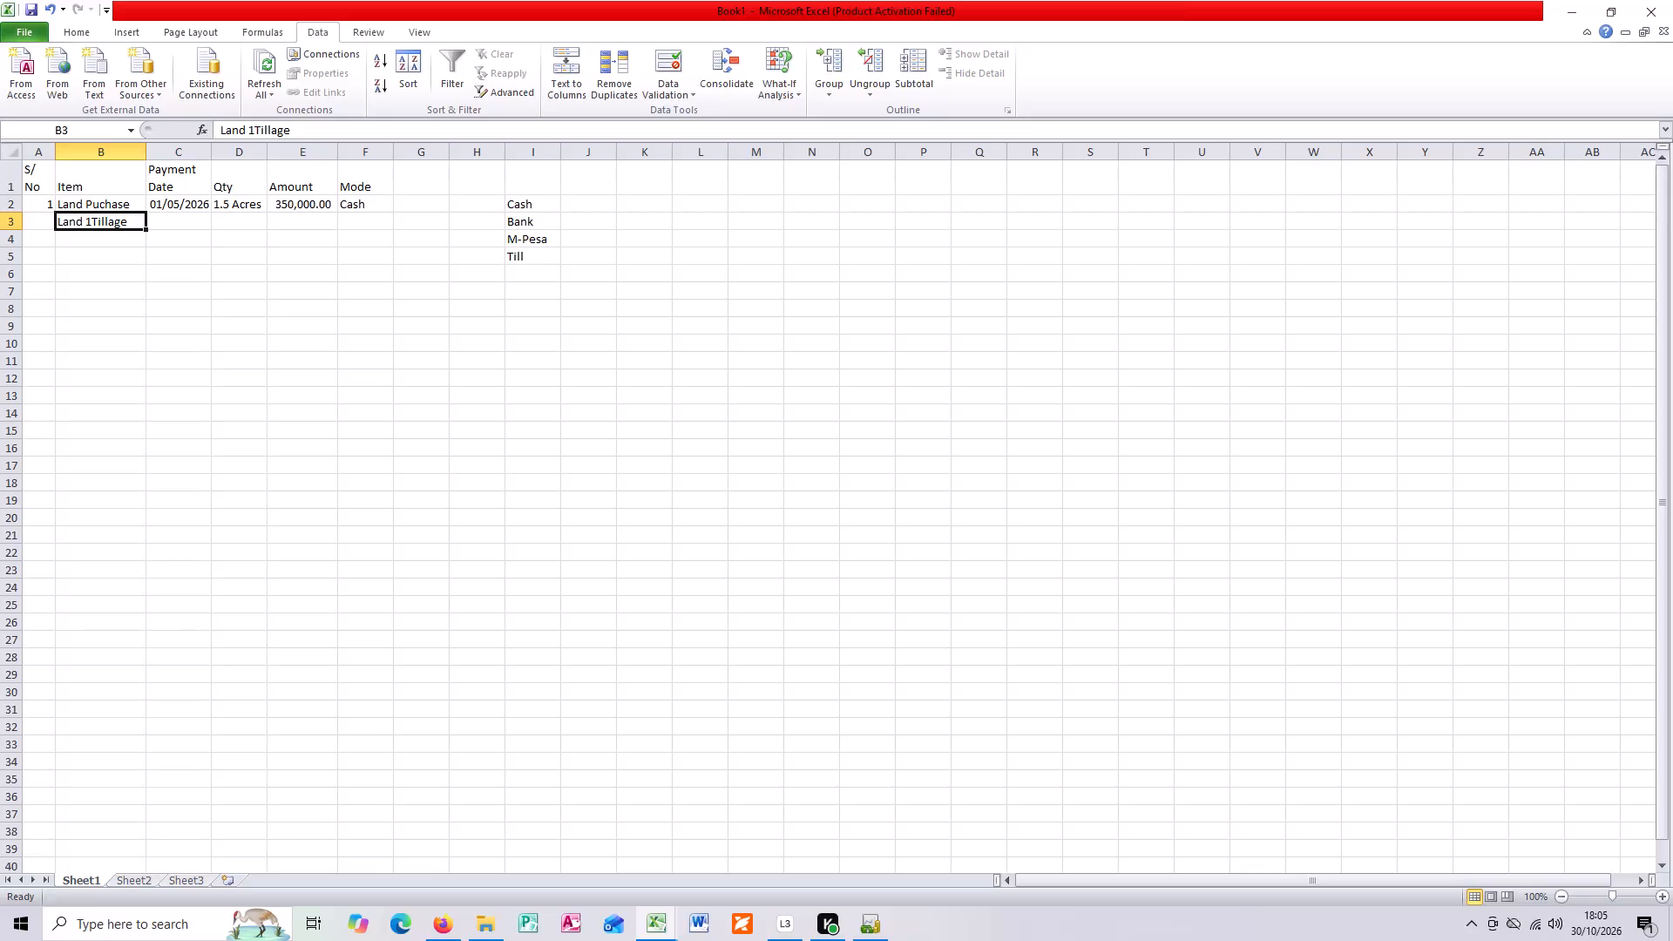
Add St and a space after the 1 in cell B3 so the item reads Land 1St Tillage.
double_click(91, 223)
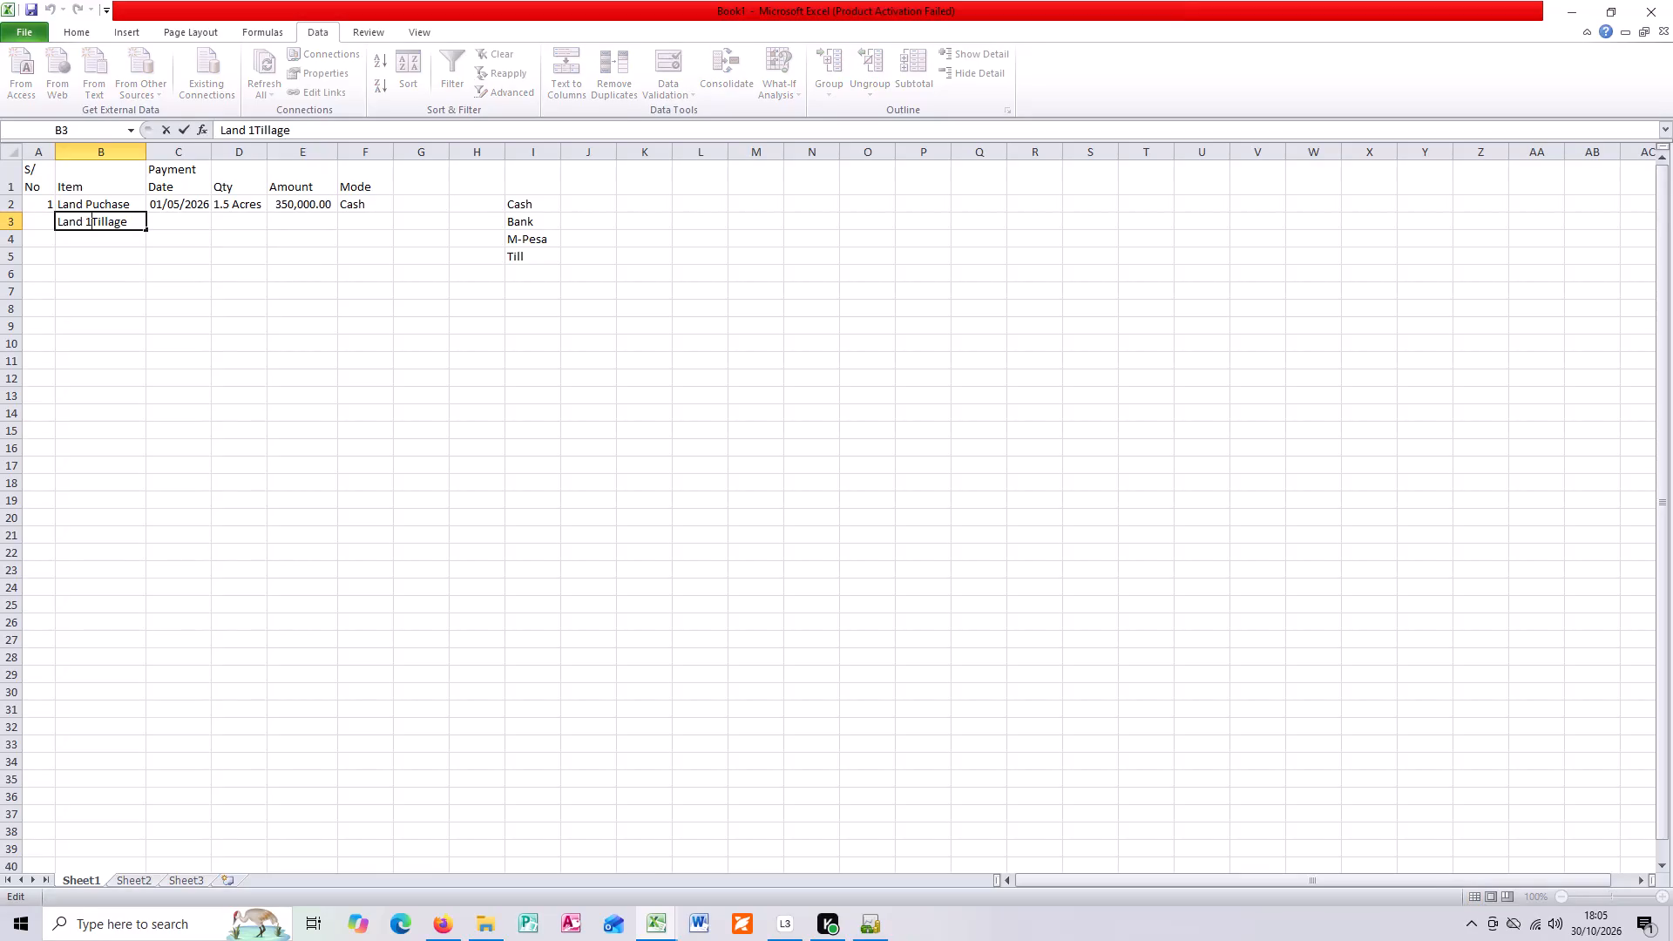
type("St")
key("space")
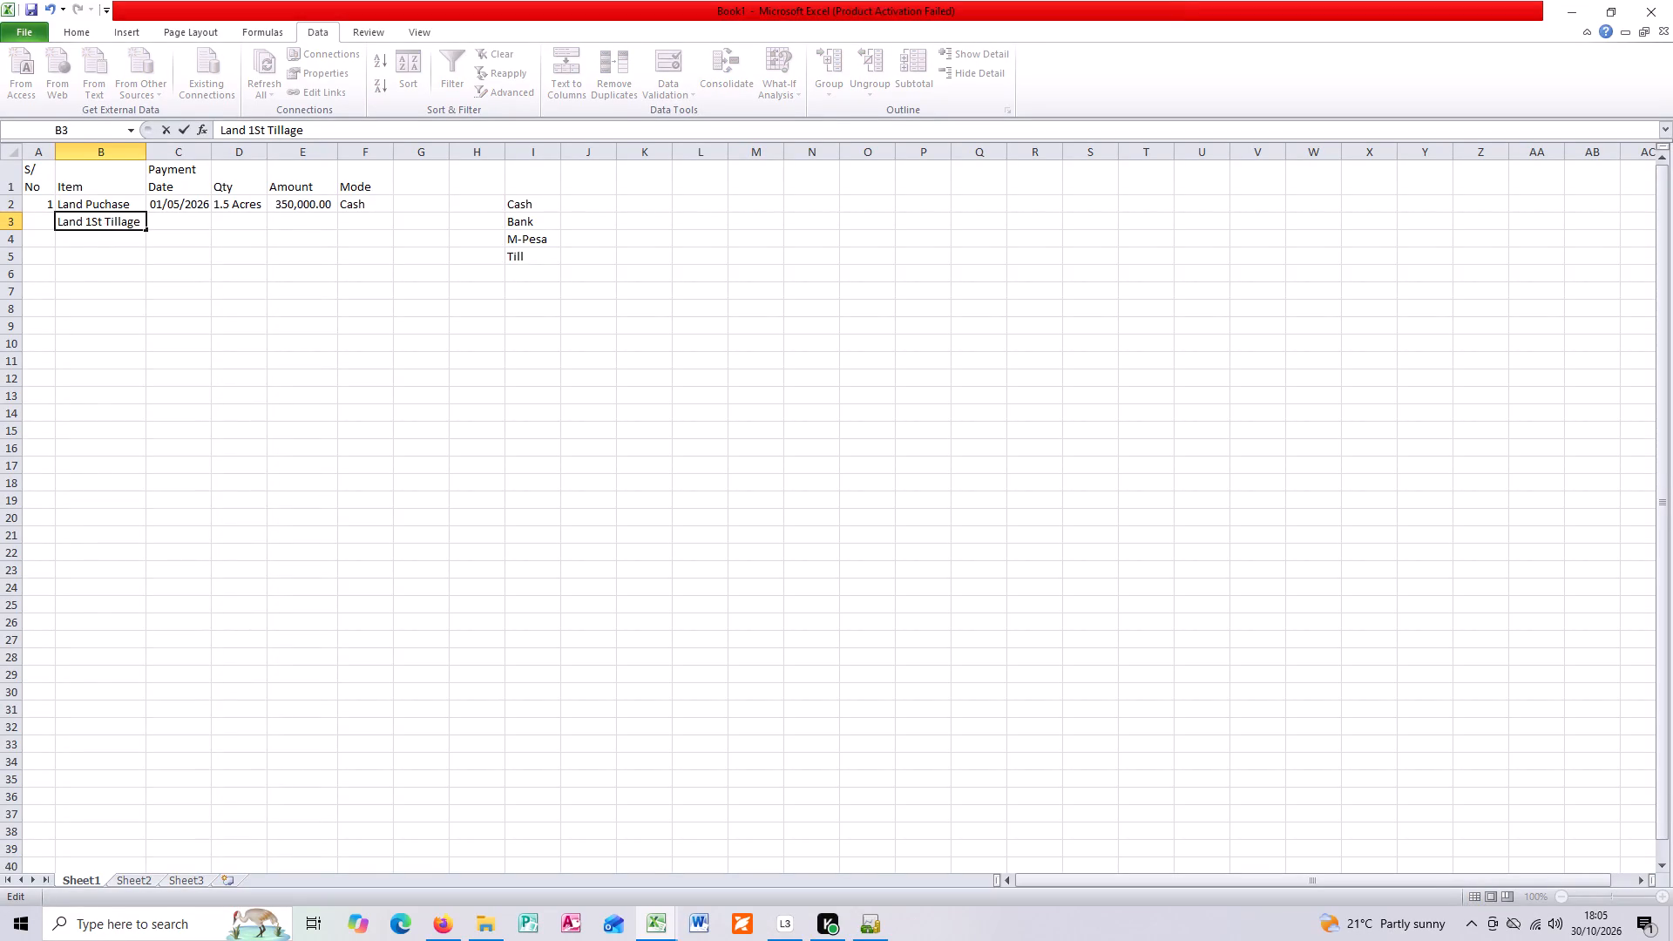
key("Tab")
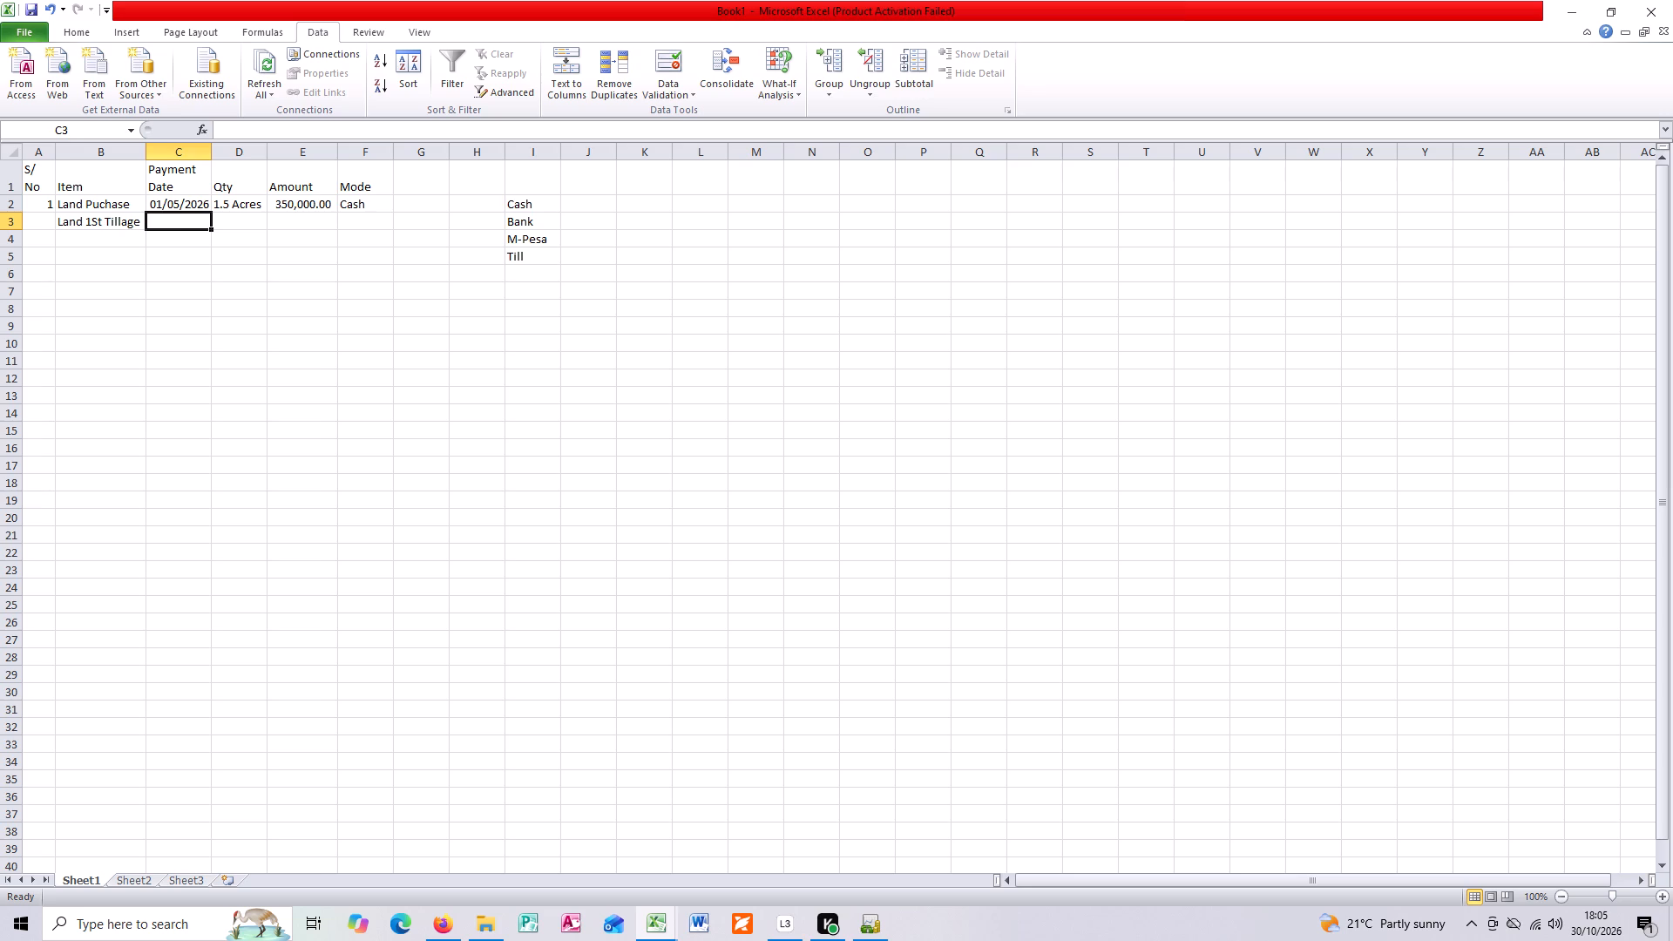
Enter 05/10/2026 as the payment date for the first tillage in cell C3.
key("0")
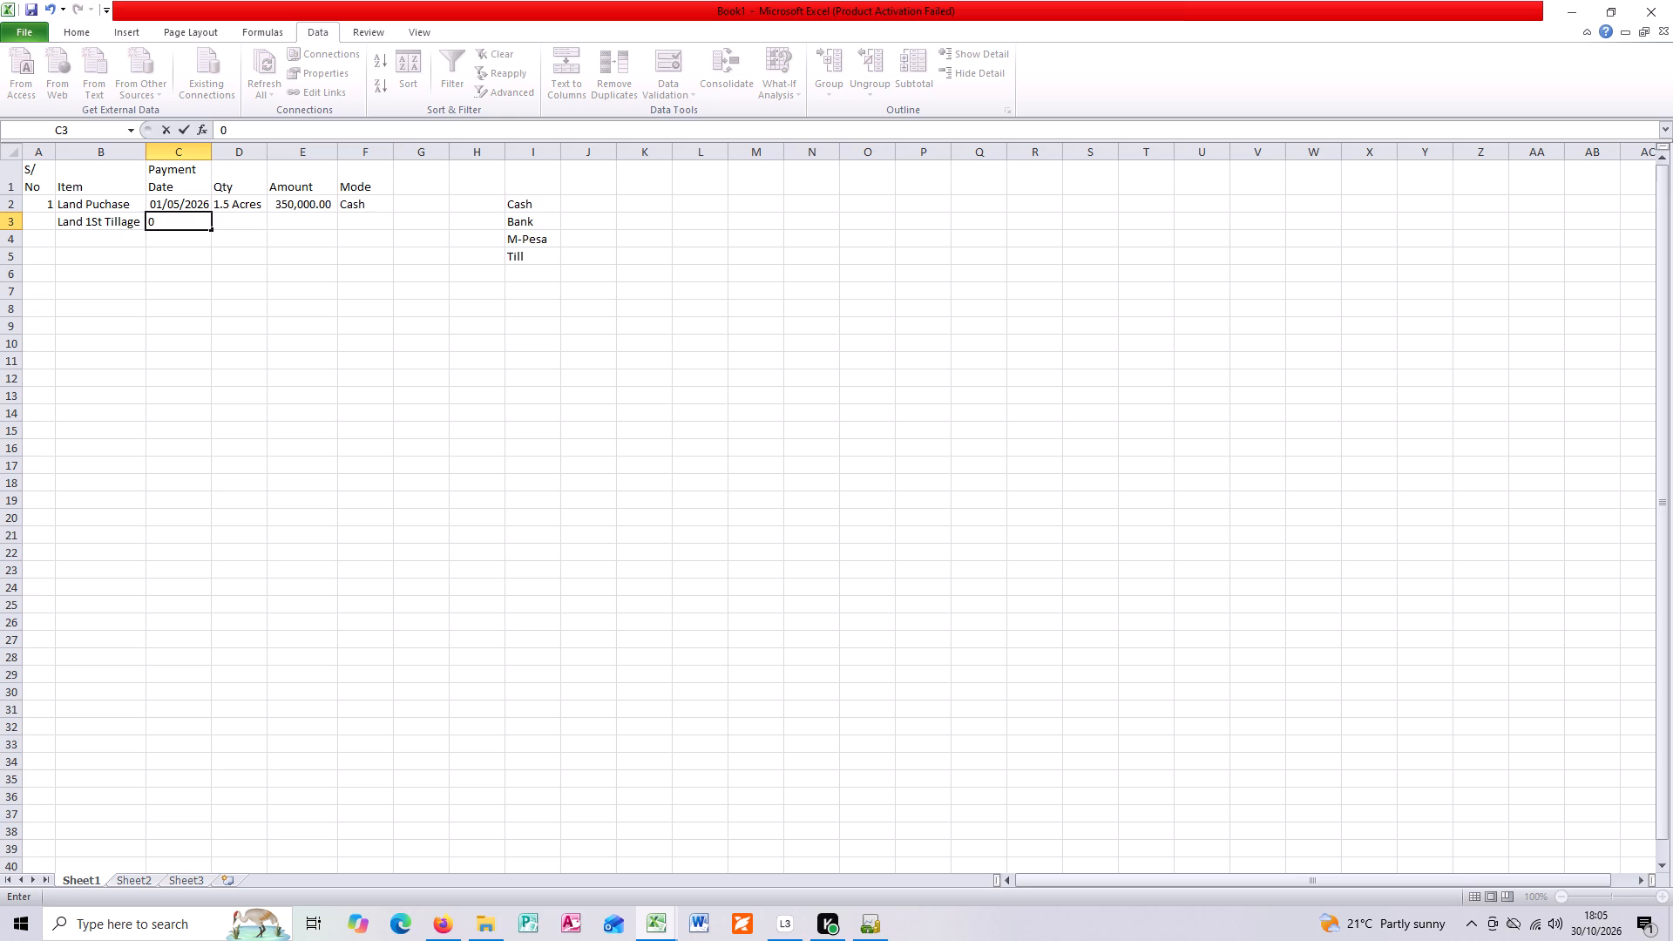
type("5/")
type("10")
key("slash")
type("20")
key("2")
key("6")
key("Tab")
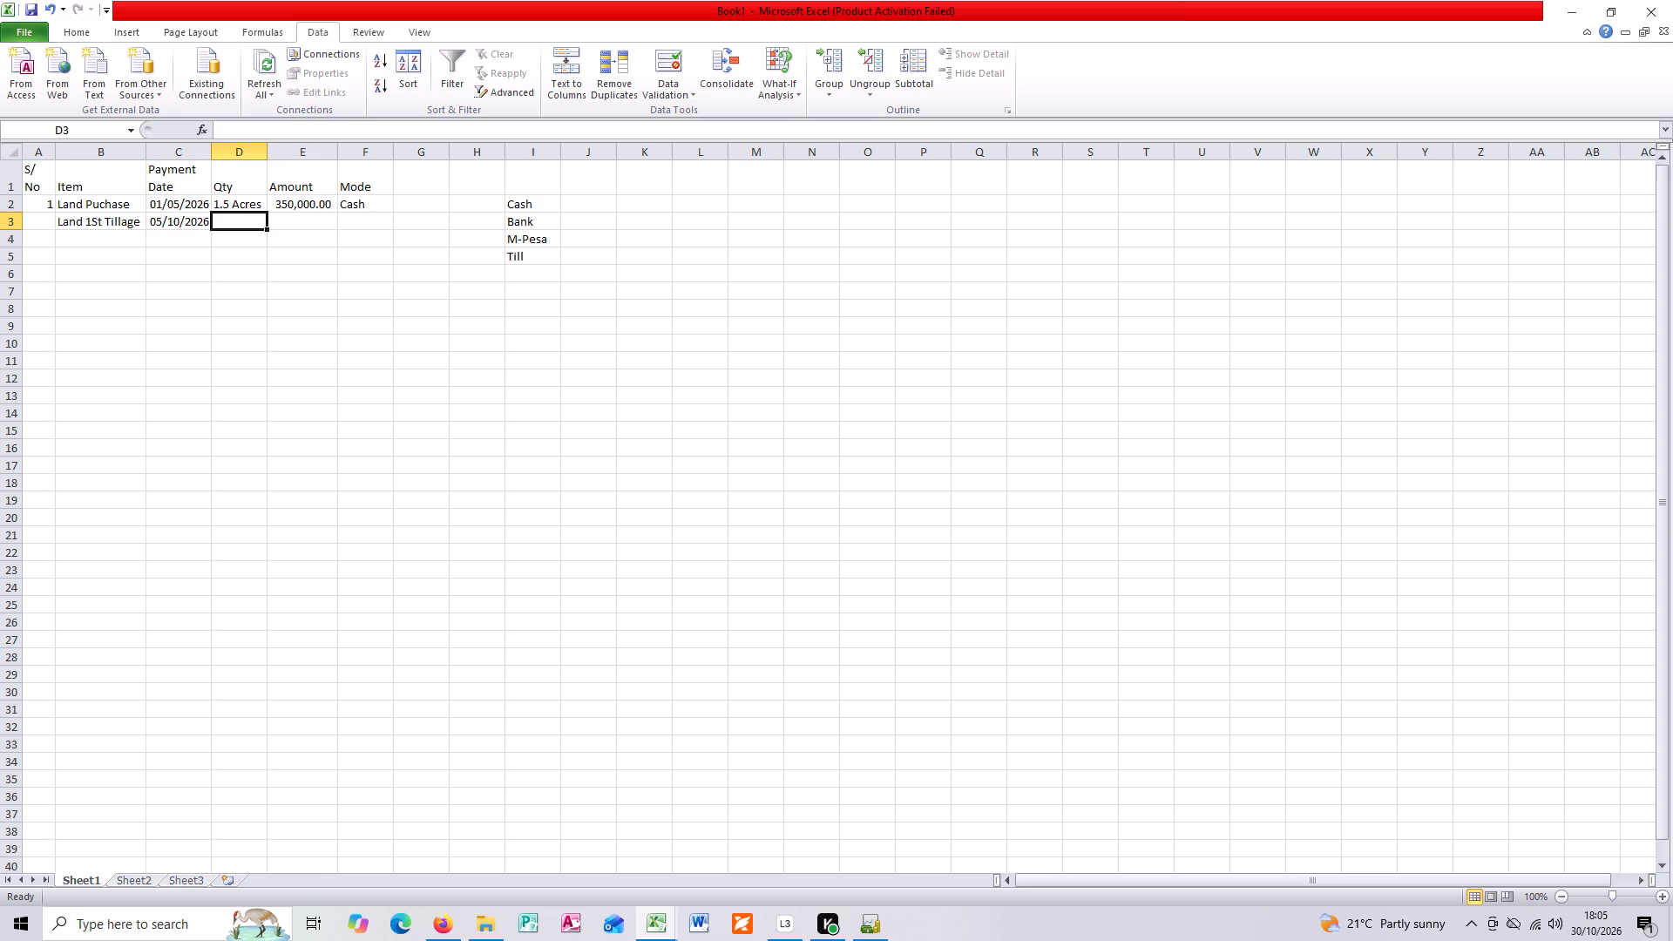
Fill the 1.5 Acres quantity from cell D2 down through cell D4.
type("1.5")
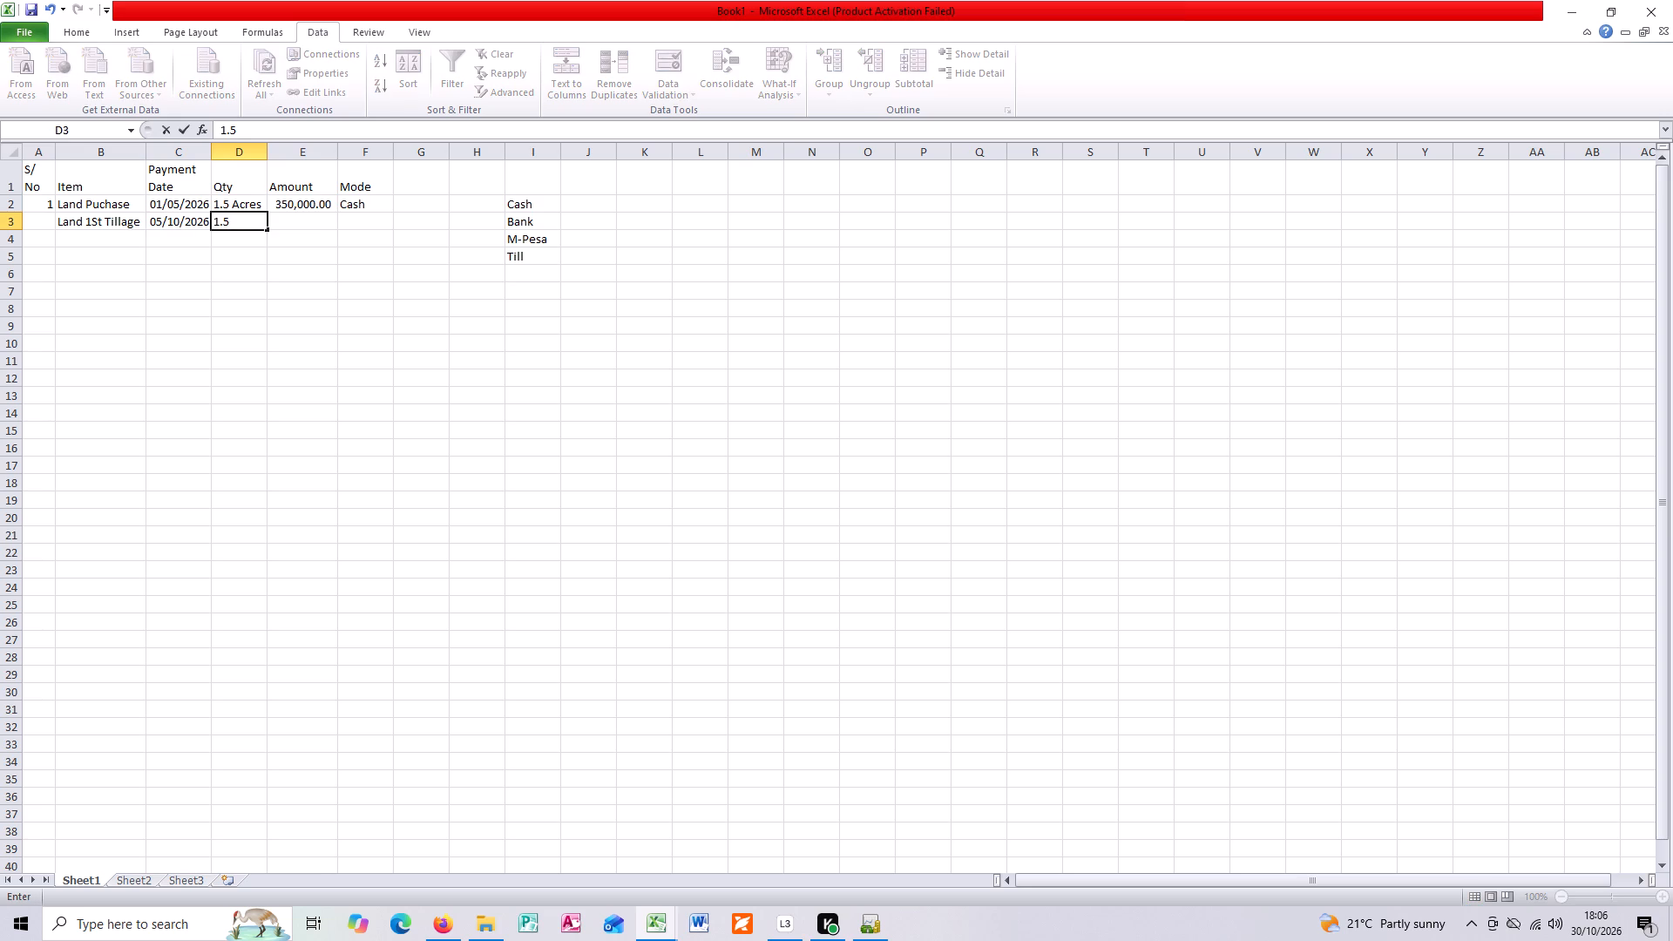
key("Escape")
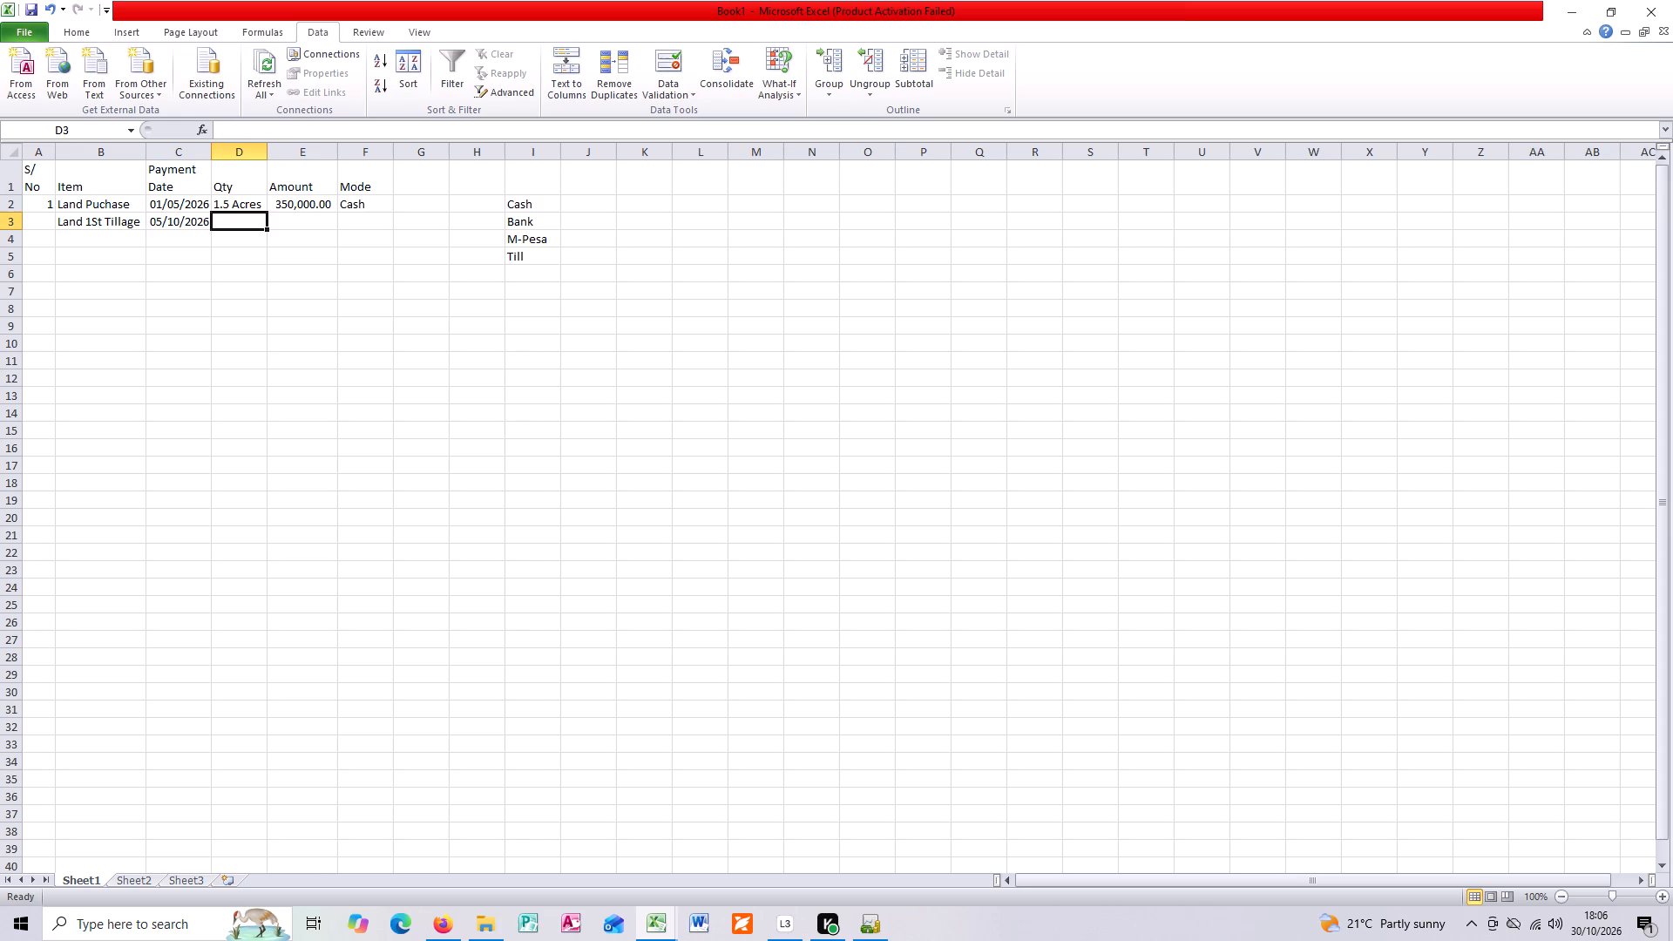
left_click(249, 205)
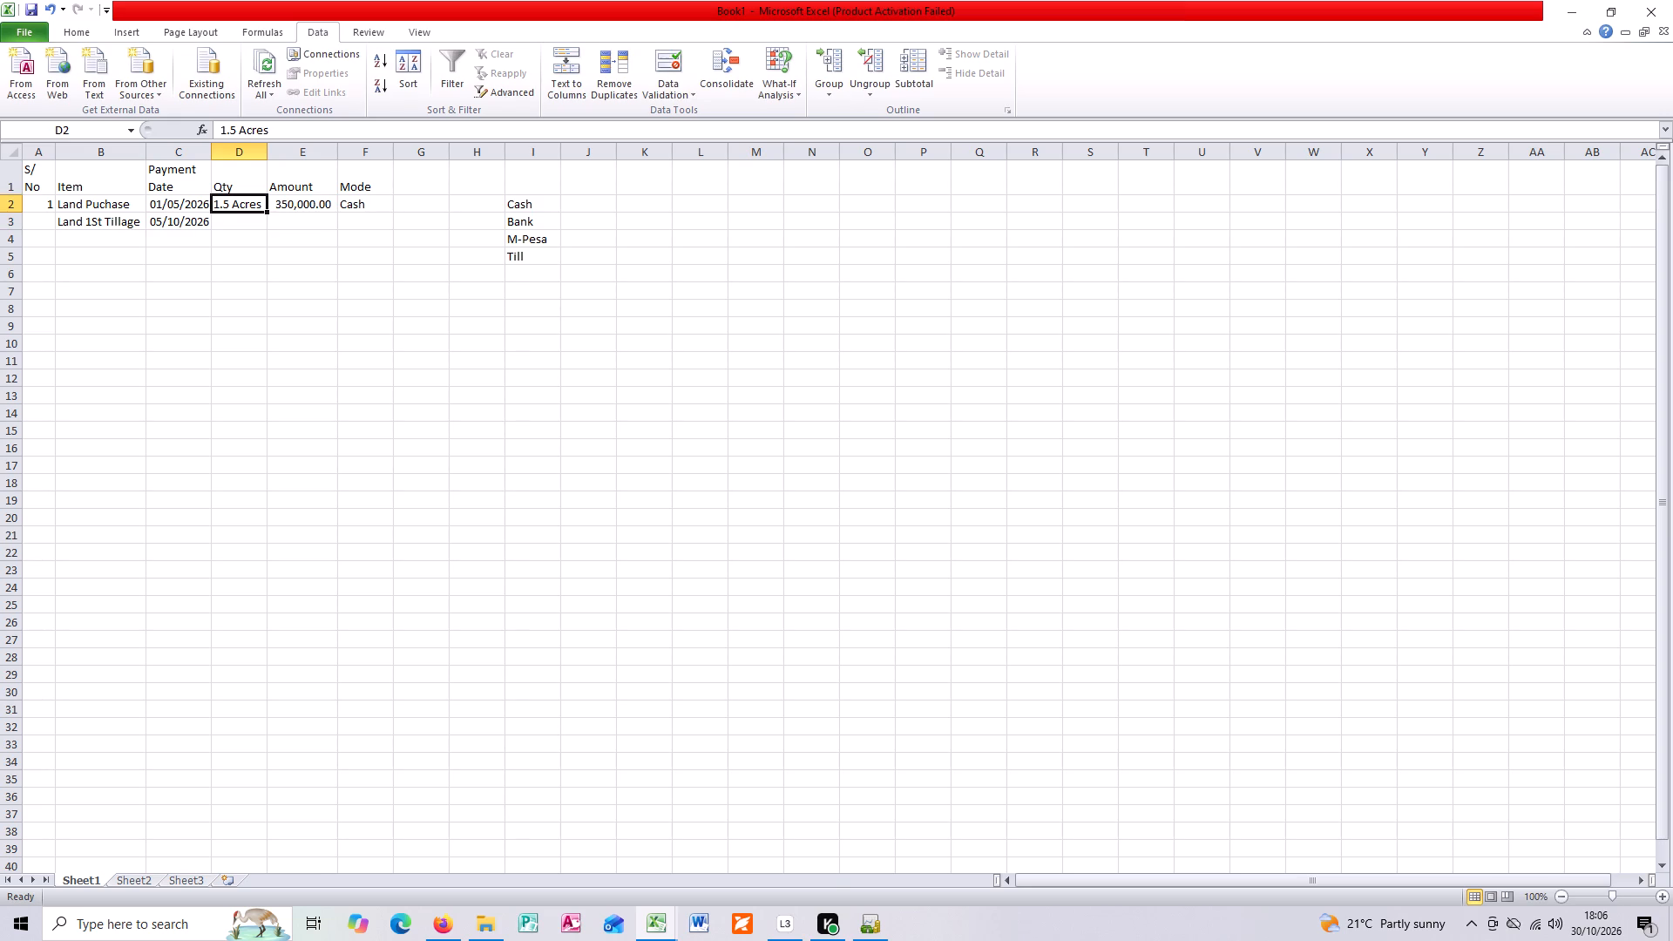
left_click_drag(266, 212, 263, 251)
Enter an amount of 2250 in cell E3 and choose M-Pesa as the first tillage's mode in cell F3.
left_click(287, 216)
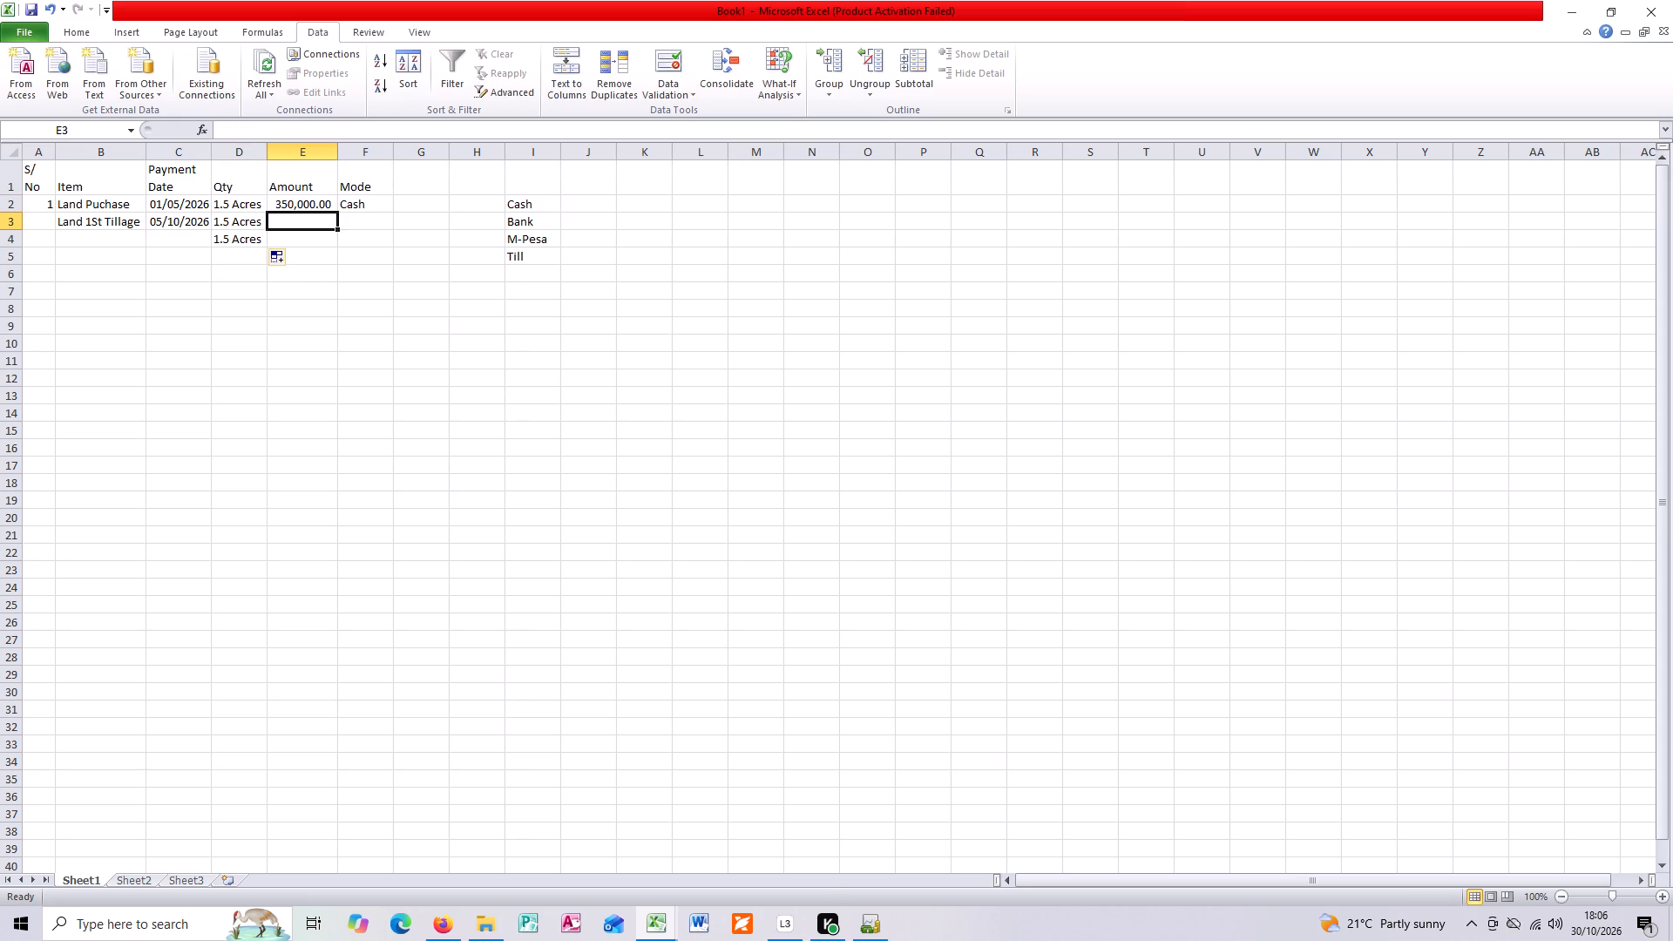
type("2250")
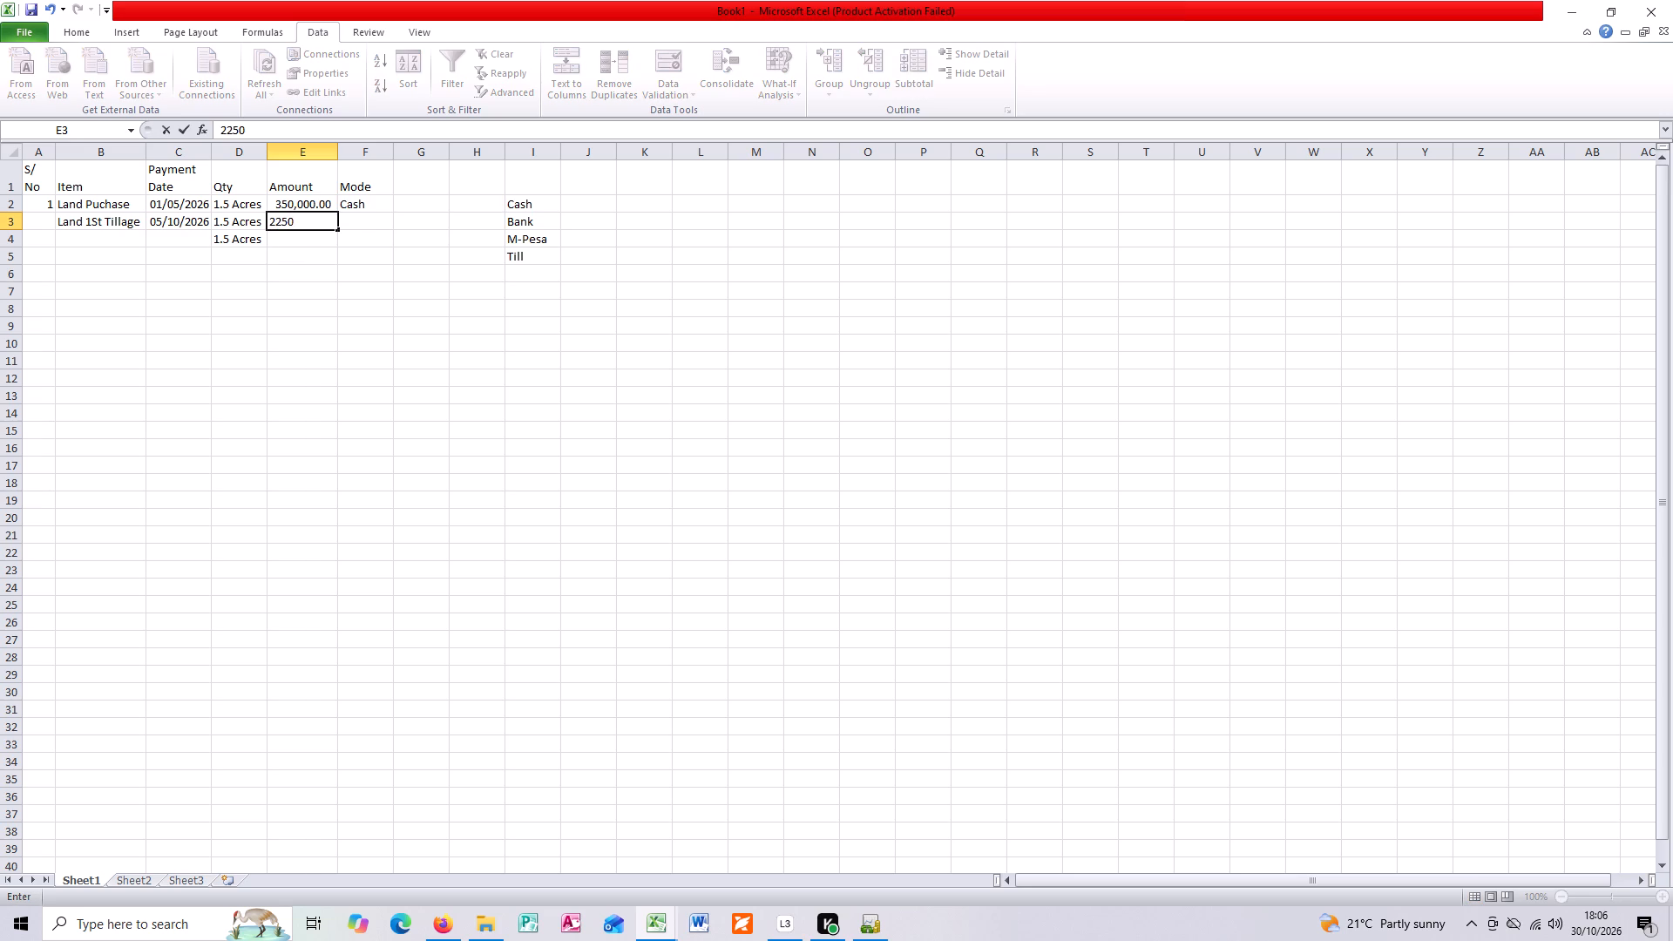
key("Tab")
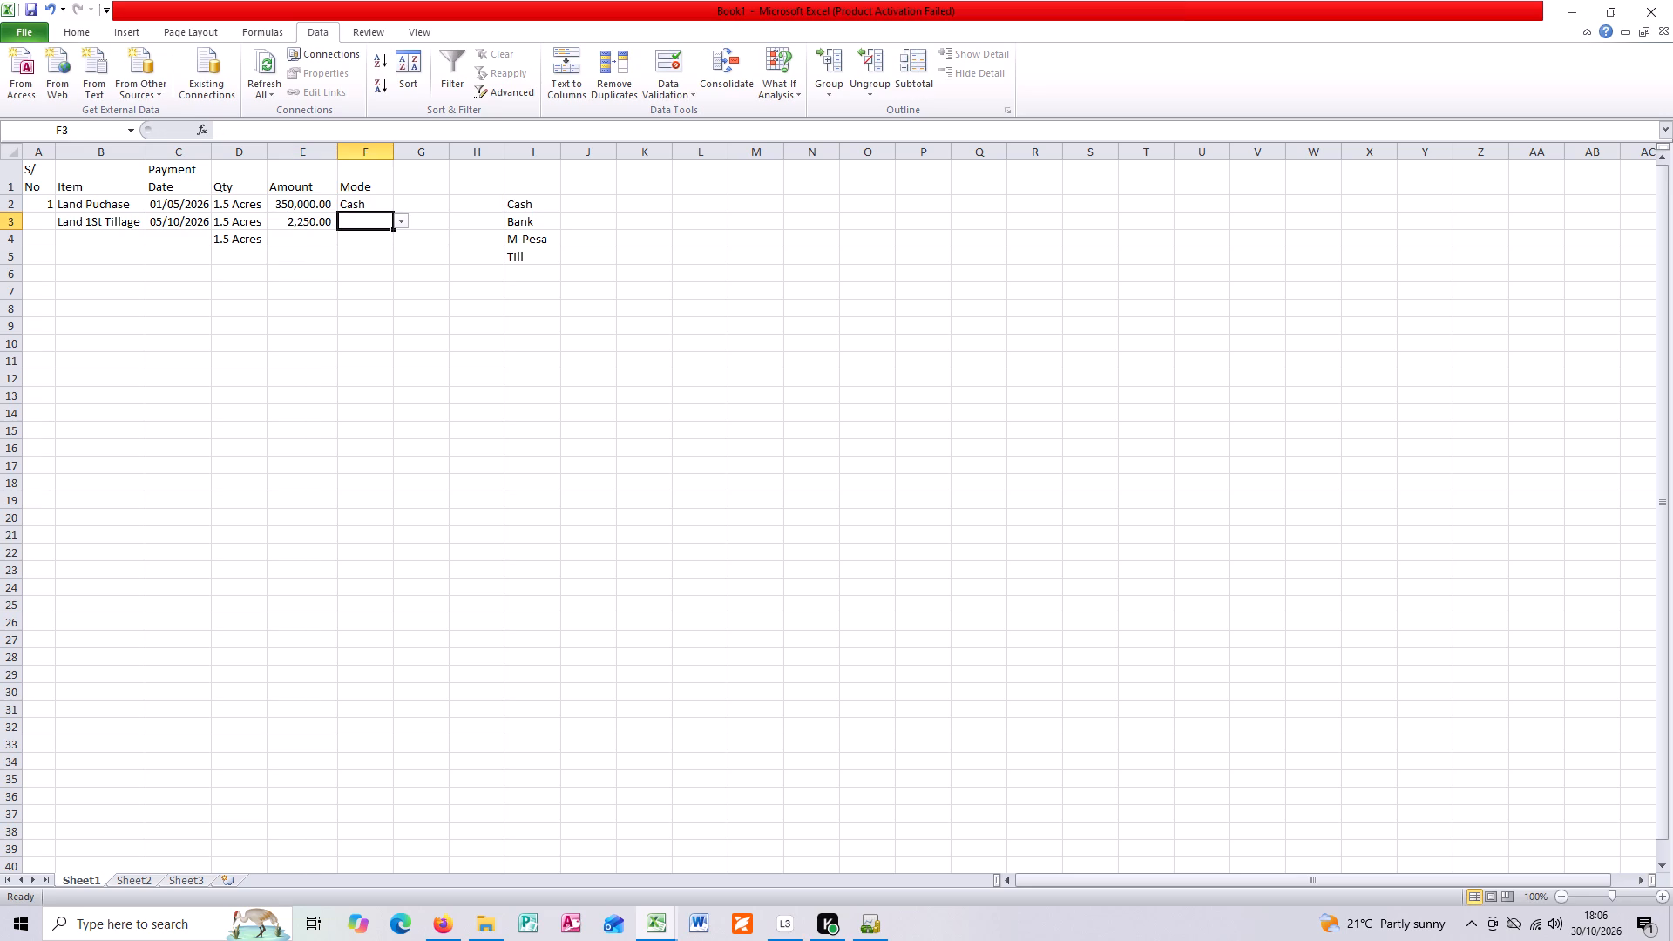
left_click(404, 220)
left_click(377, 255)
Fill the Land 1St Tillage item from cell B3 down into cell B4.
left_click(97, 243)
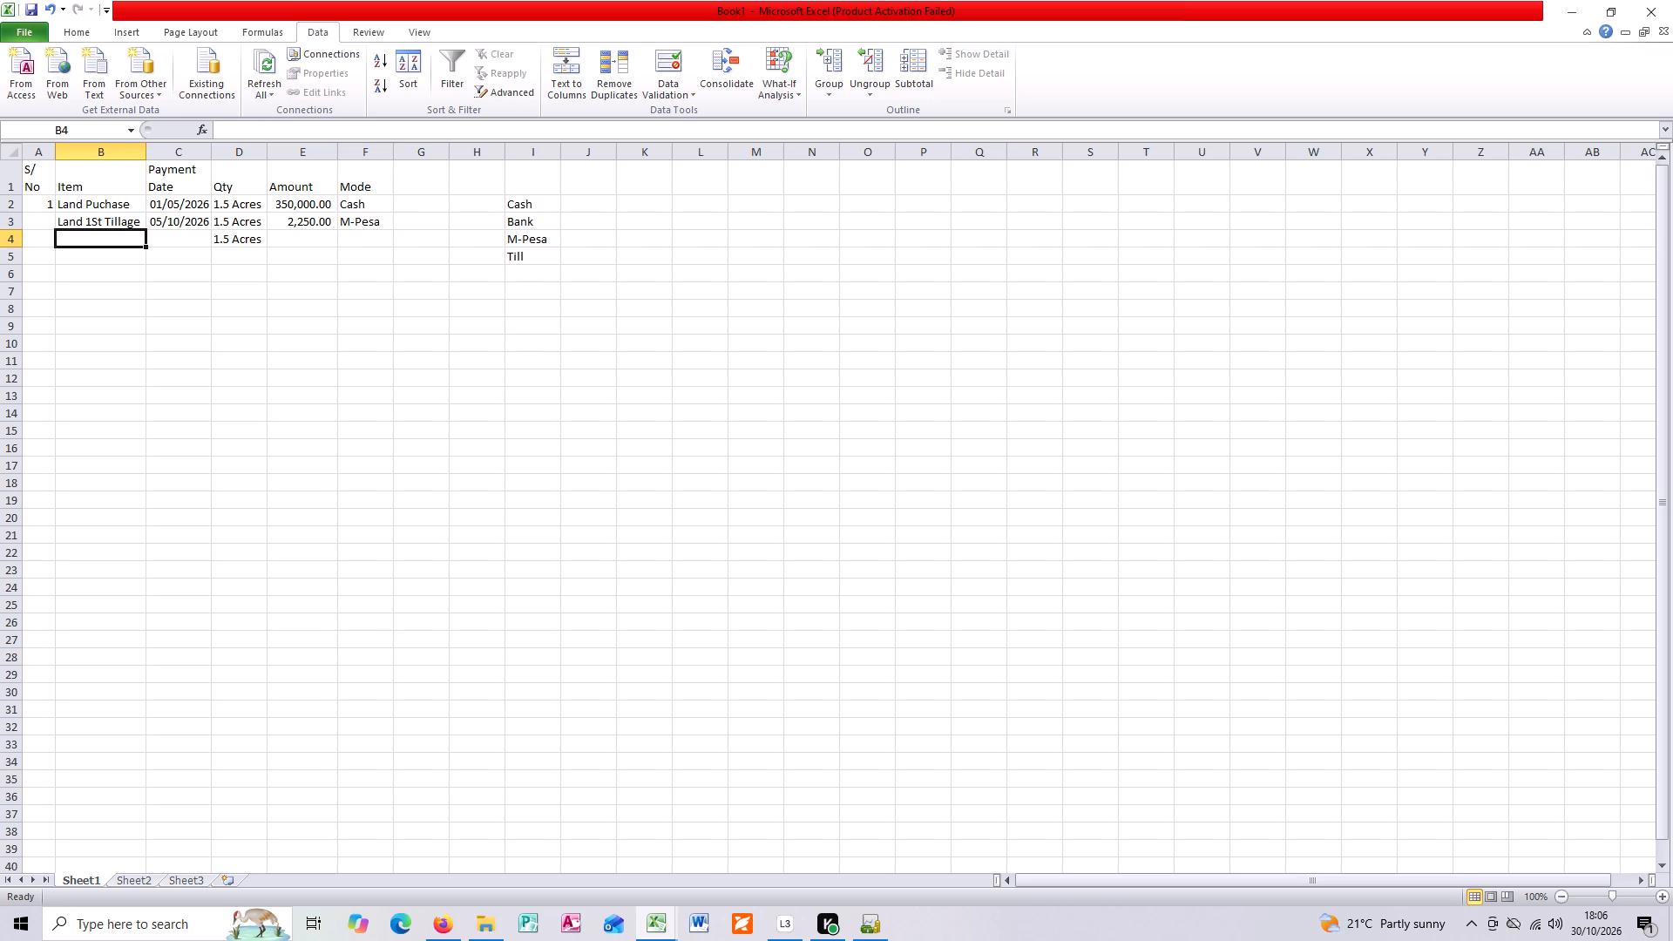
left_click(131, 219)
left_click_drag(144, 229, 139, 240)
Edit the copied item in cell B4 so it reads Land 2nd Tillage.
left_click(115, 239)
double_click(95, 240)
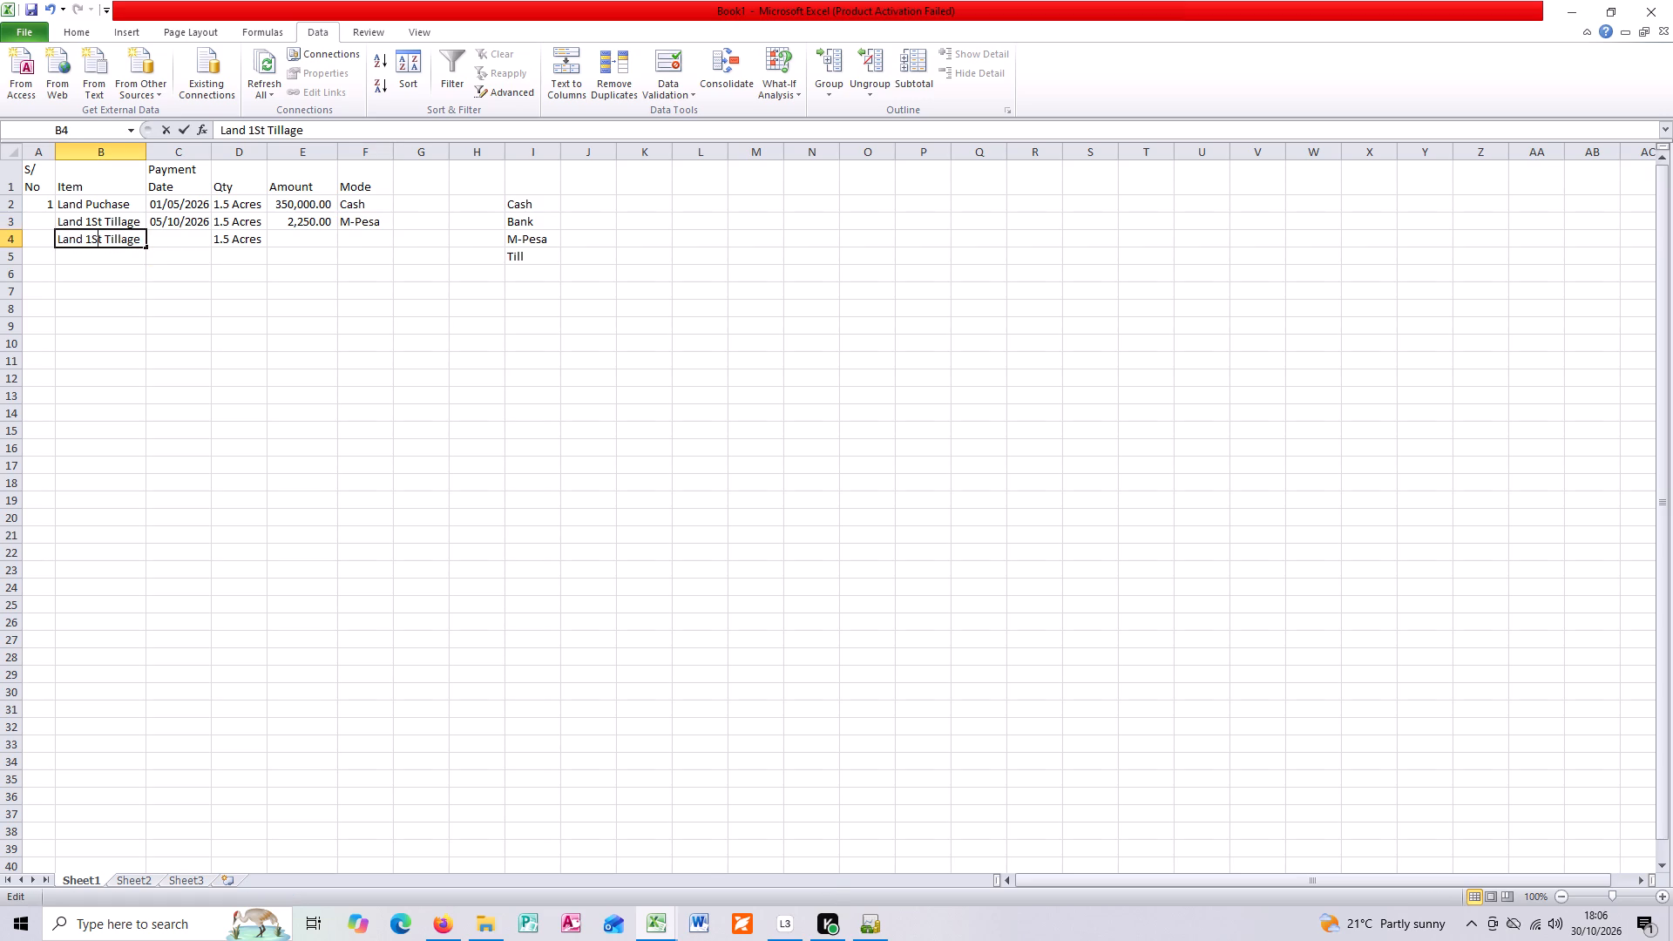
key("Delete")
key("BackSpace")
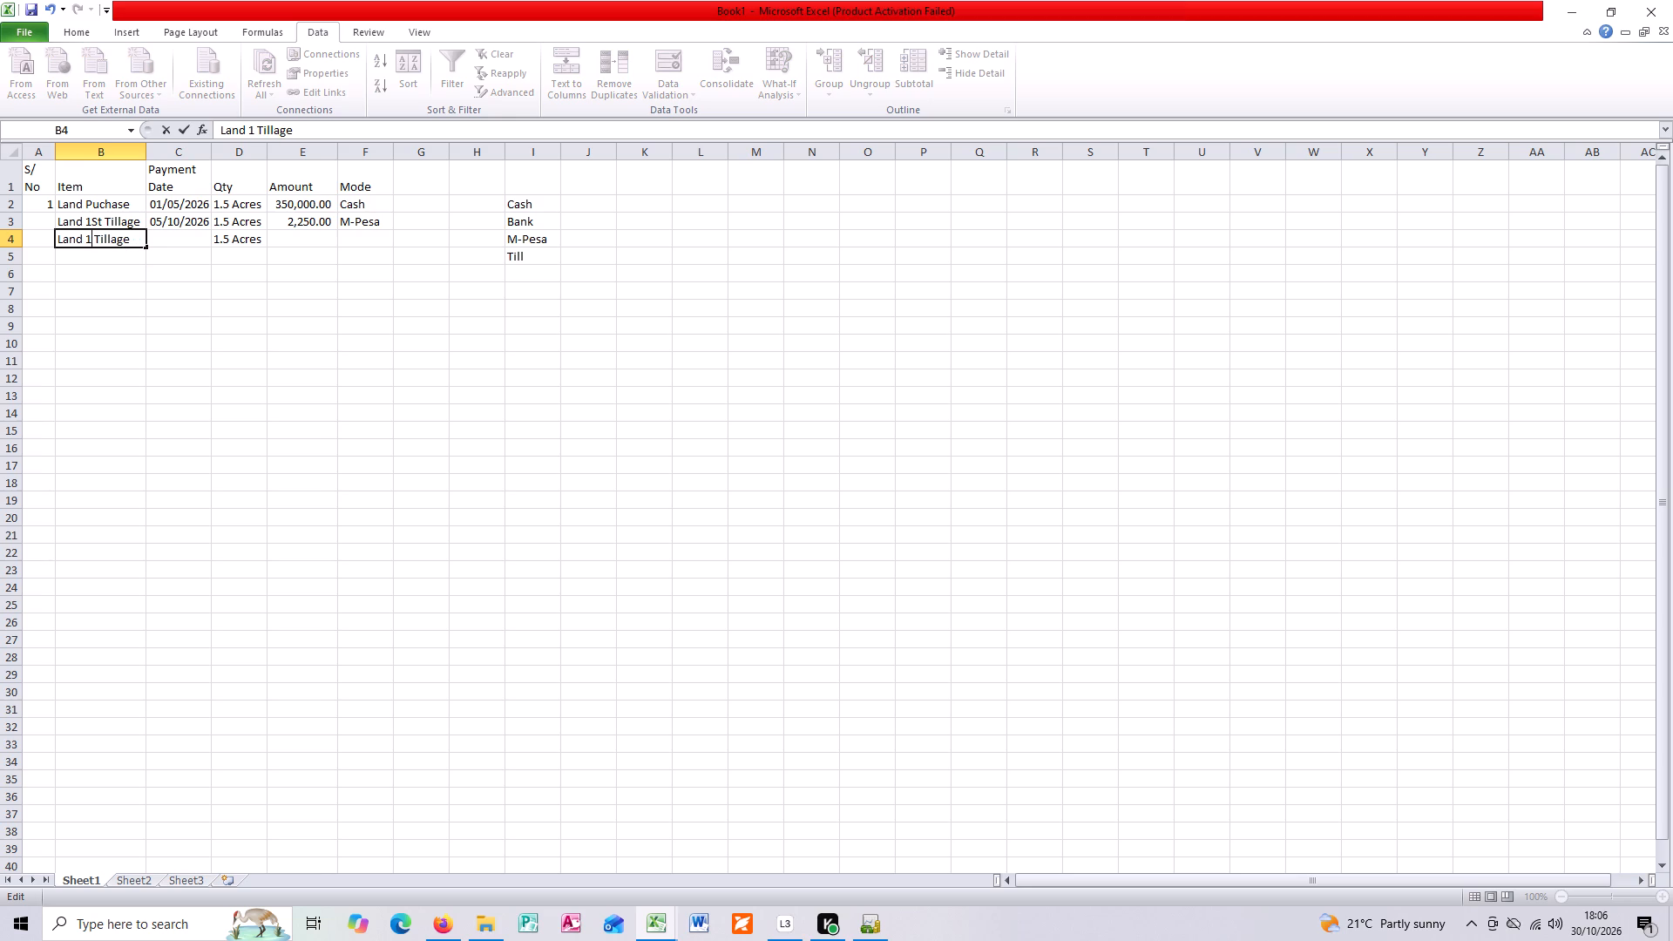
key("n")
key("shift+d")
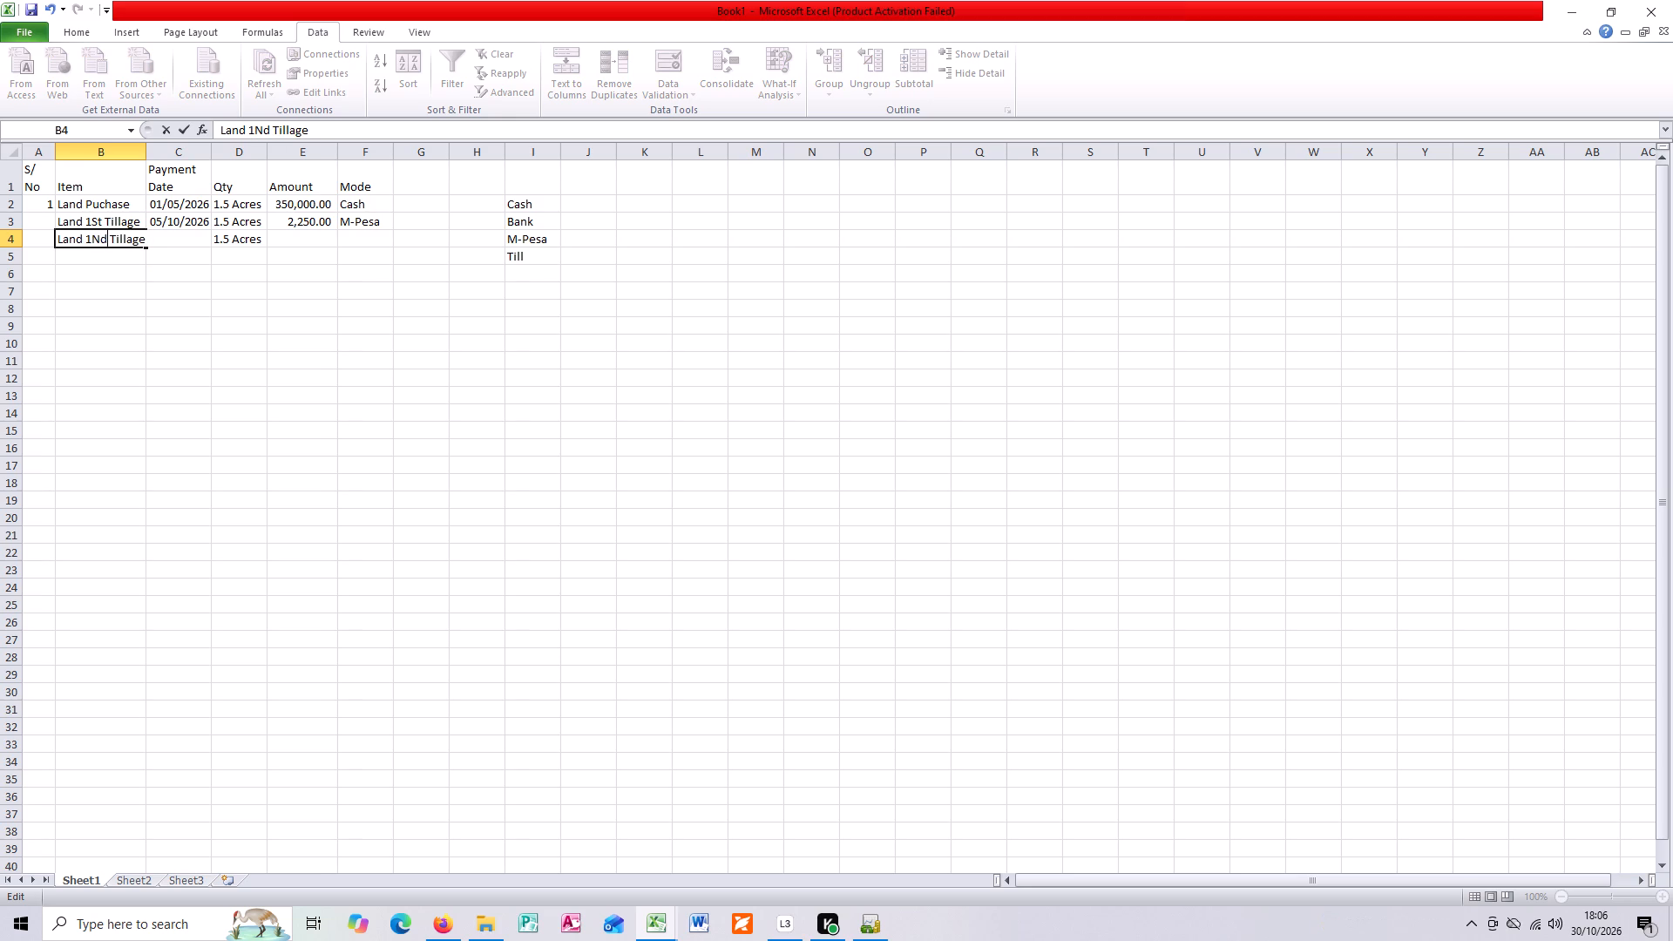
key("BackSpace")
key("BackSpace")
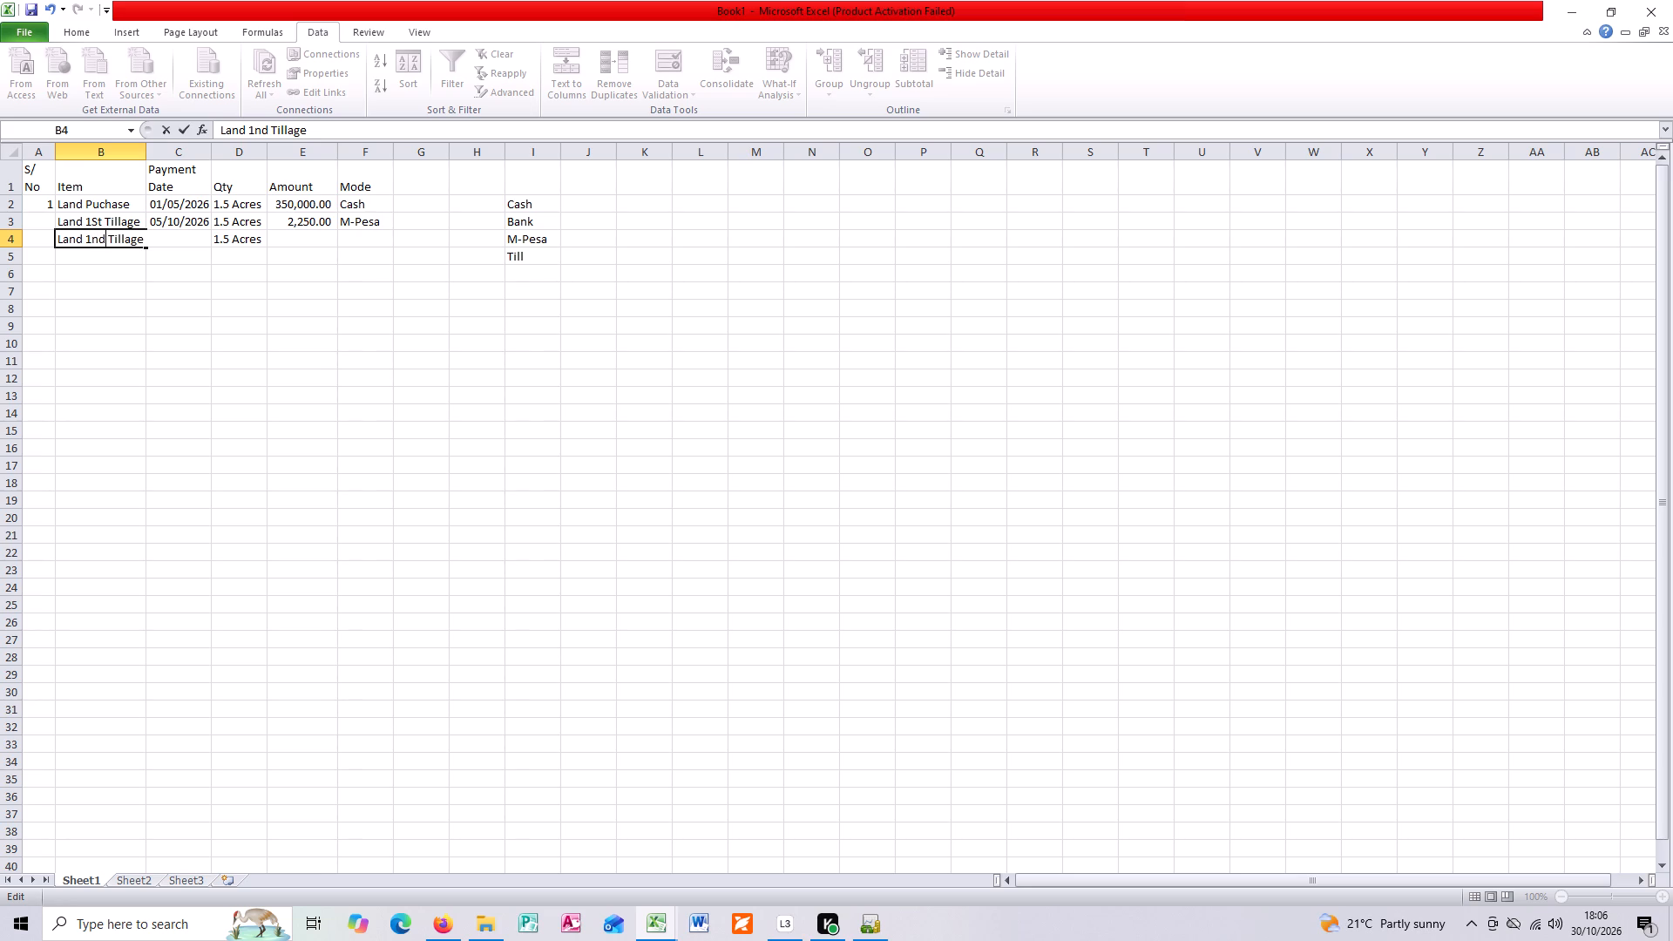
key("Left")
key("Left")
key("Left")
key("Delete")
key("2")
left_click(189, 244)
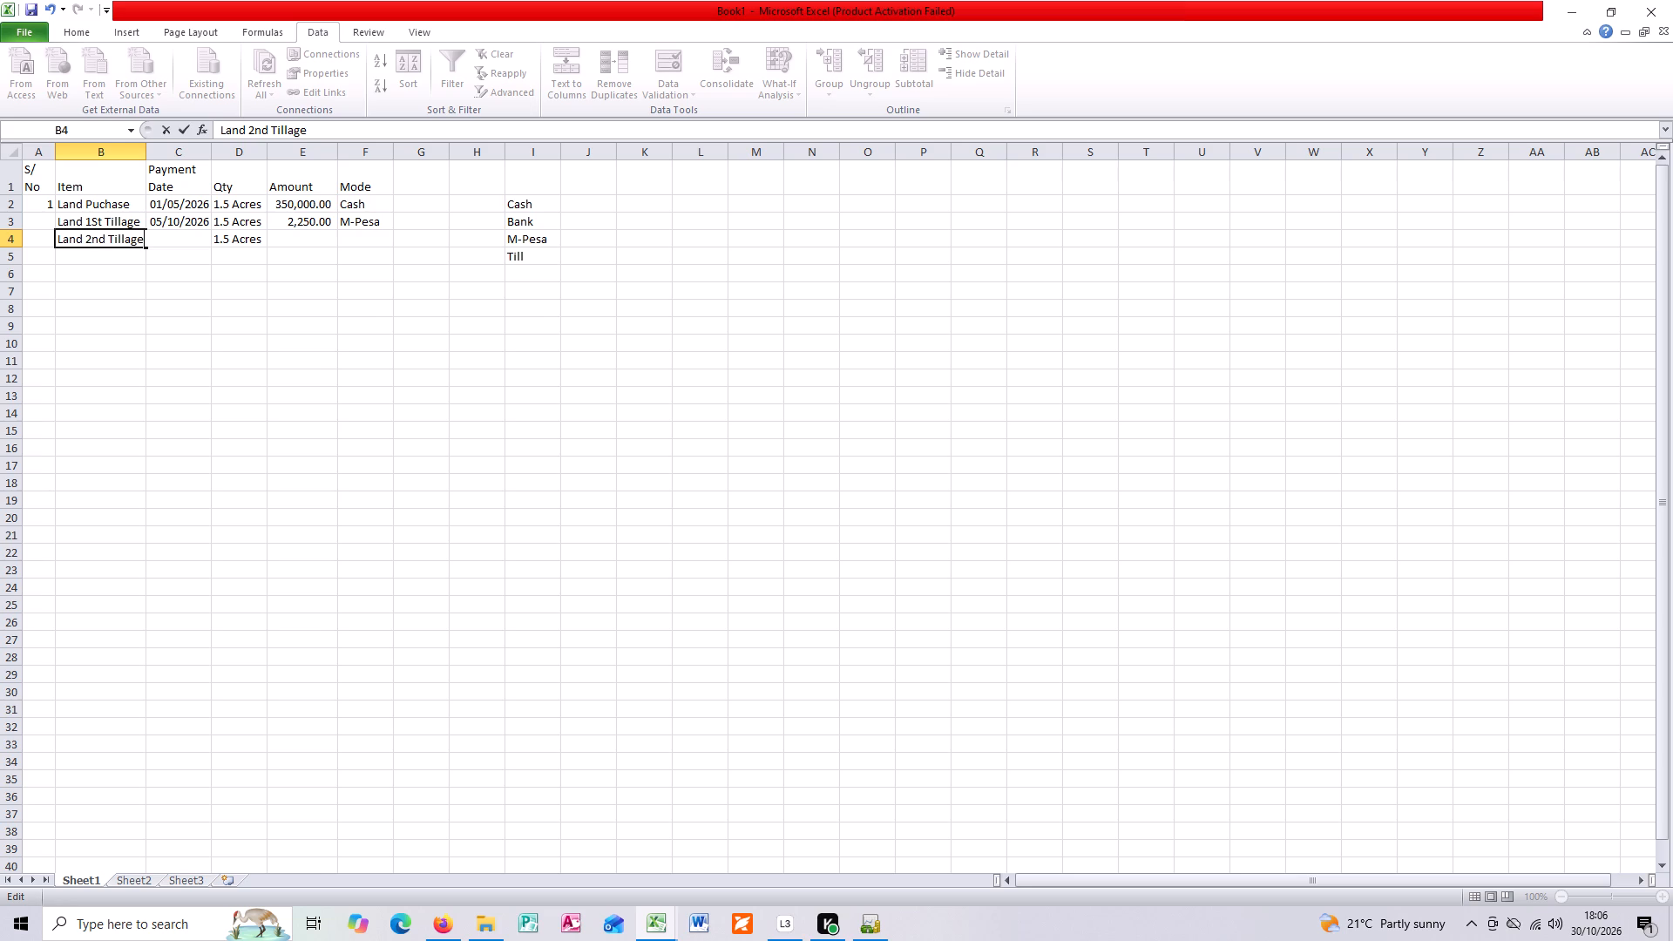
left_click(186, 234)
key("Tab")
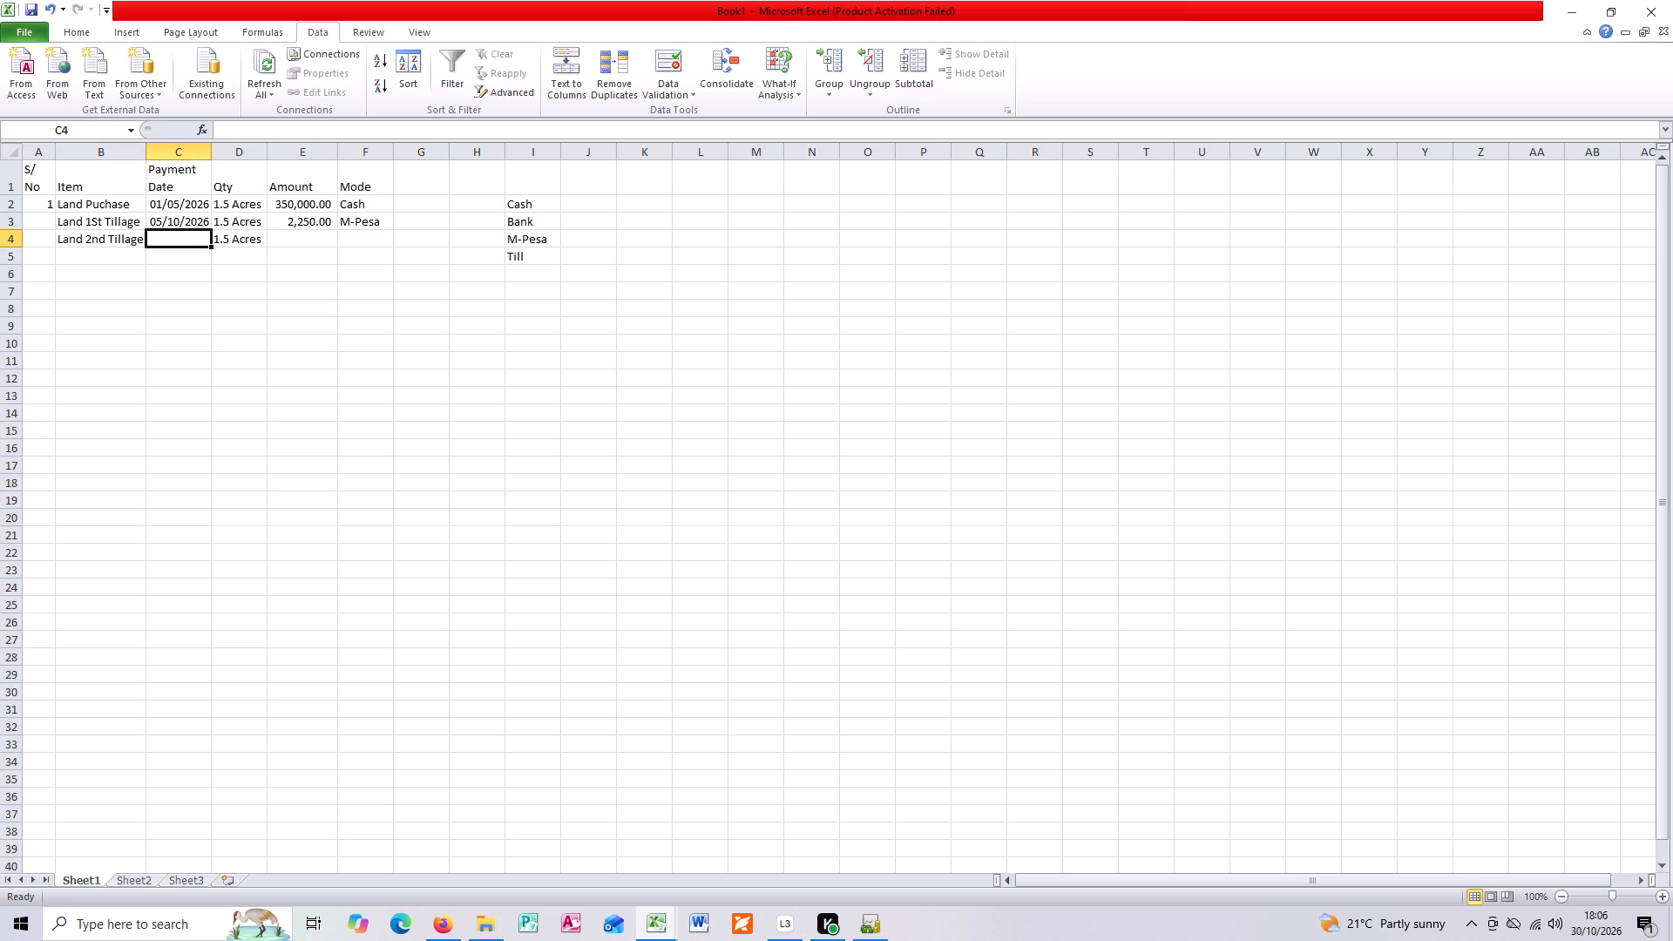
Change the month of the first tillage's payment date in cell C3 so it reads 05/11/2026.
double_click(174, 220)
key("Delete")
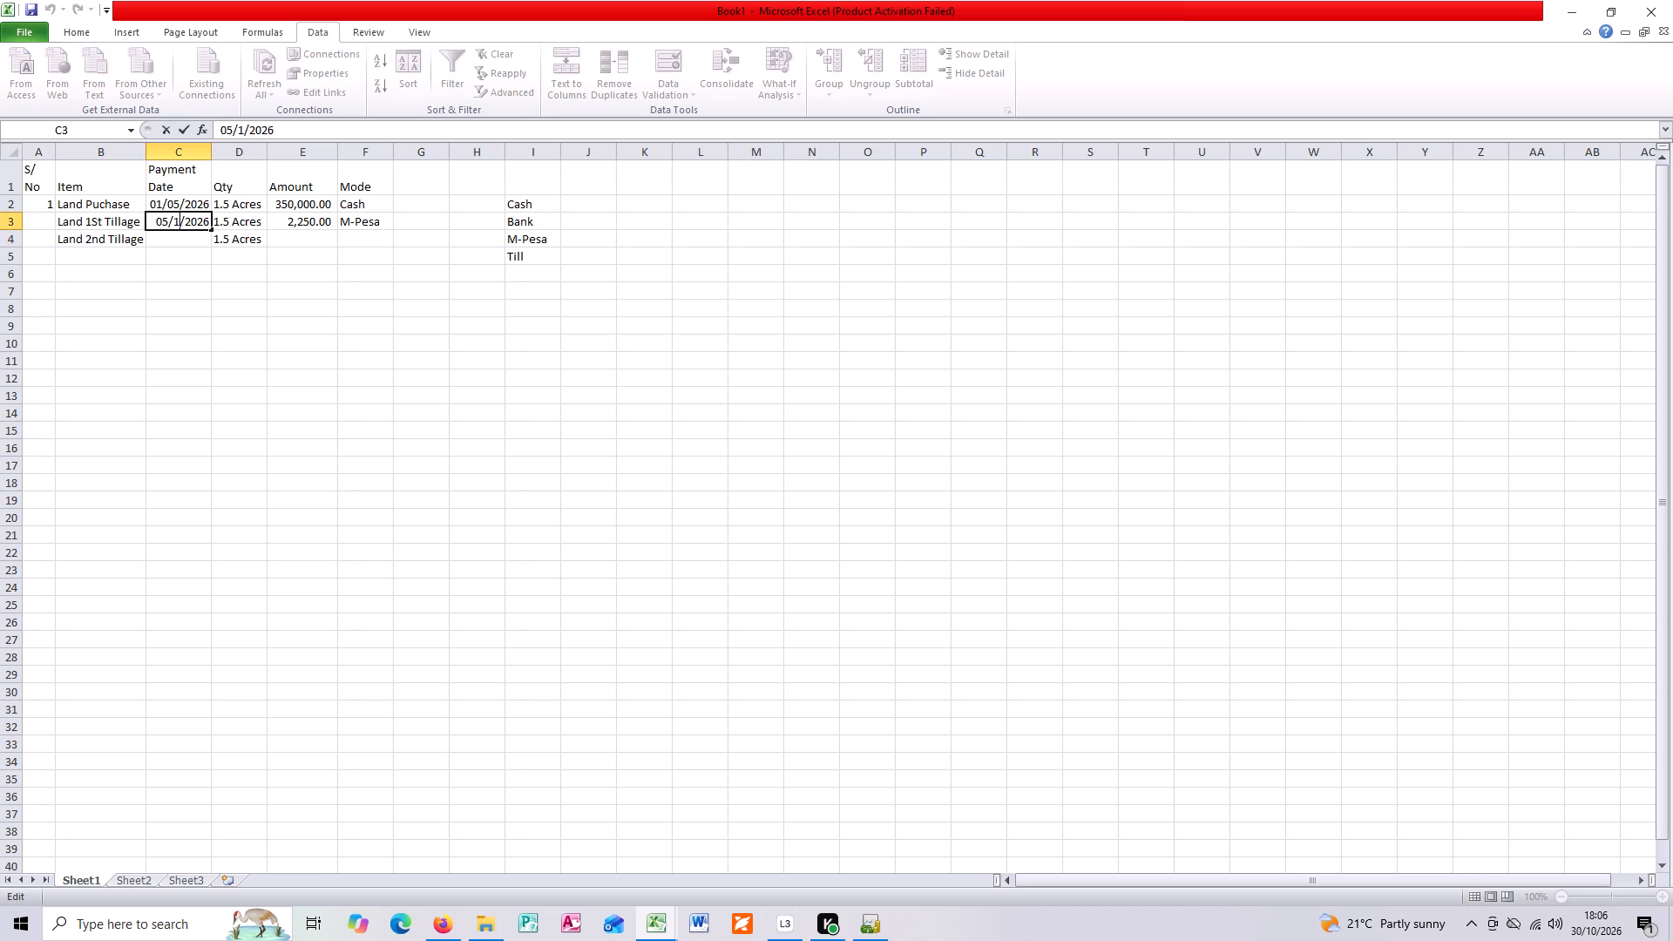
key("1")
key("Down")
key("Return")
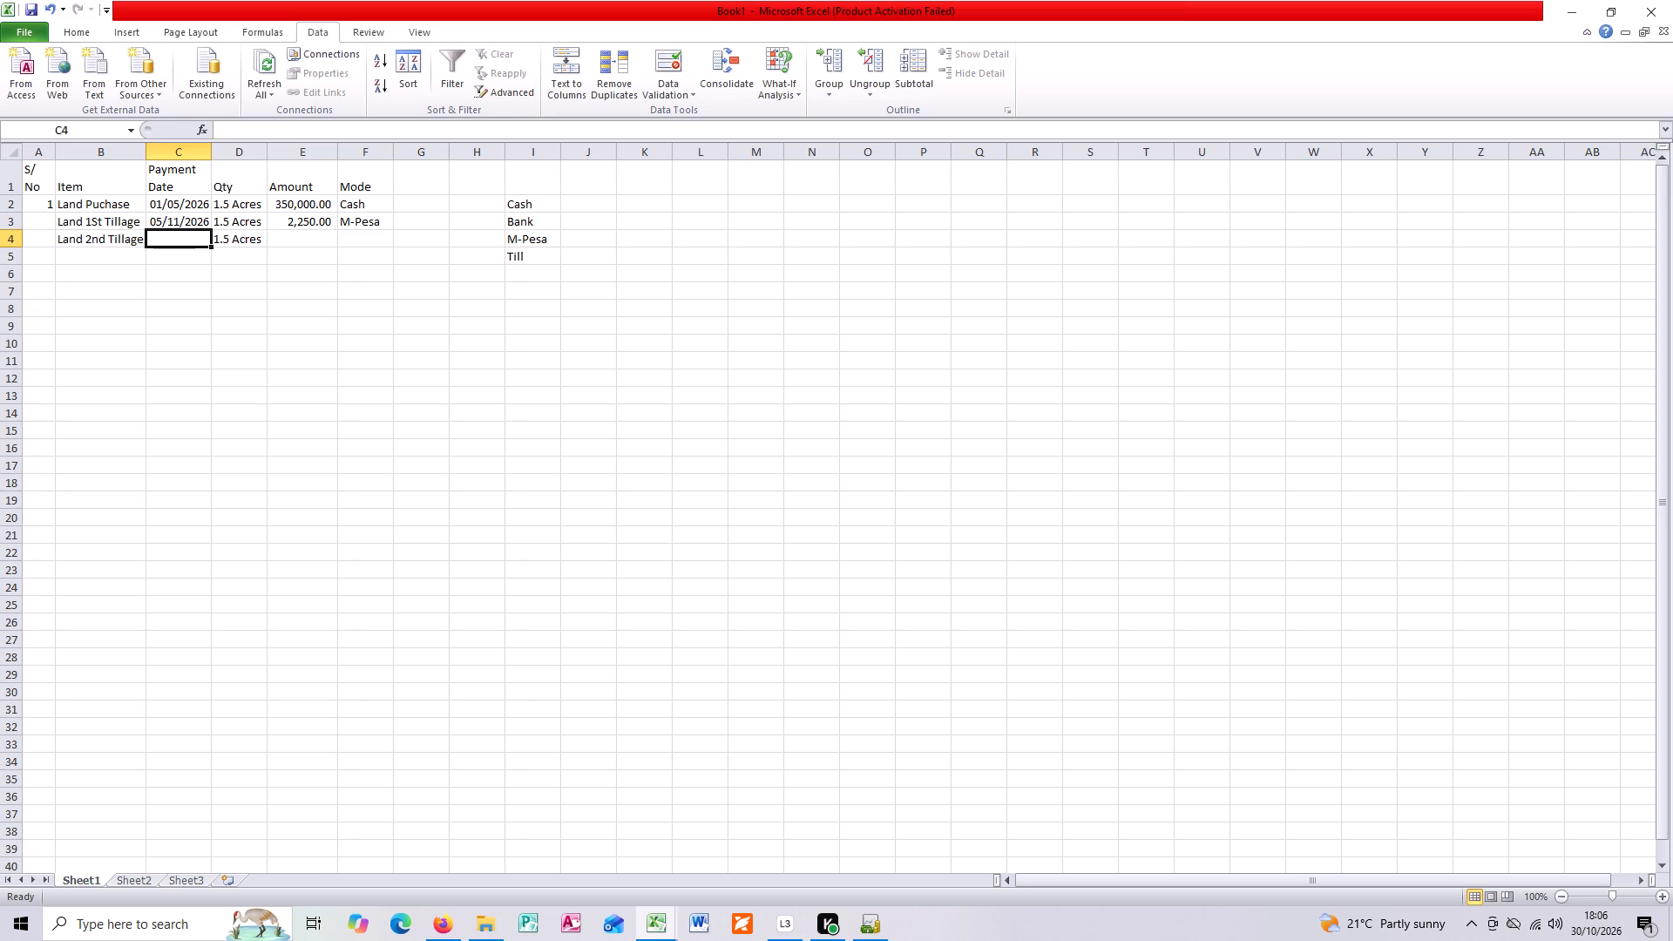
Enter 25/11/2026 as the payment date for the second tillage in cell C4.
type("25")
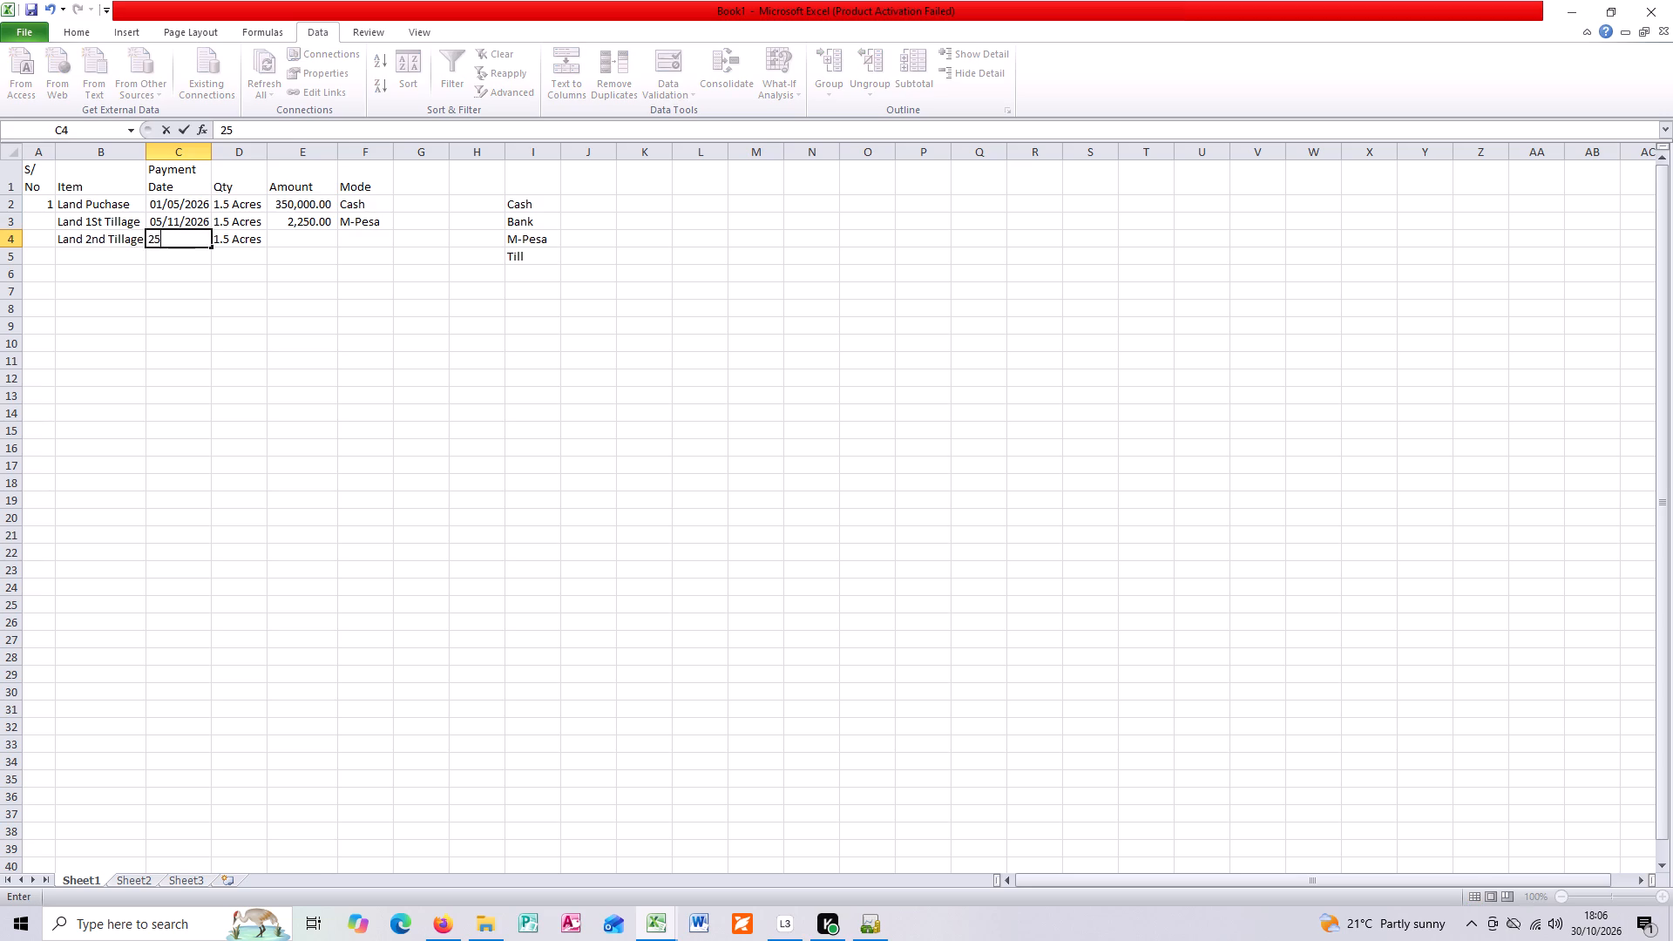
key("slash")
type("11/20")
type("26")
key("Tab")
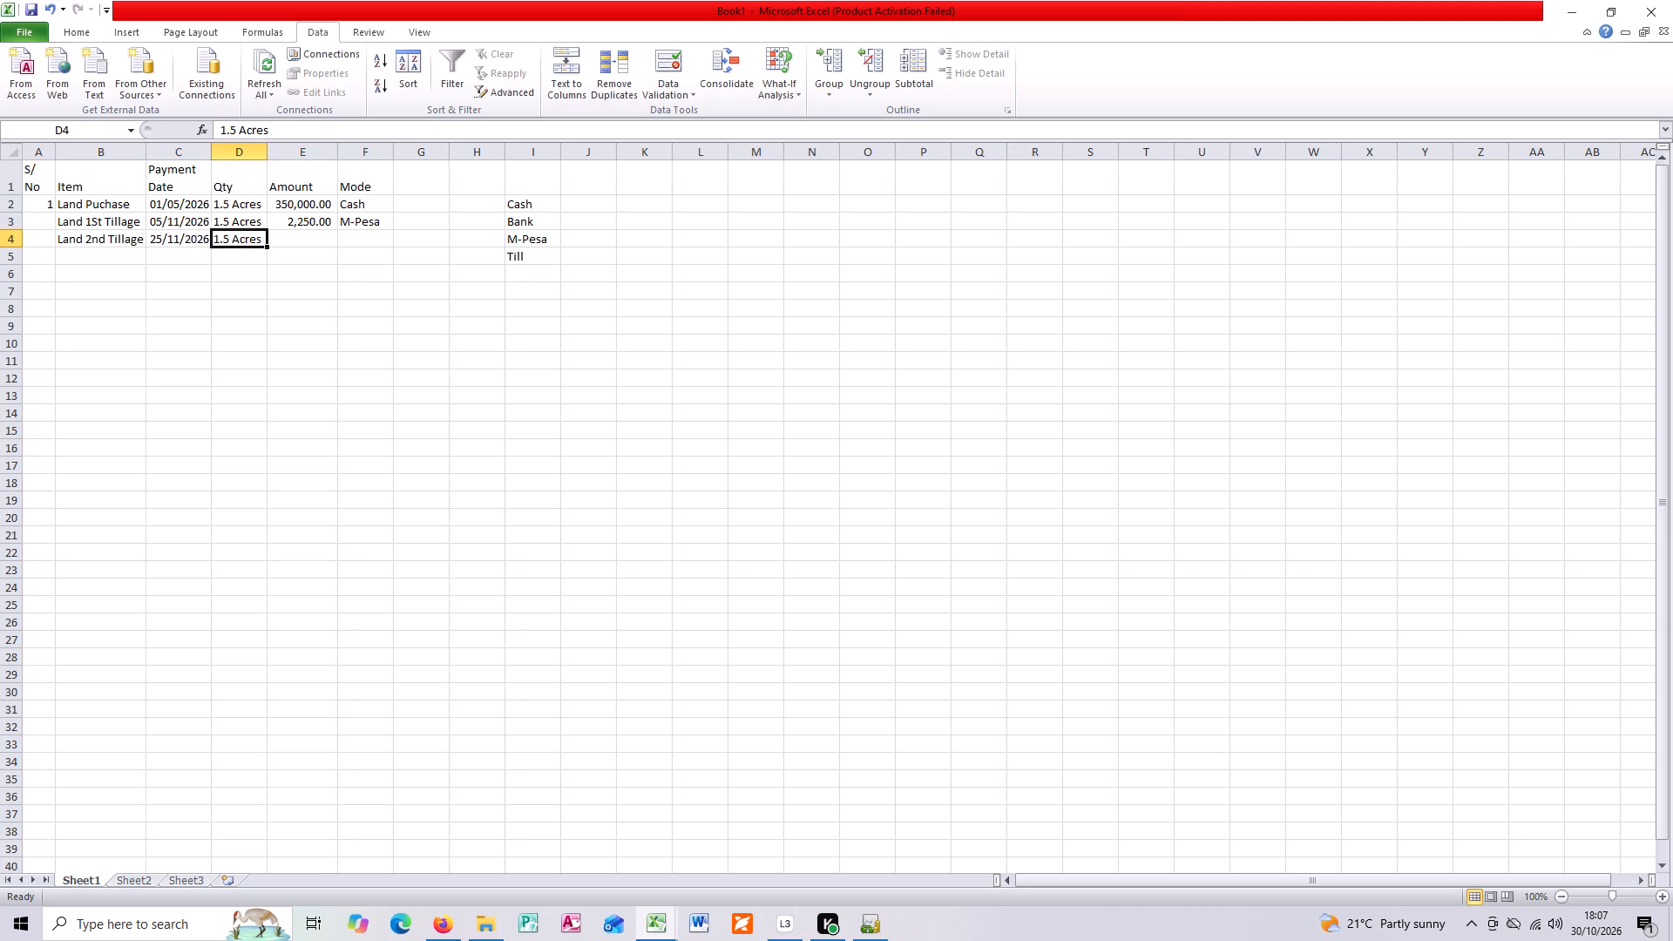
Fill the 2,250.00 amount from cell E3 down into cell E4 for the second tillage.
key("Tab")
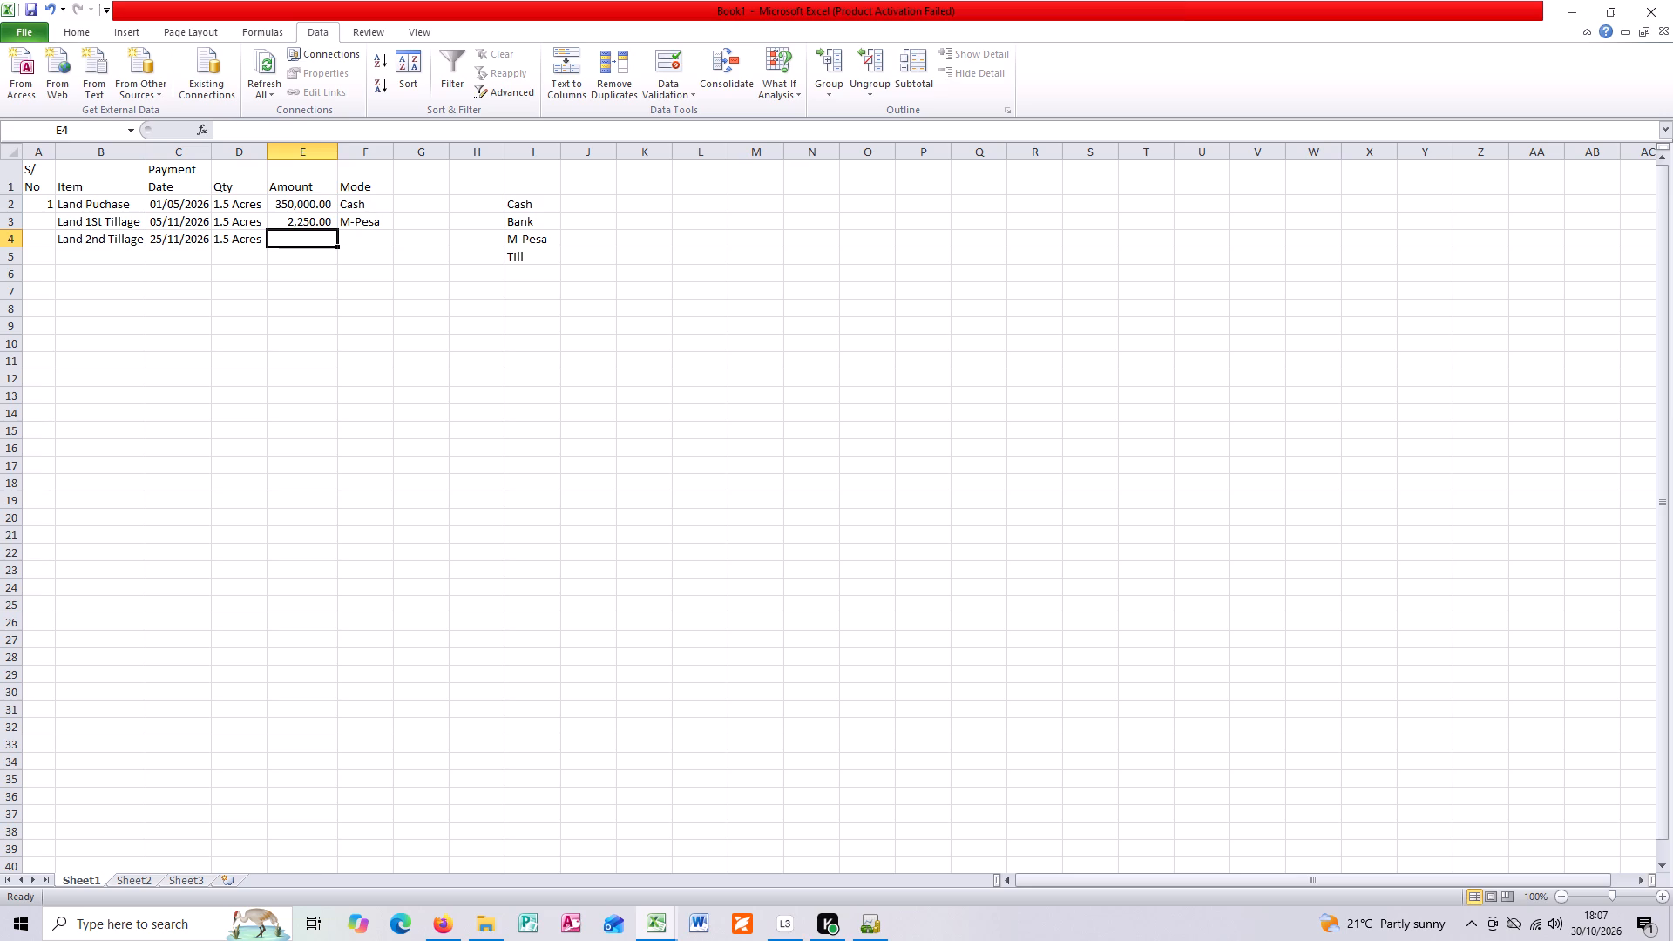
left_click(300, 222)
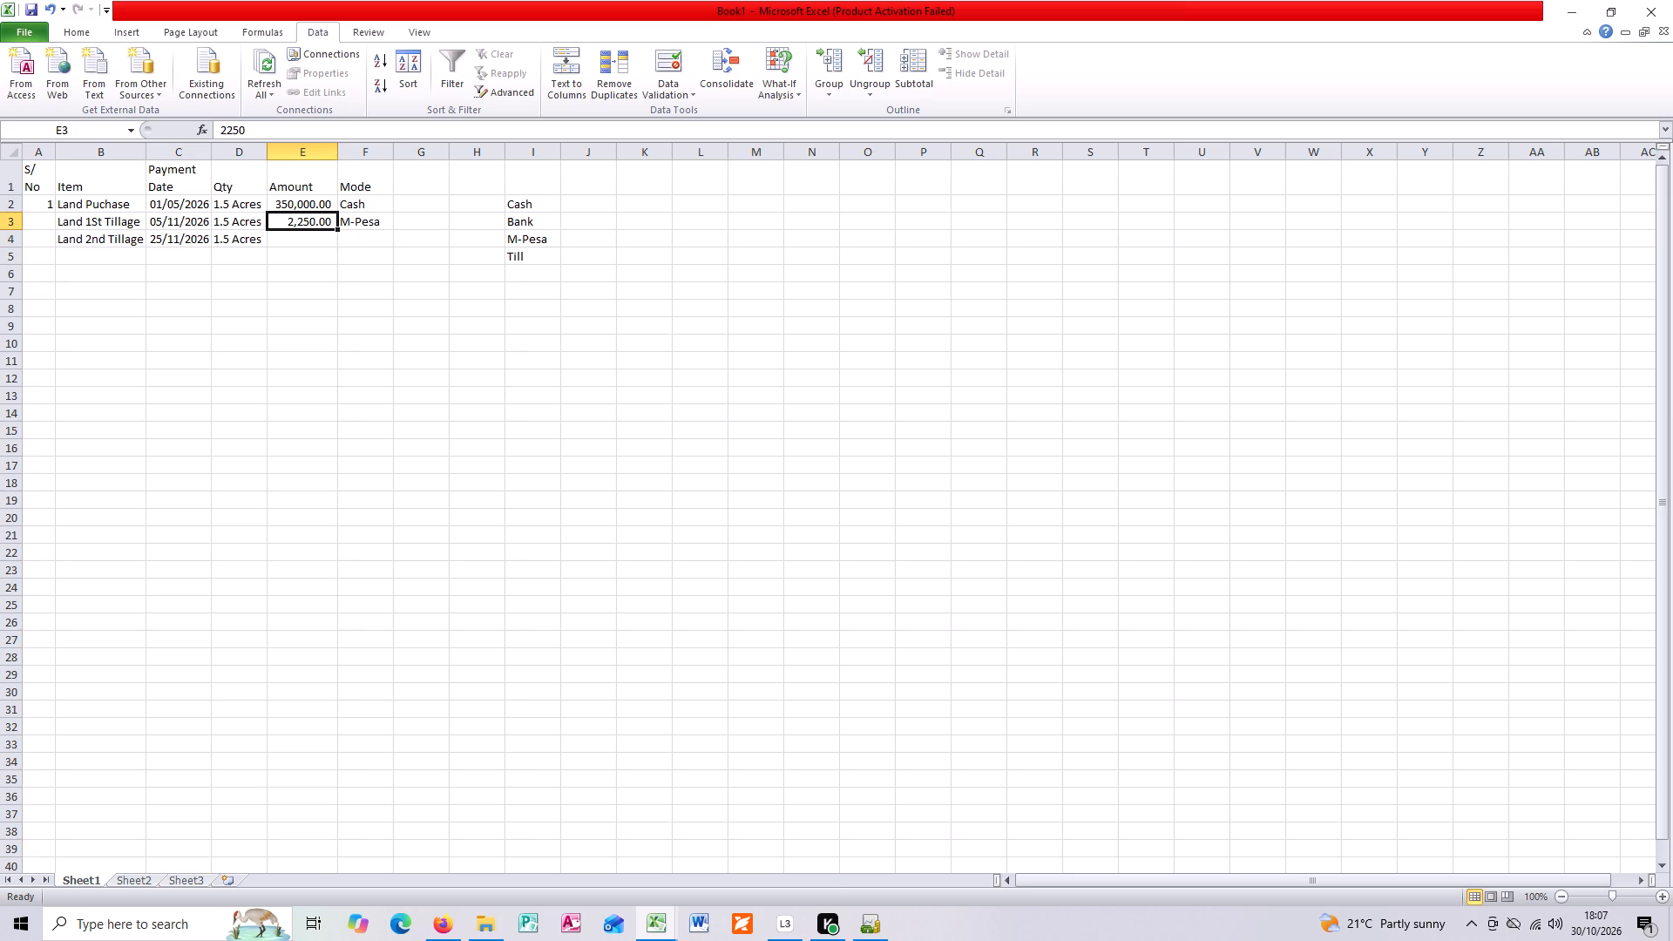
left_click_drag(337, 228, 335, 247)
Choose Bank as the payment mode for the second tillage in cell F4.
left_click(362, 239)
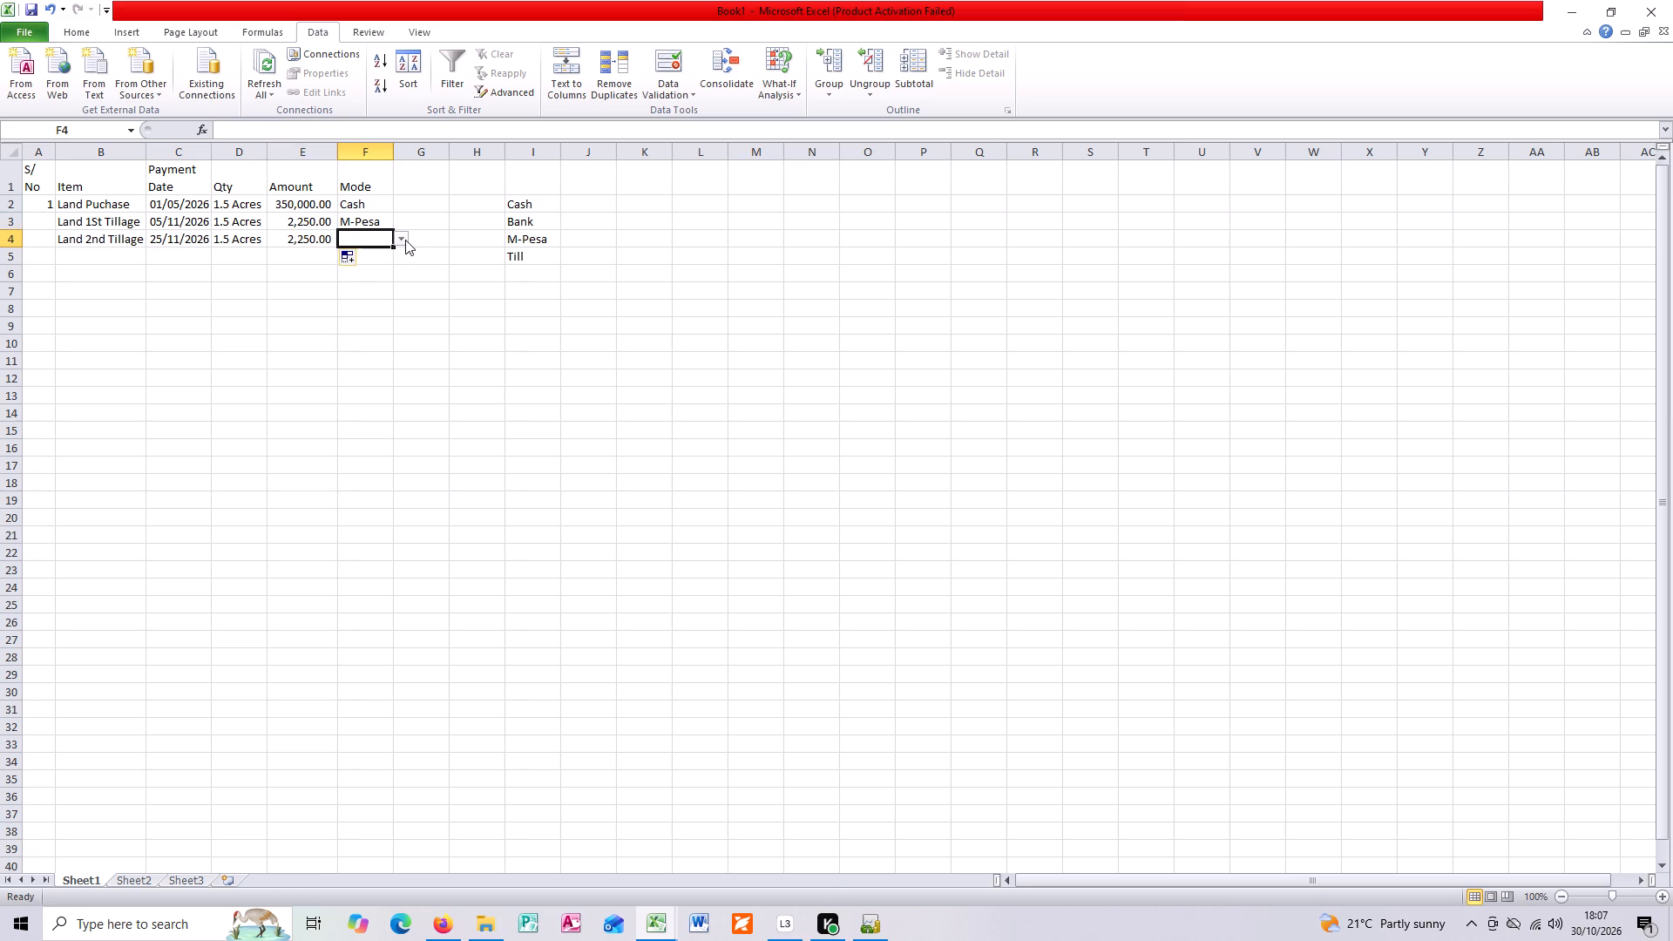
left_click(403, 240)
left_click(369, 256)
key("Tab")
key("Tab")
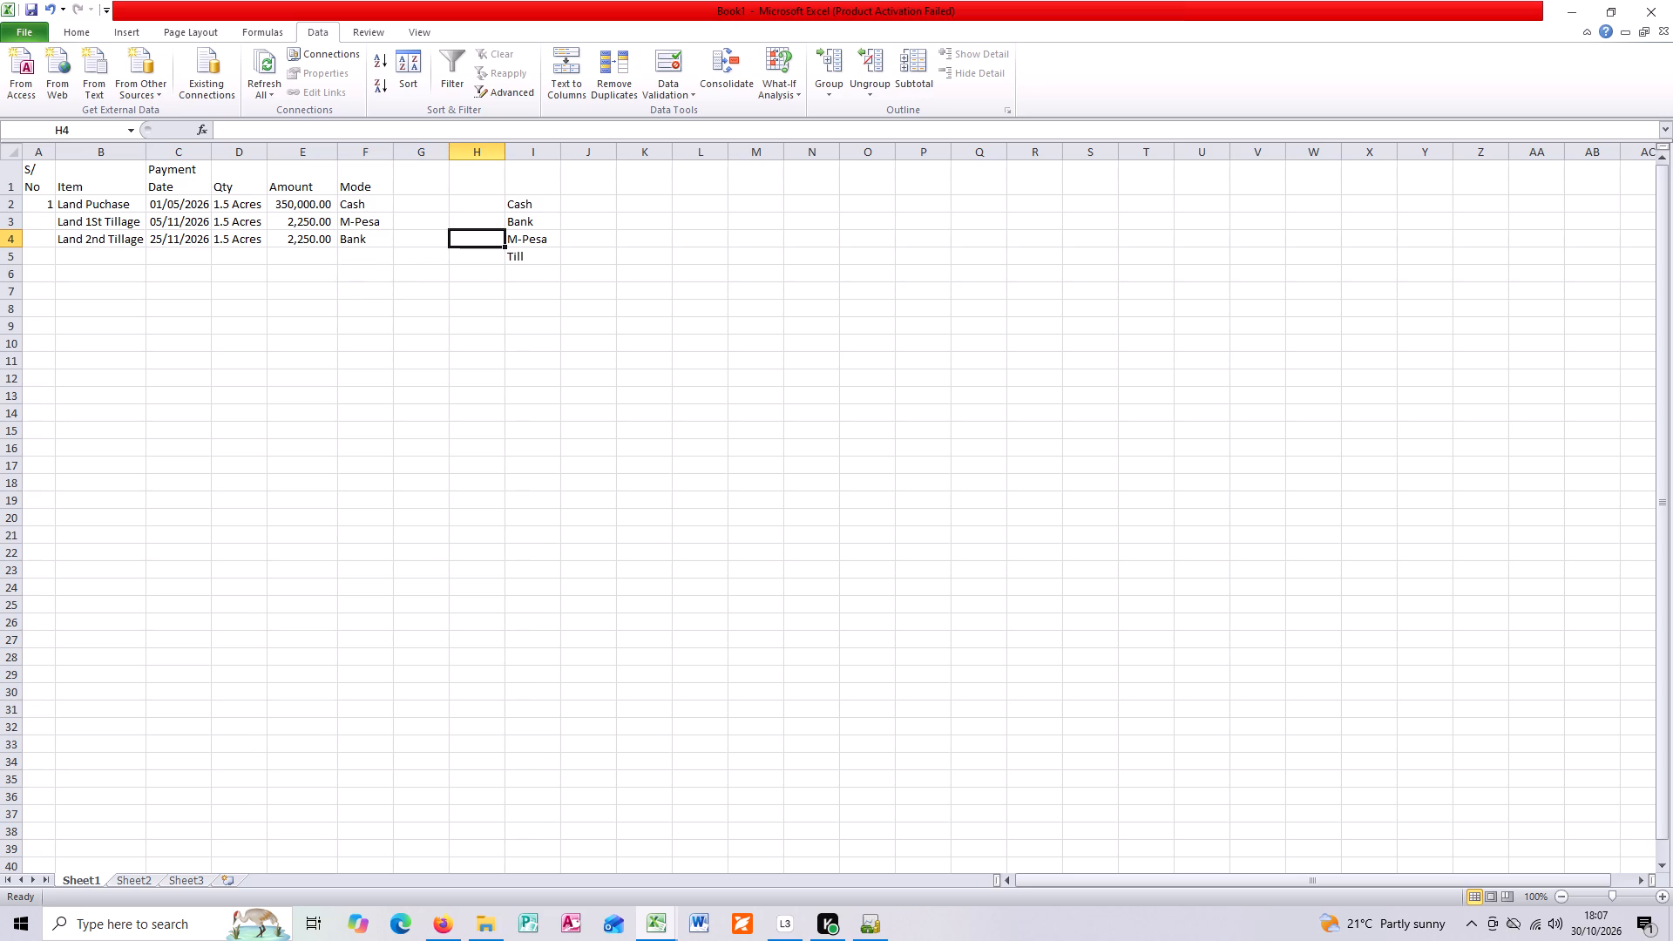
Start the next row with the item Cane Seeds in cell B5 and payment date 01/12/2026 in C5.
left_click(77, 257)
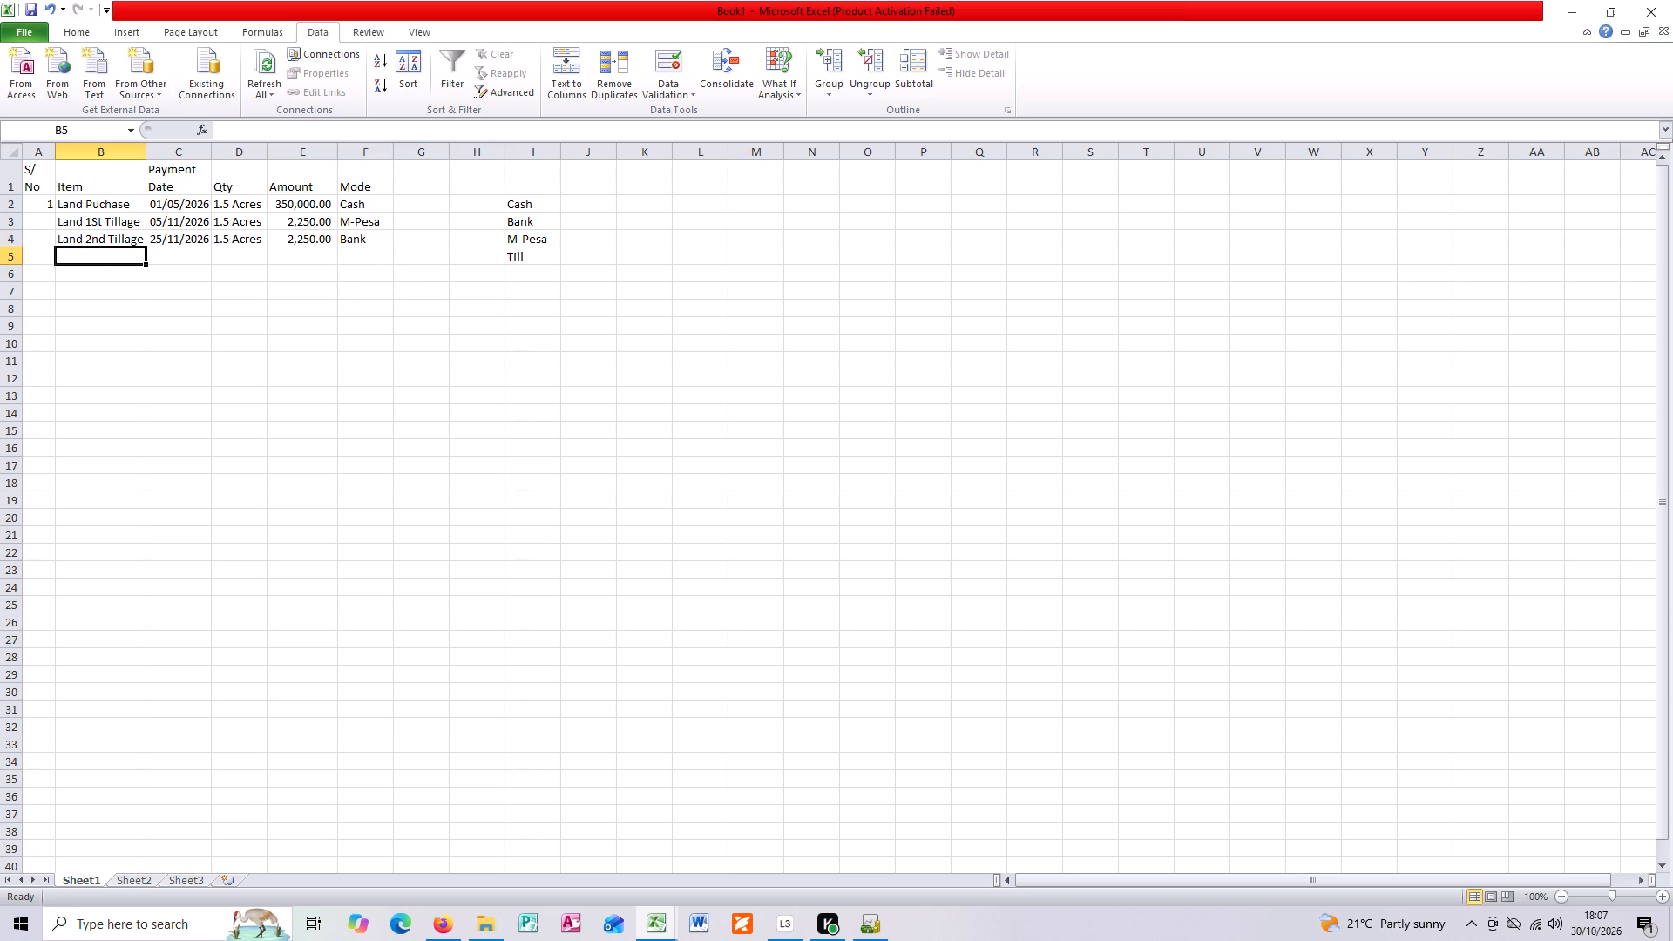
type("Cane")
key("space")
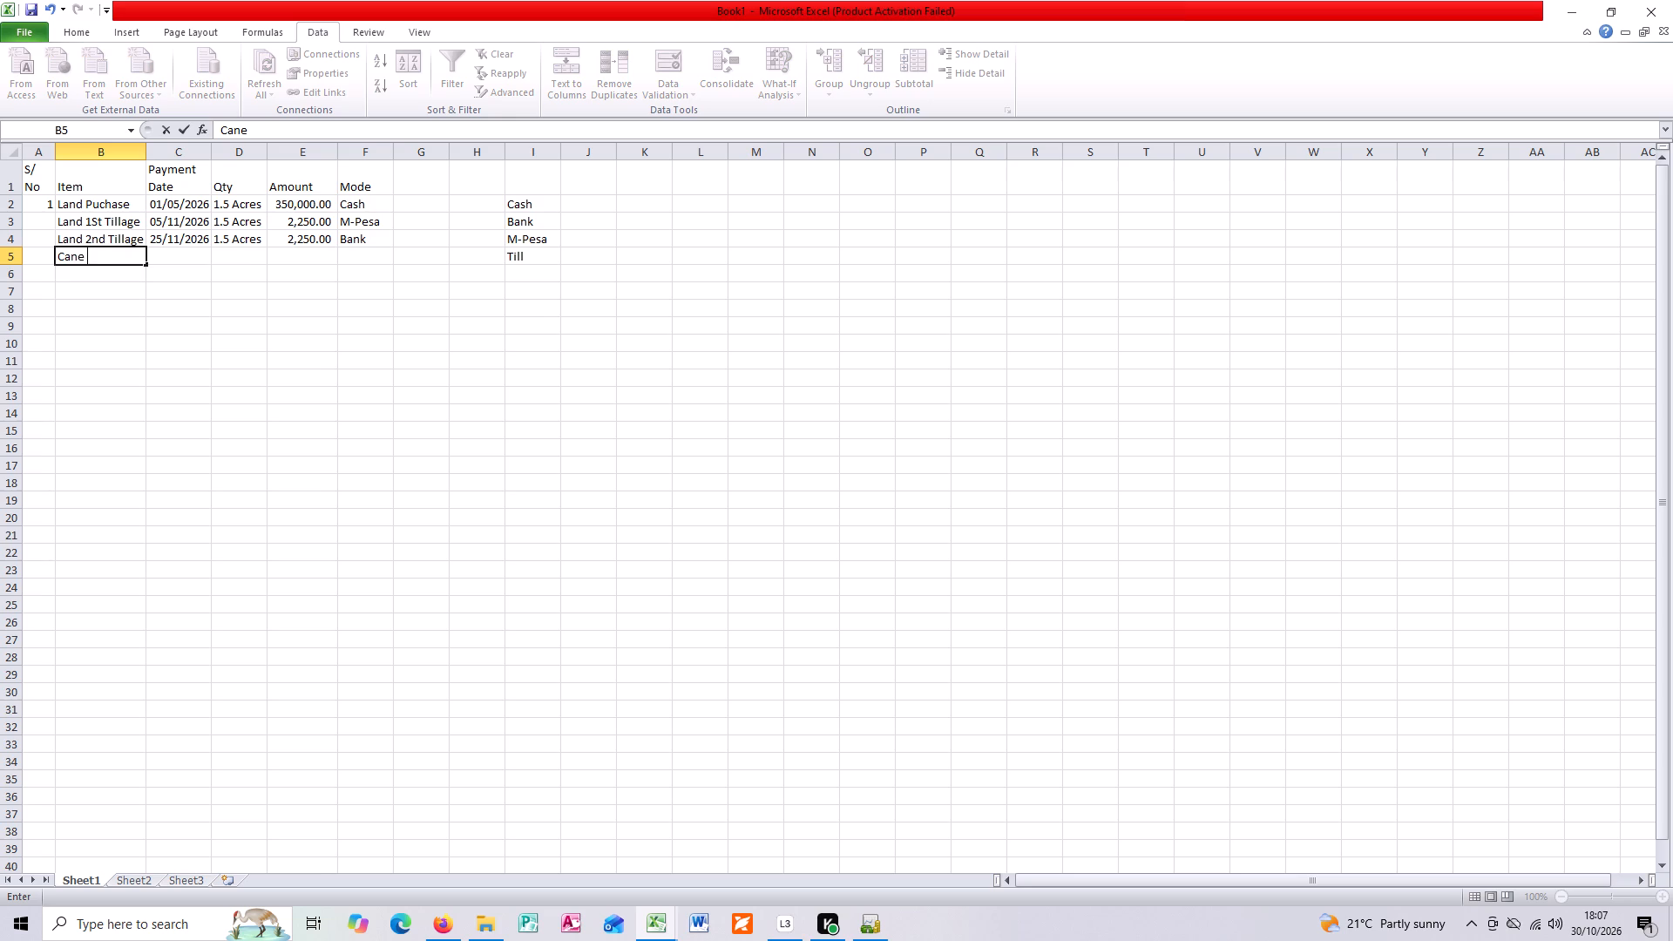
type("Seeds")
key("Tab")
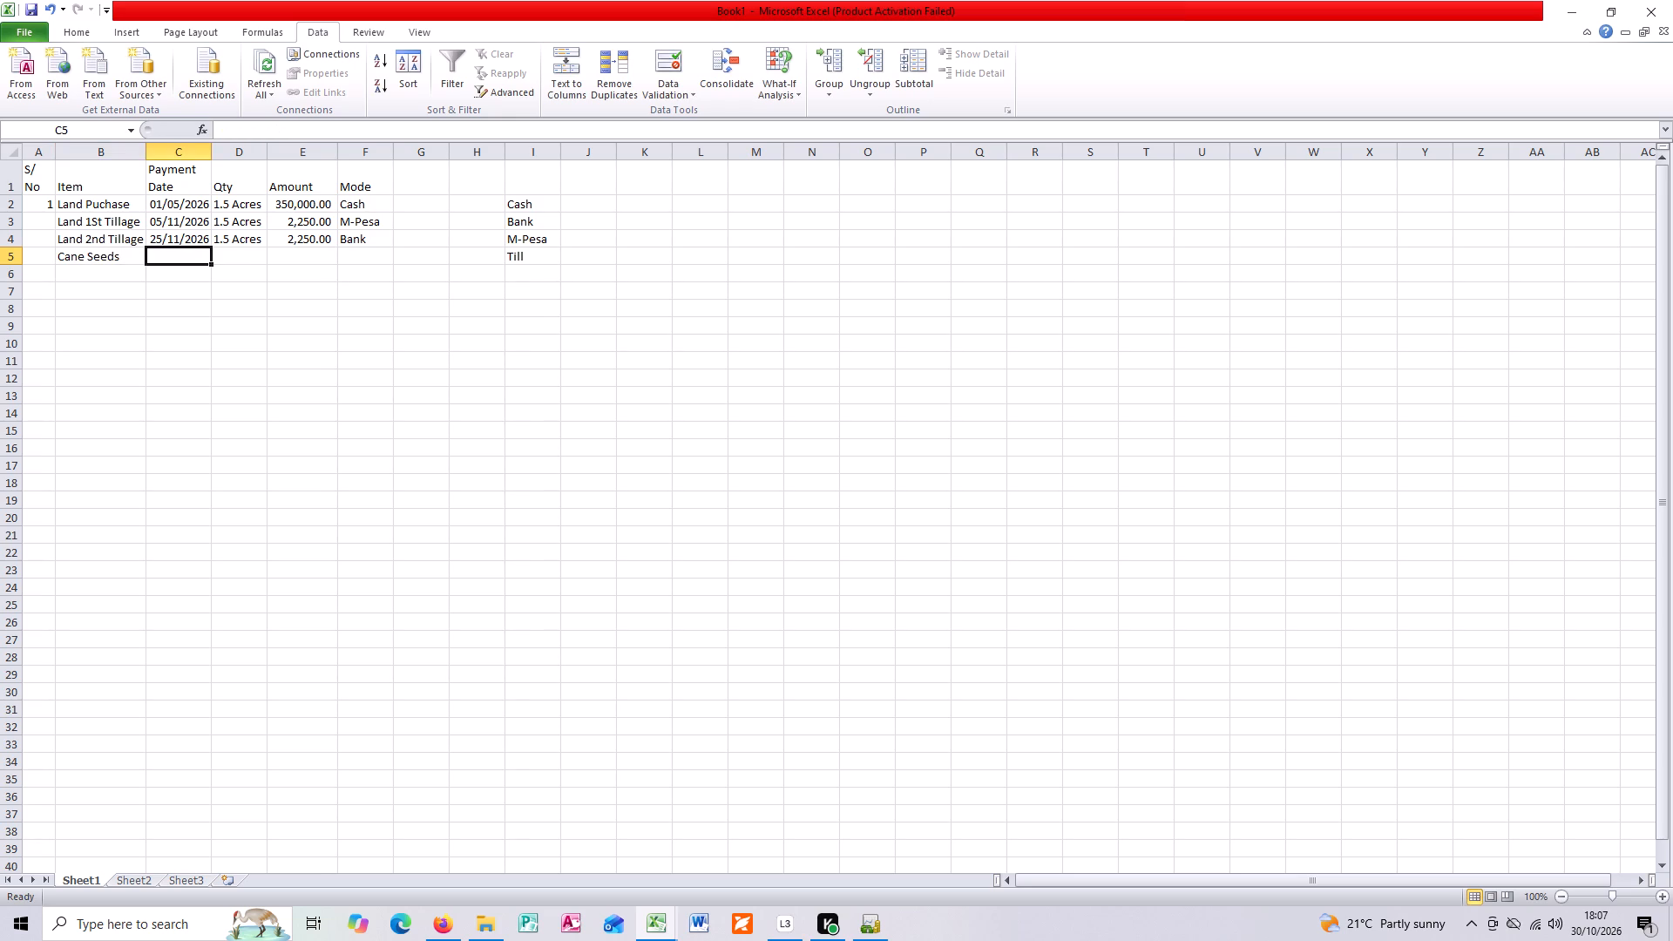
type("01/12/2026")
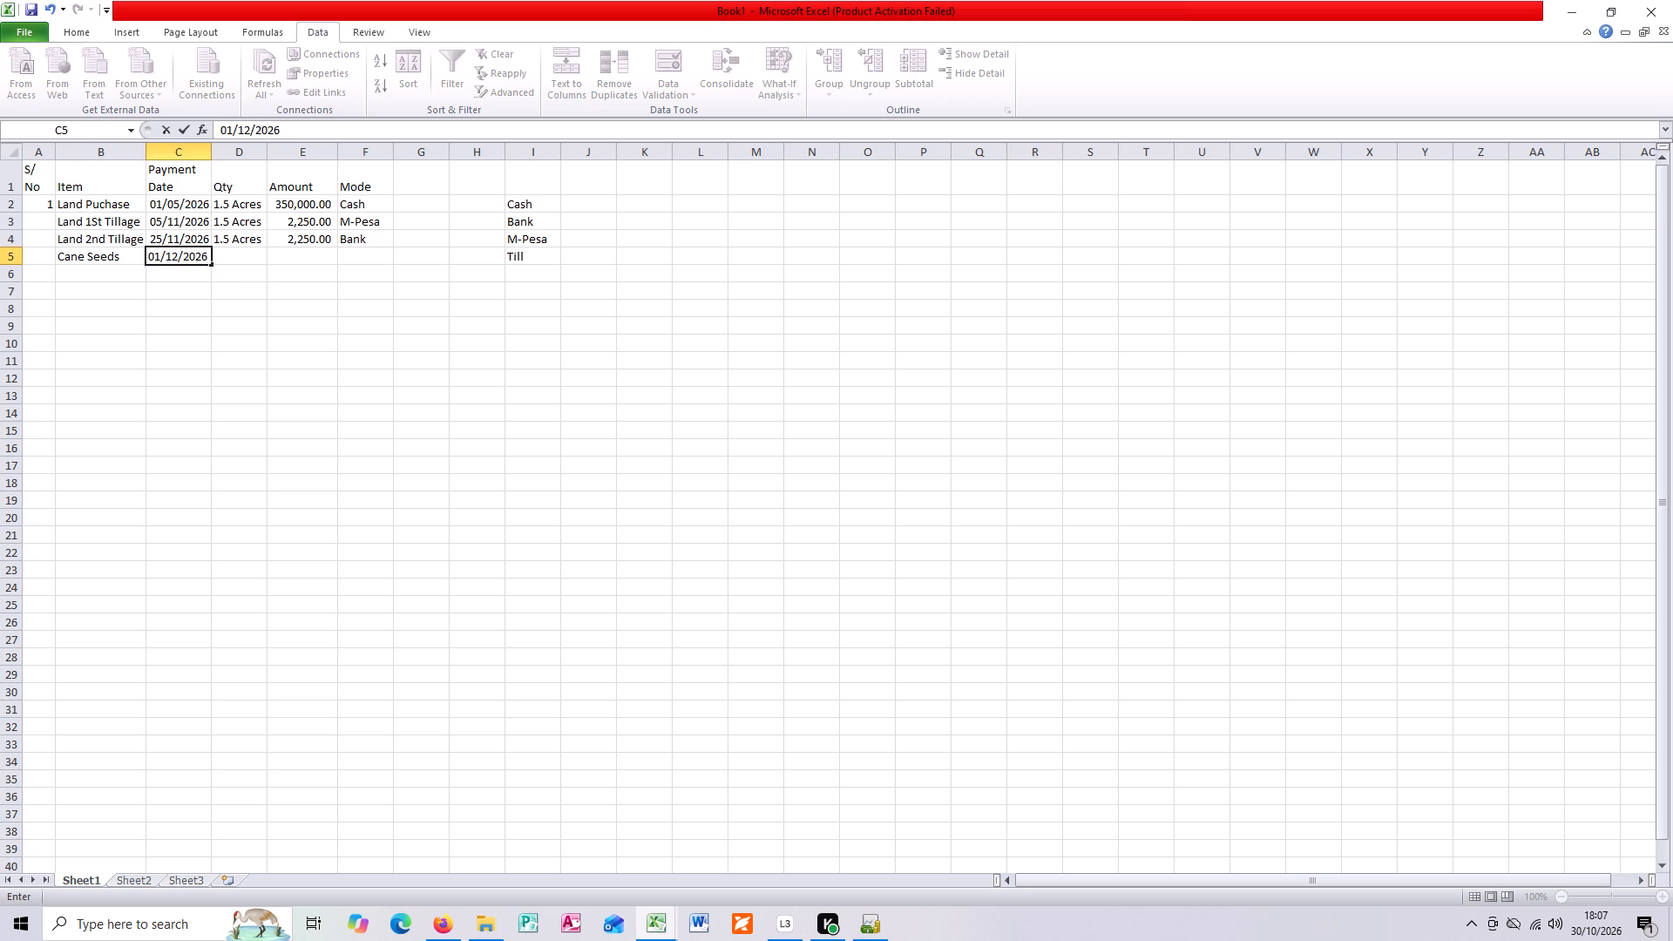
key("Tab")
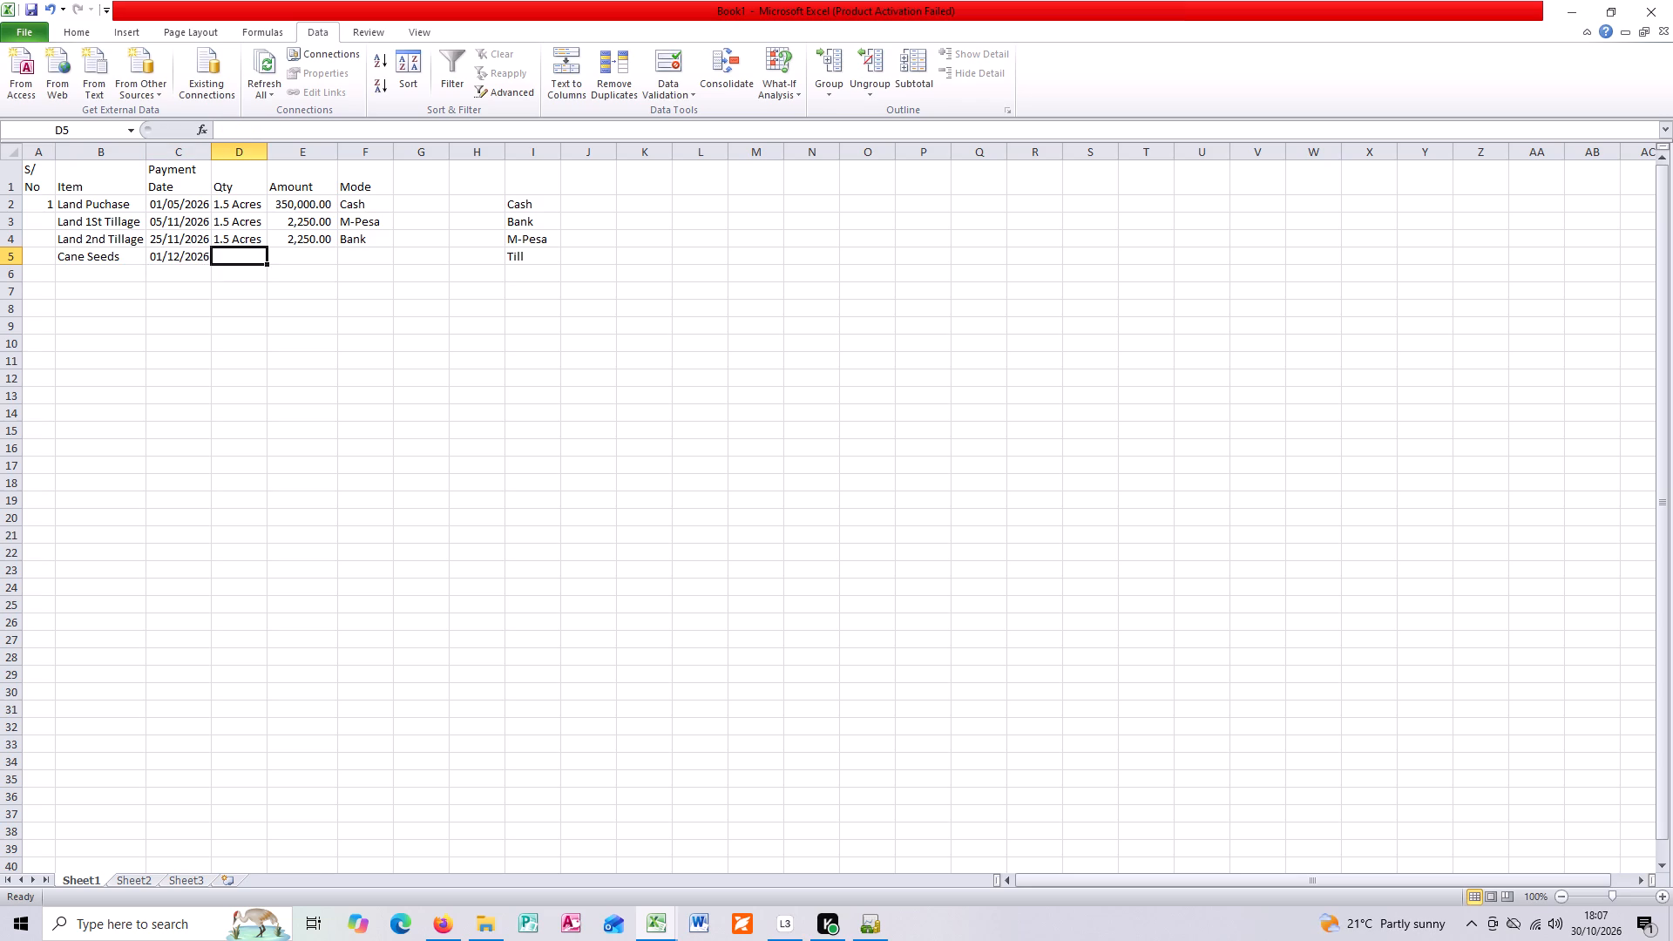
Enter a quantity of 1 Tonn in cell D5 and an amount of 3000 in E5 for the cane seeds.
key("1")
key("space")
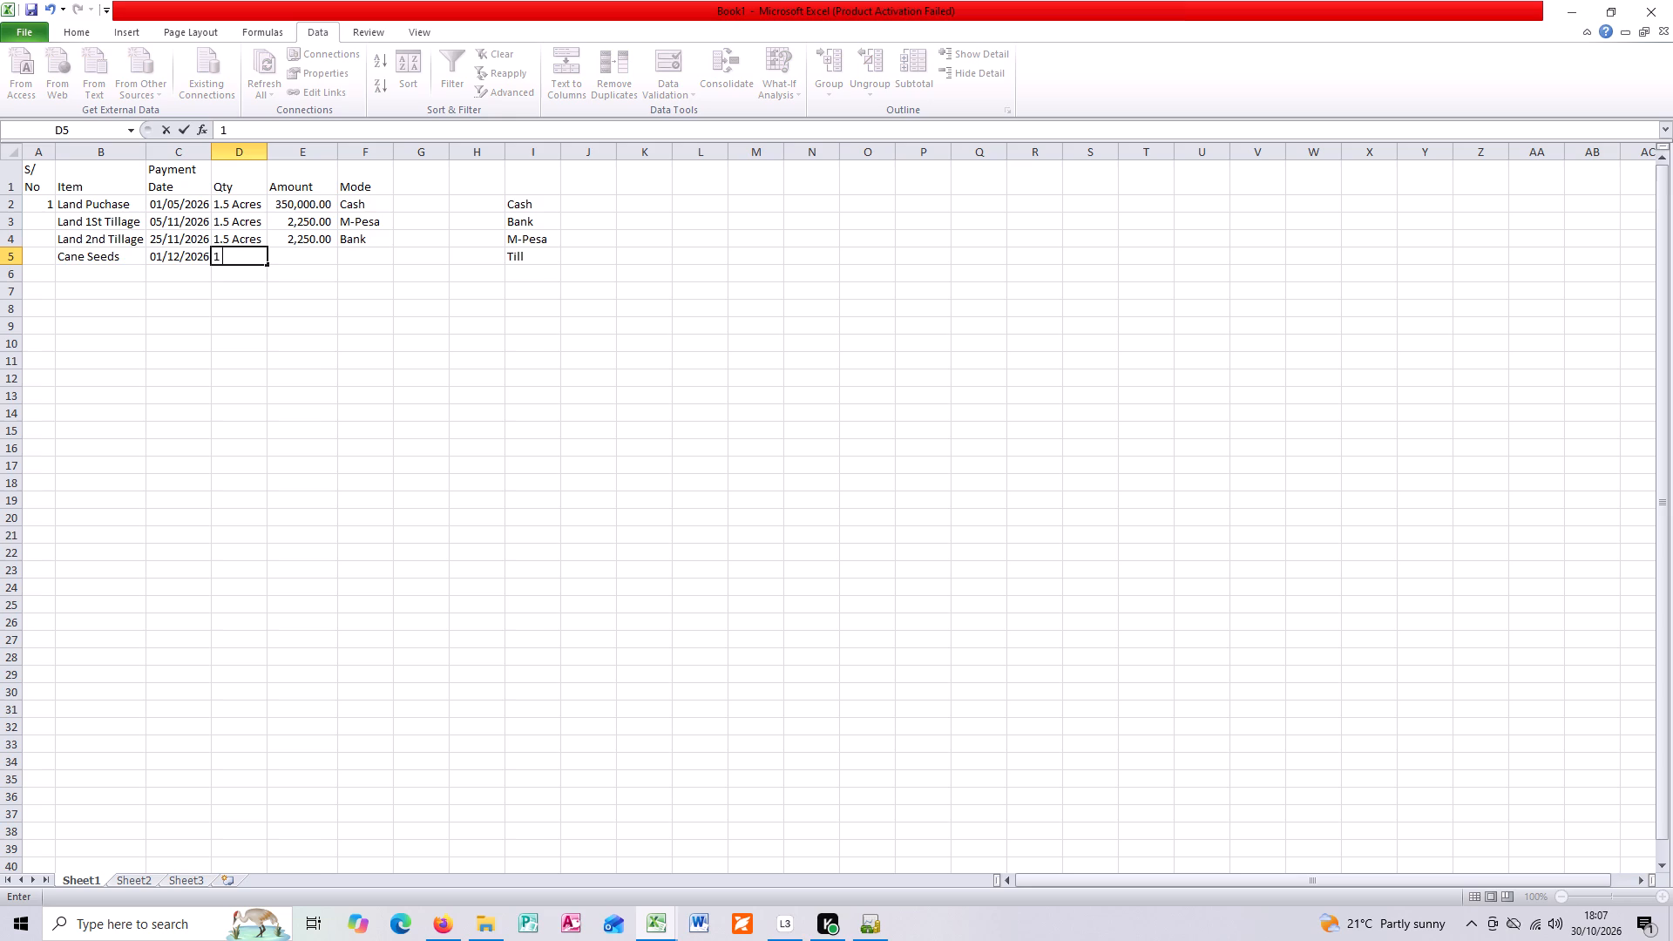
type("T")
type("nn")
key("BackSpace")
key("BackSpace")
type("onn")
key("Tab")
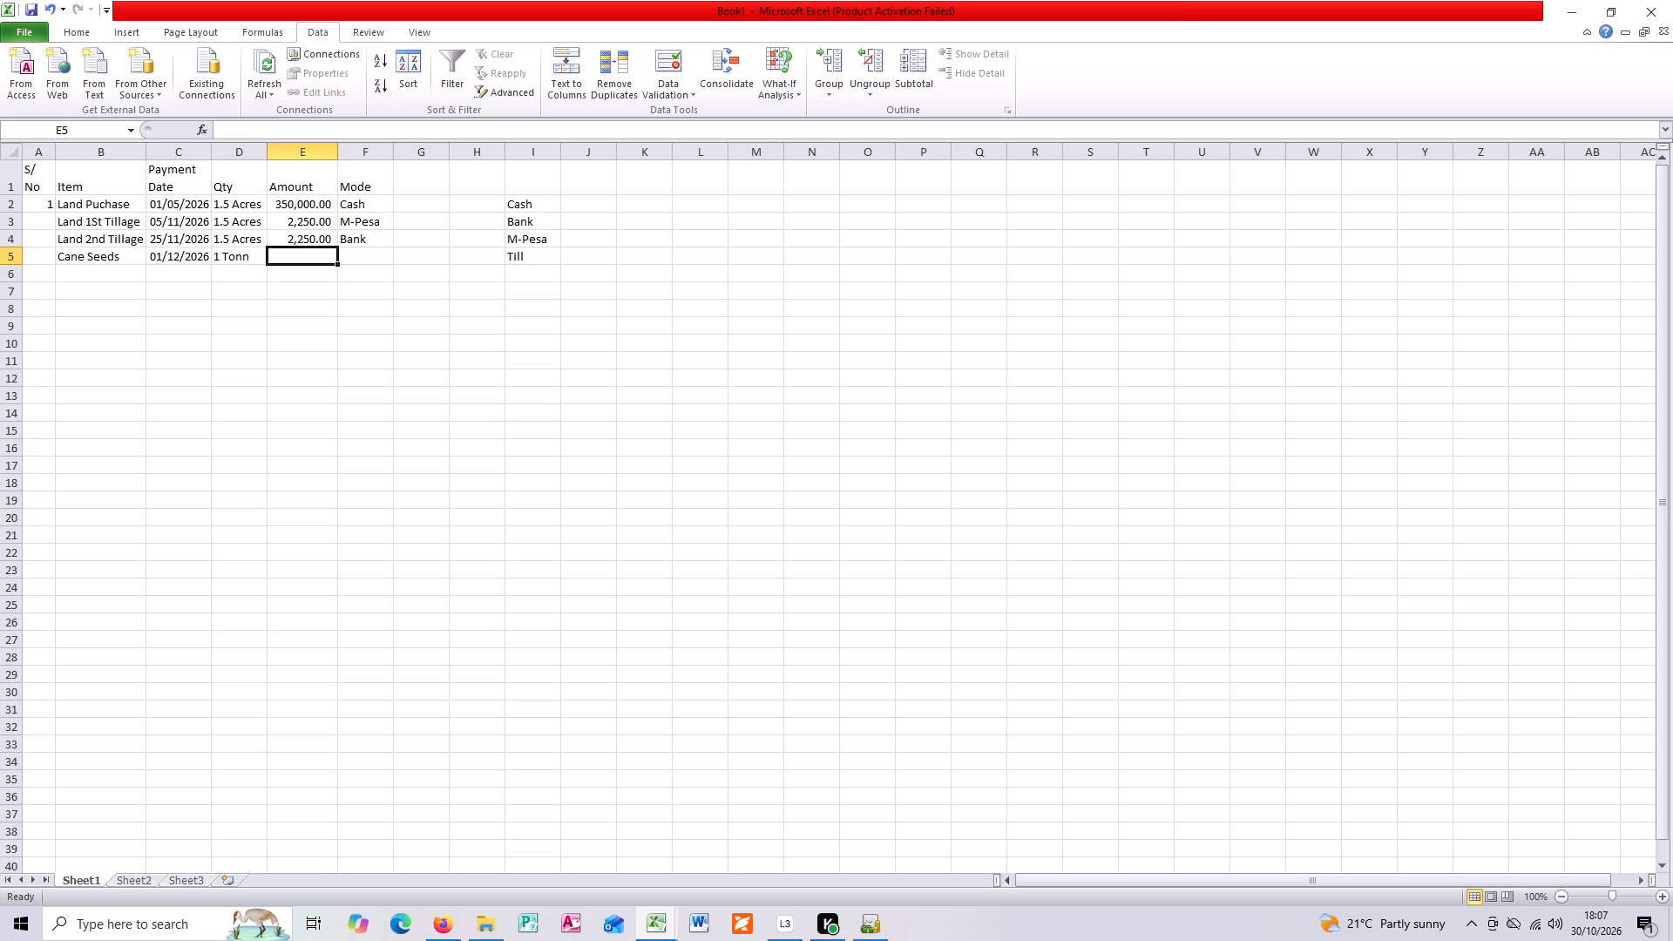
type("3000")
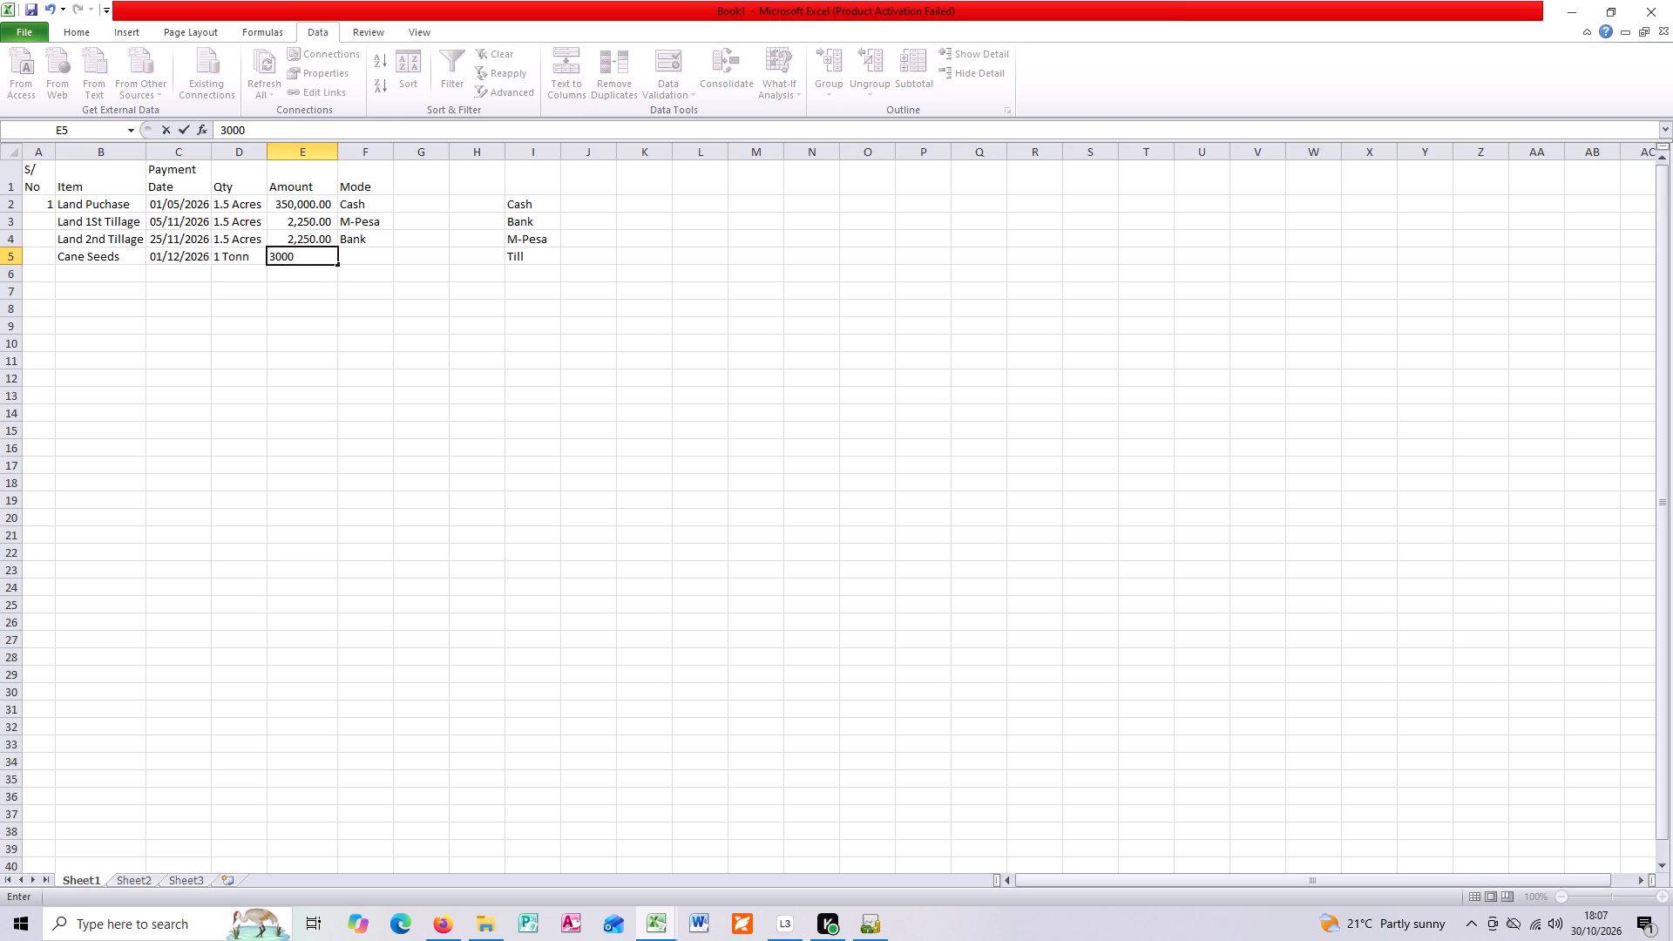
key("Tab")
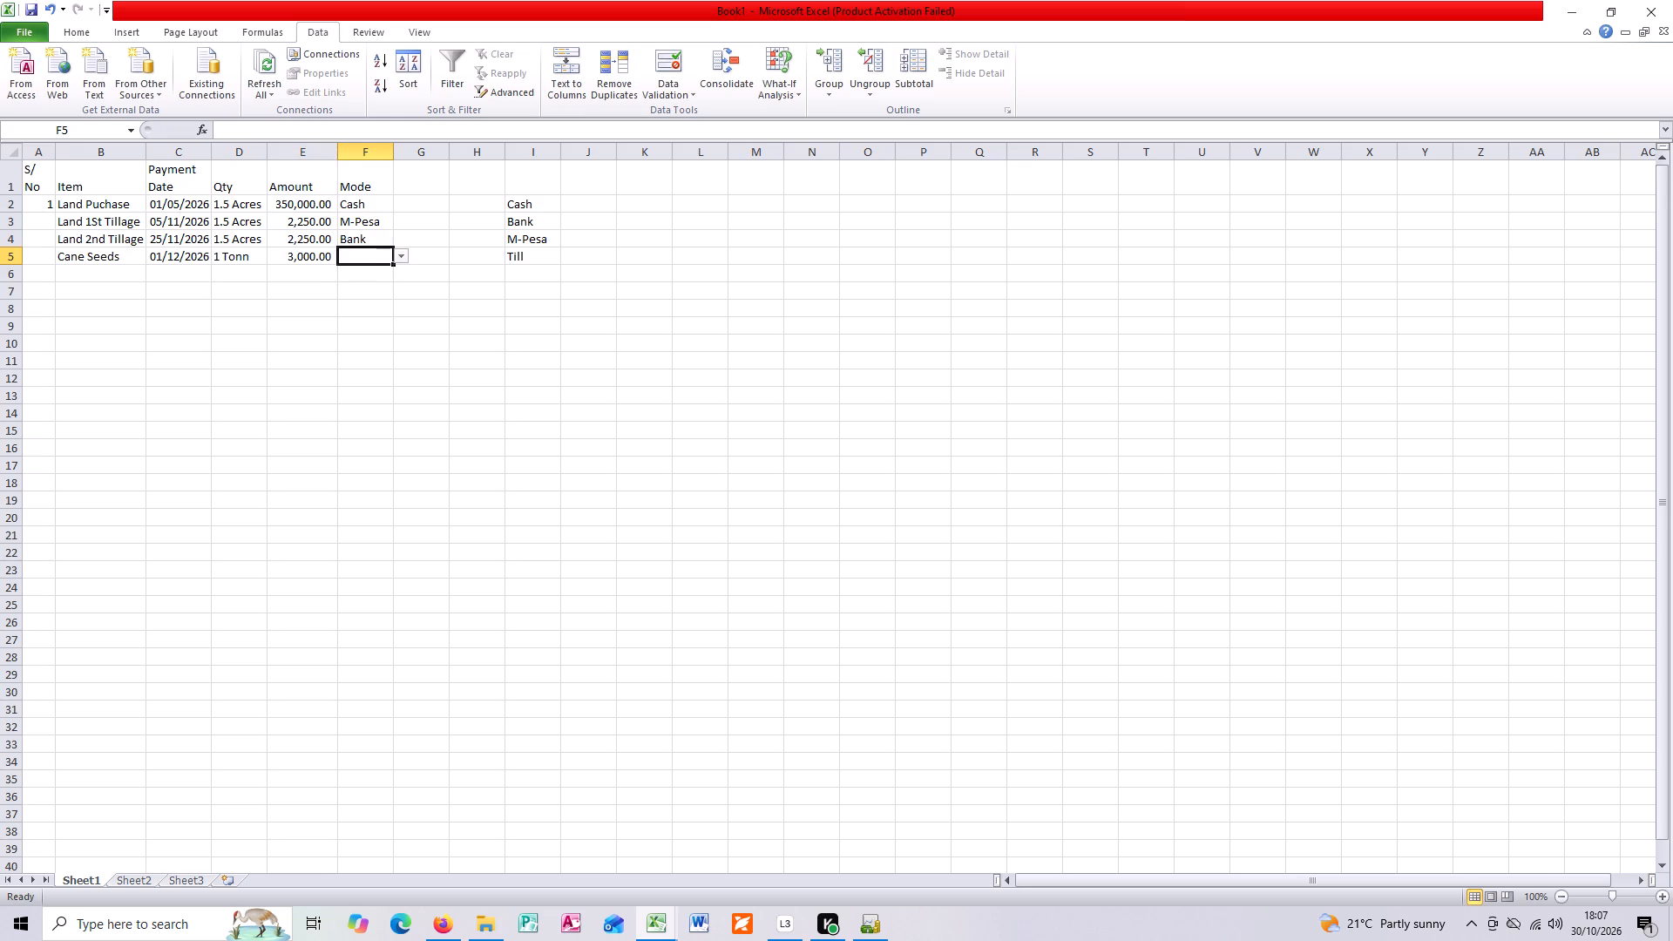
Choose Till as the payment mode for the cane seeds in cell F5.
left_click(402, 254)
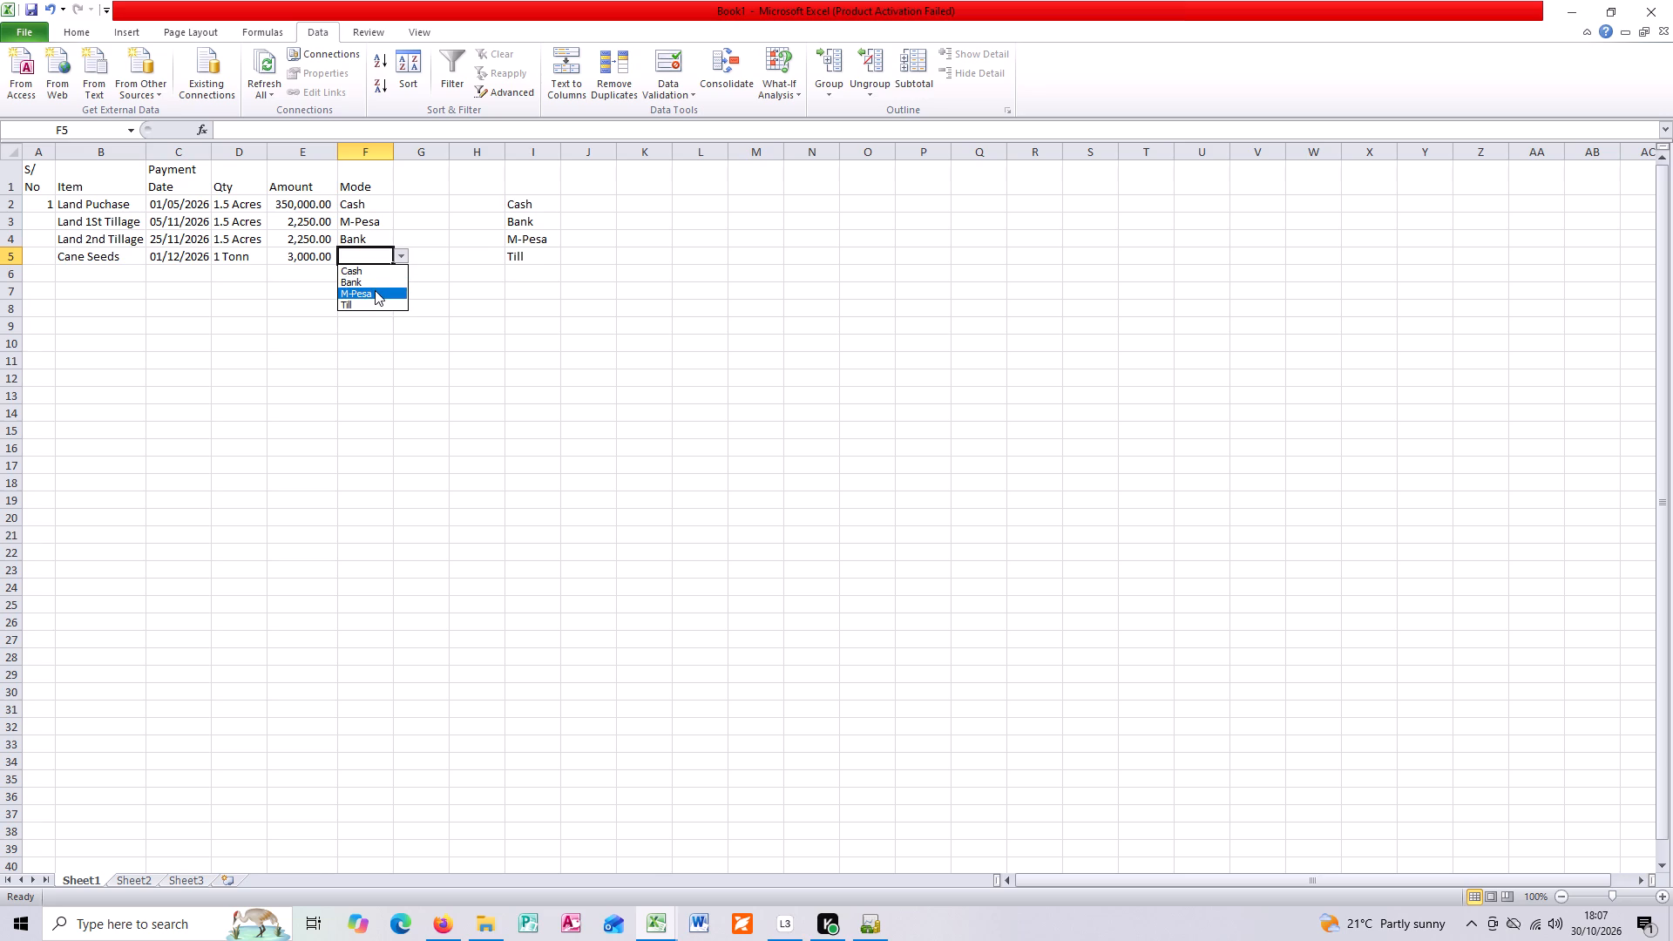
left_click(375, 290)
left_click(405, 254)
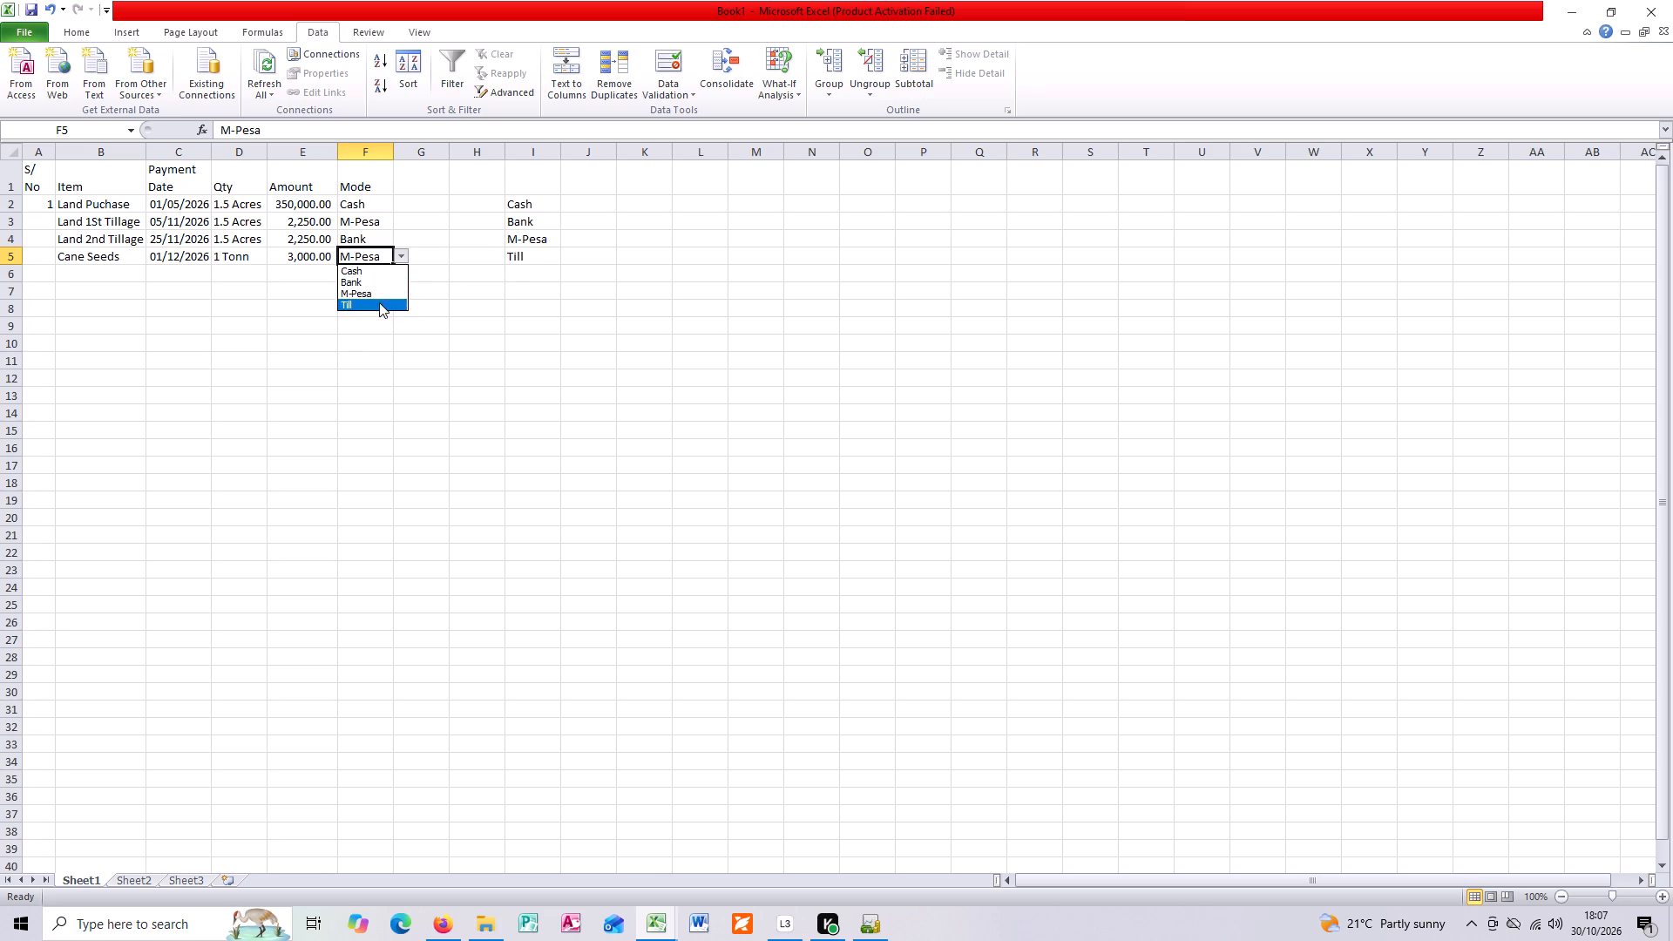
left_click(379, 302)
left_click(106, 279)
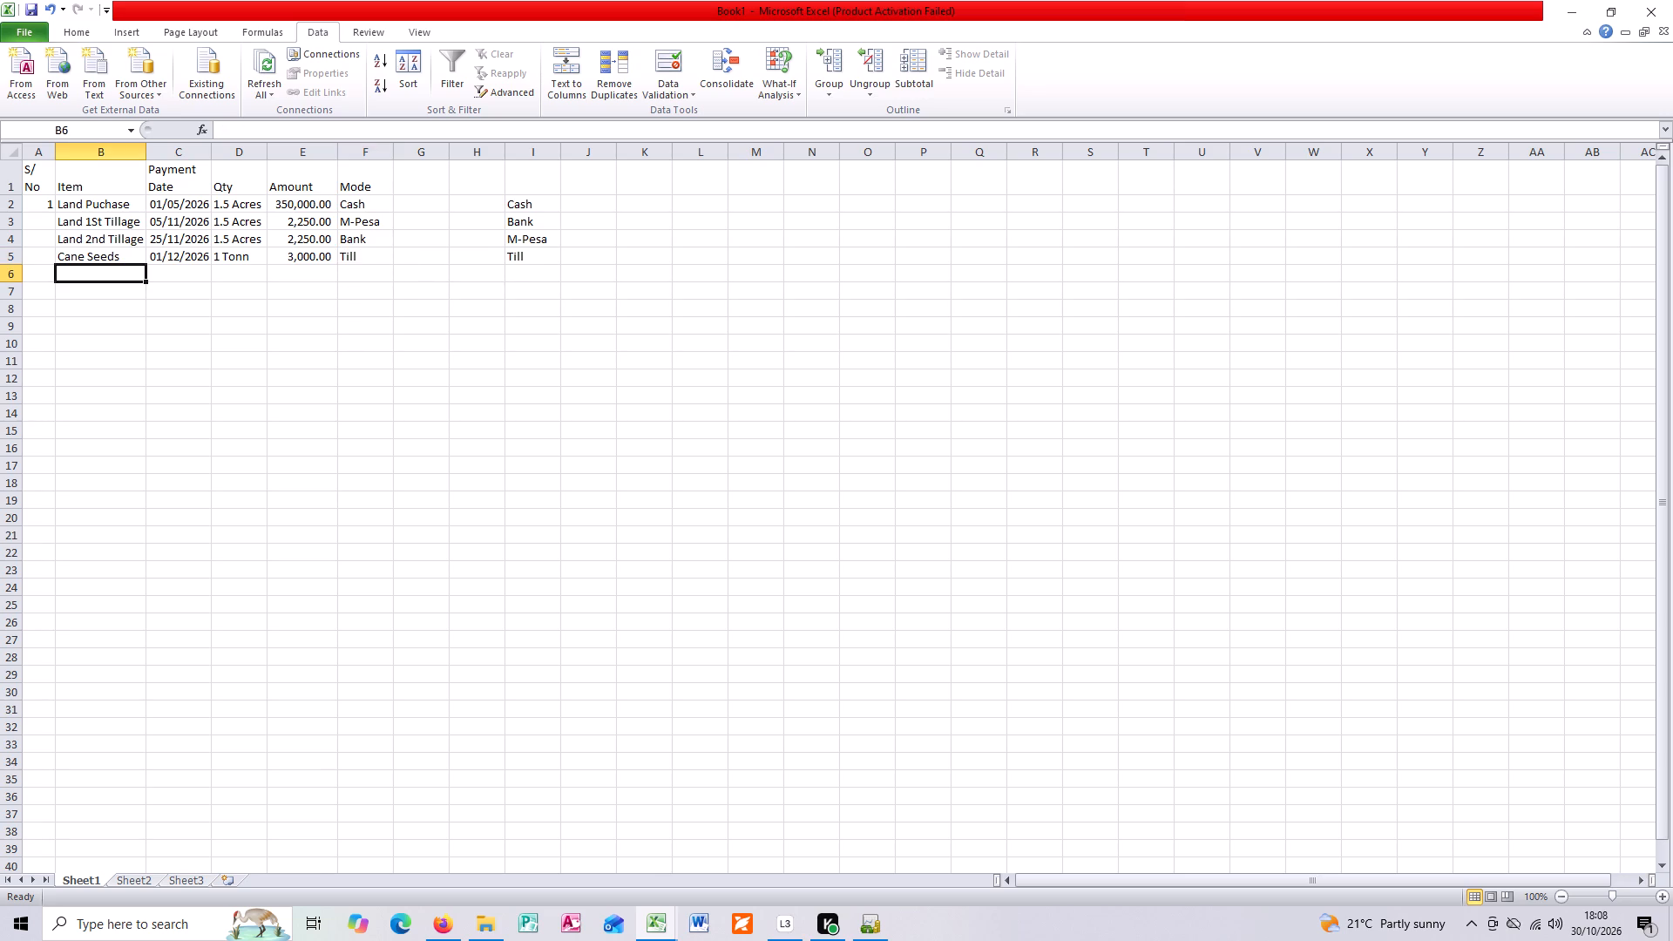
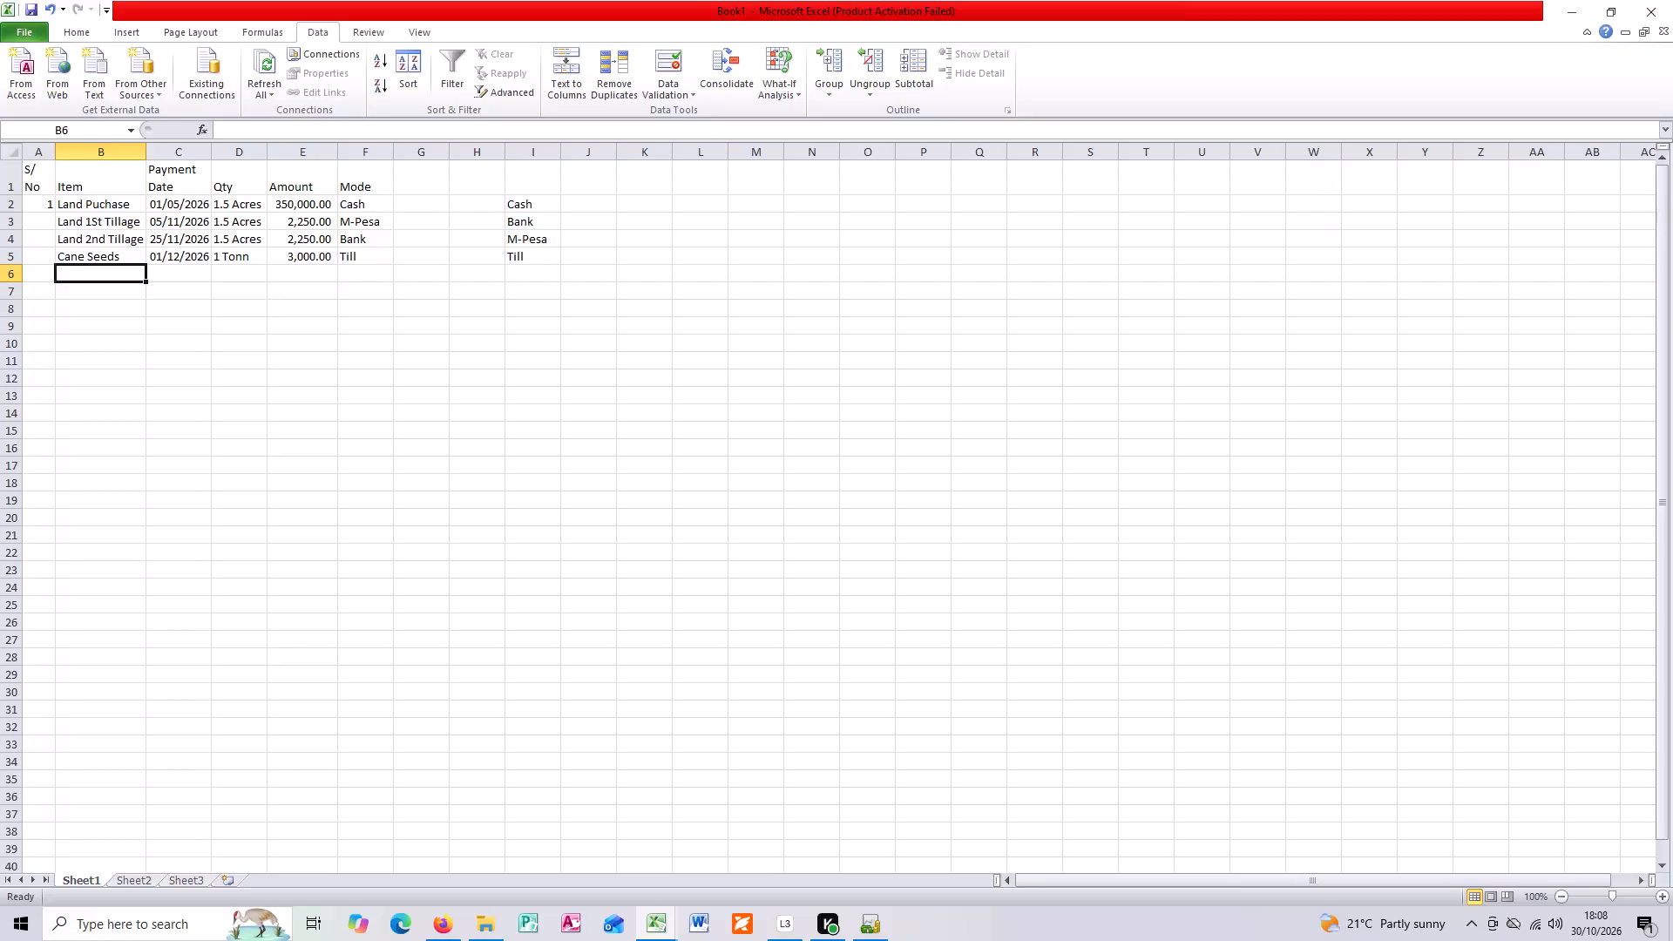
Start the next row with the item Fertilizers in cell B6 and payment date 18/12/2026 in C6.
type("Fertil;i")
type("zers")
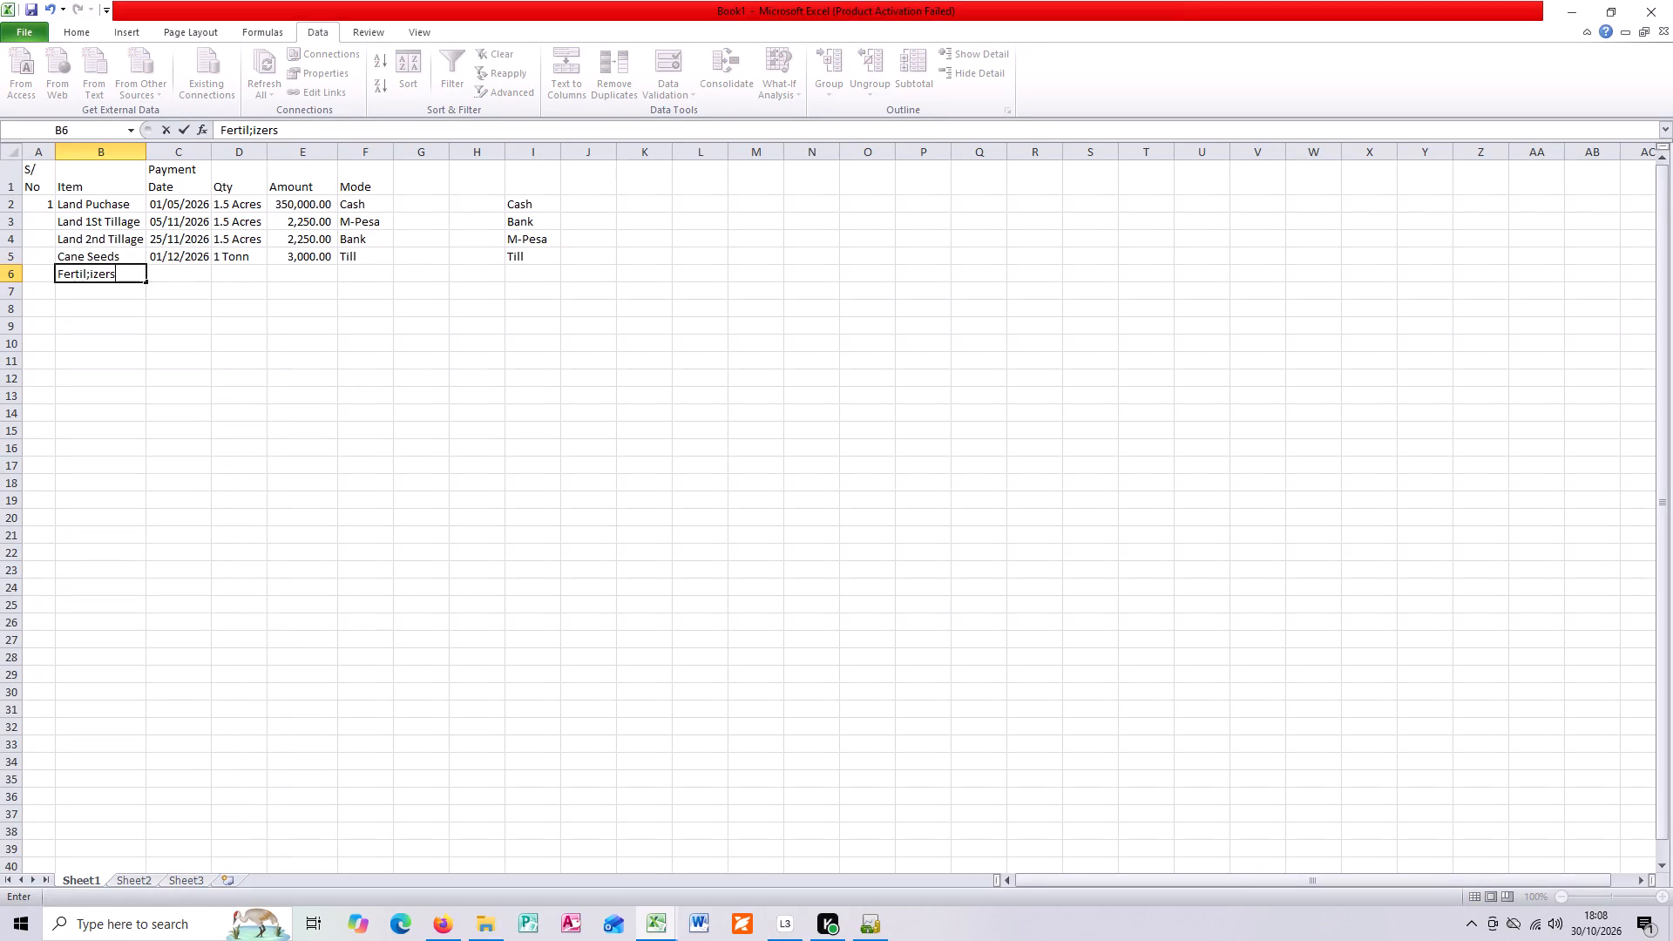
key("Tab")
double_click(98, 276)
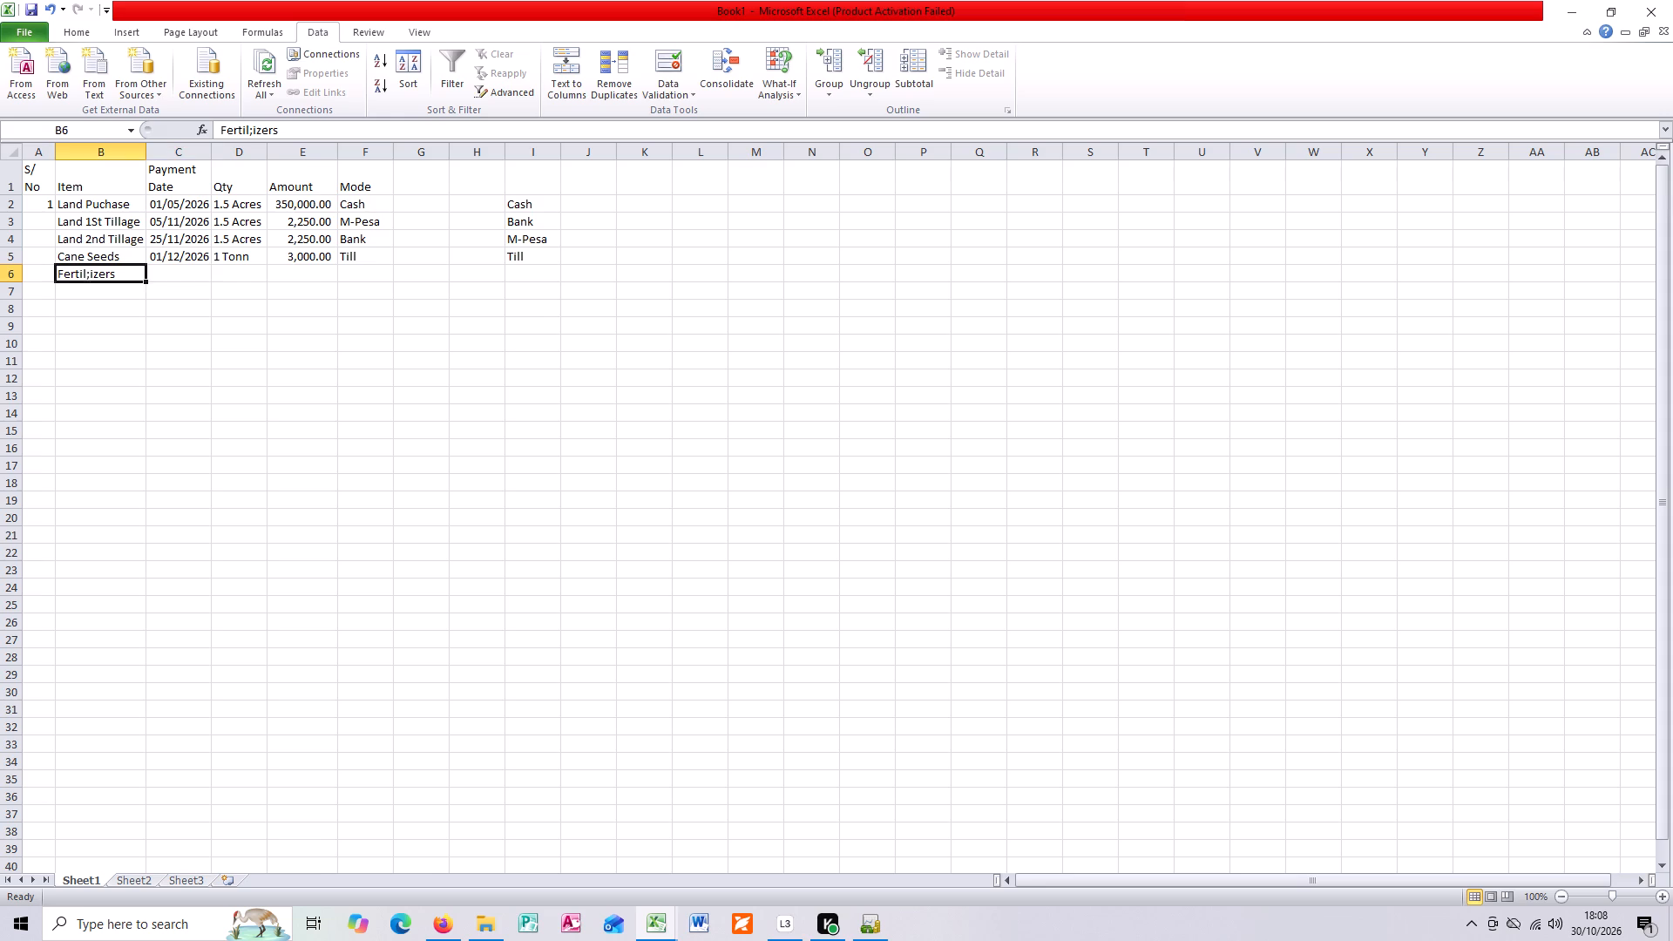
left_click(83, 274)
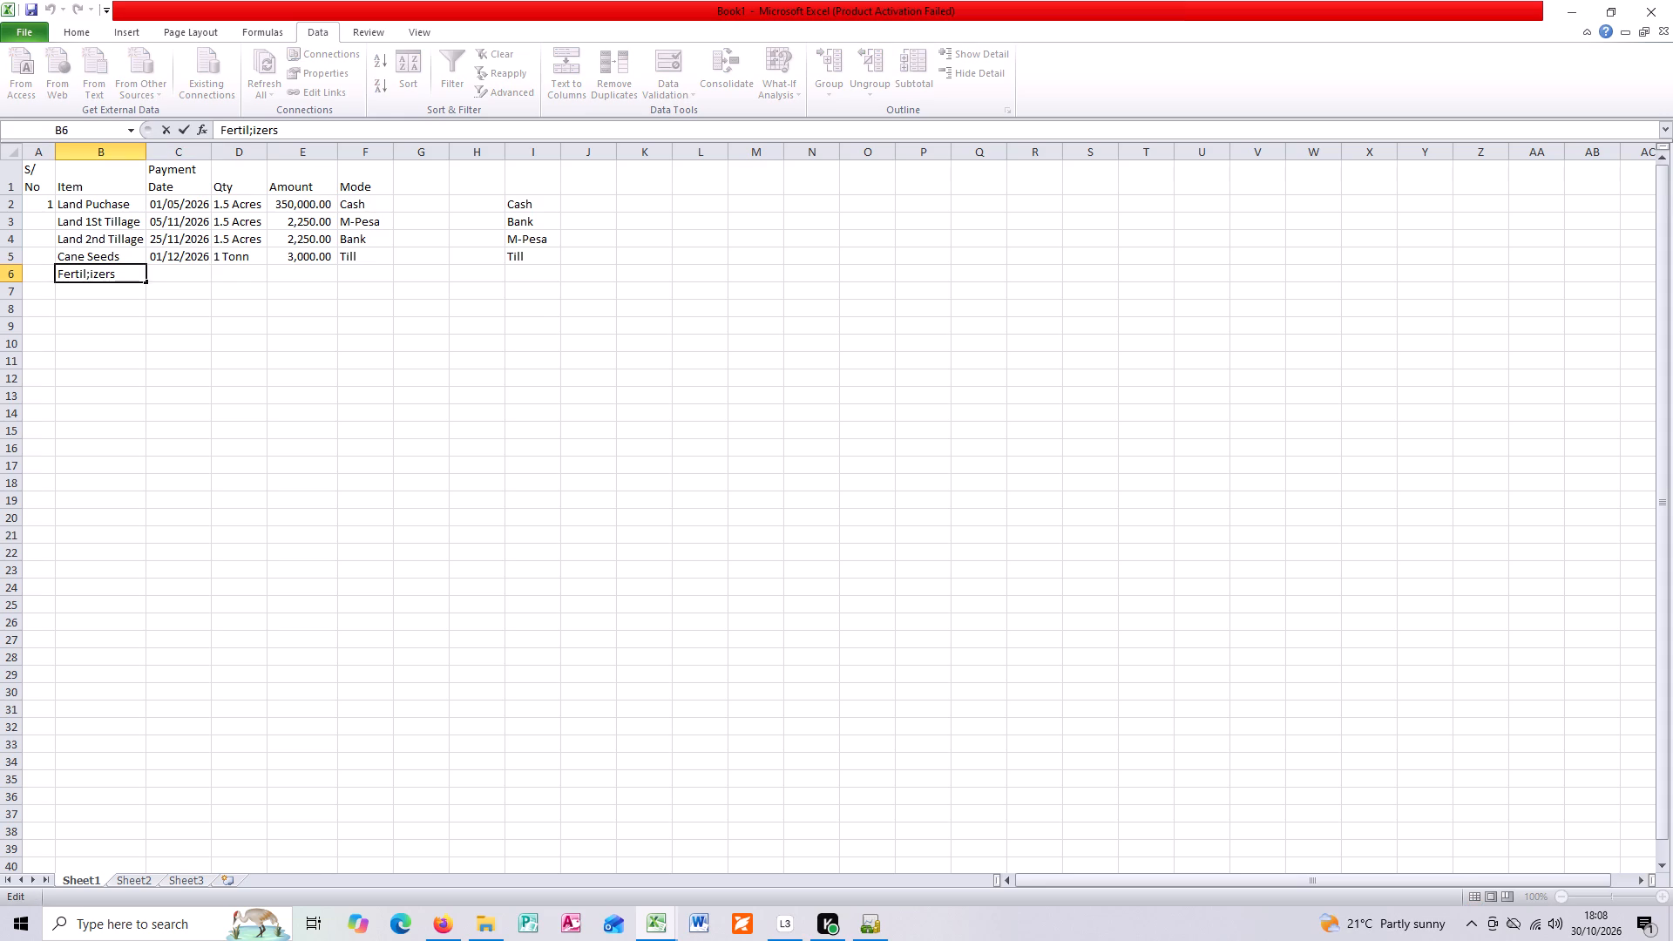
key("Right")
key("Delete")
key("Tab")
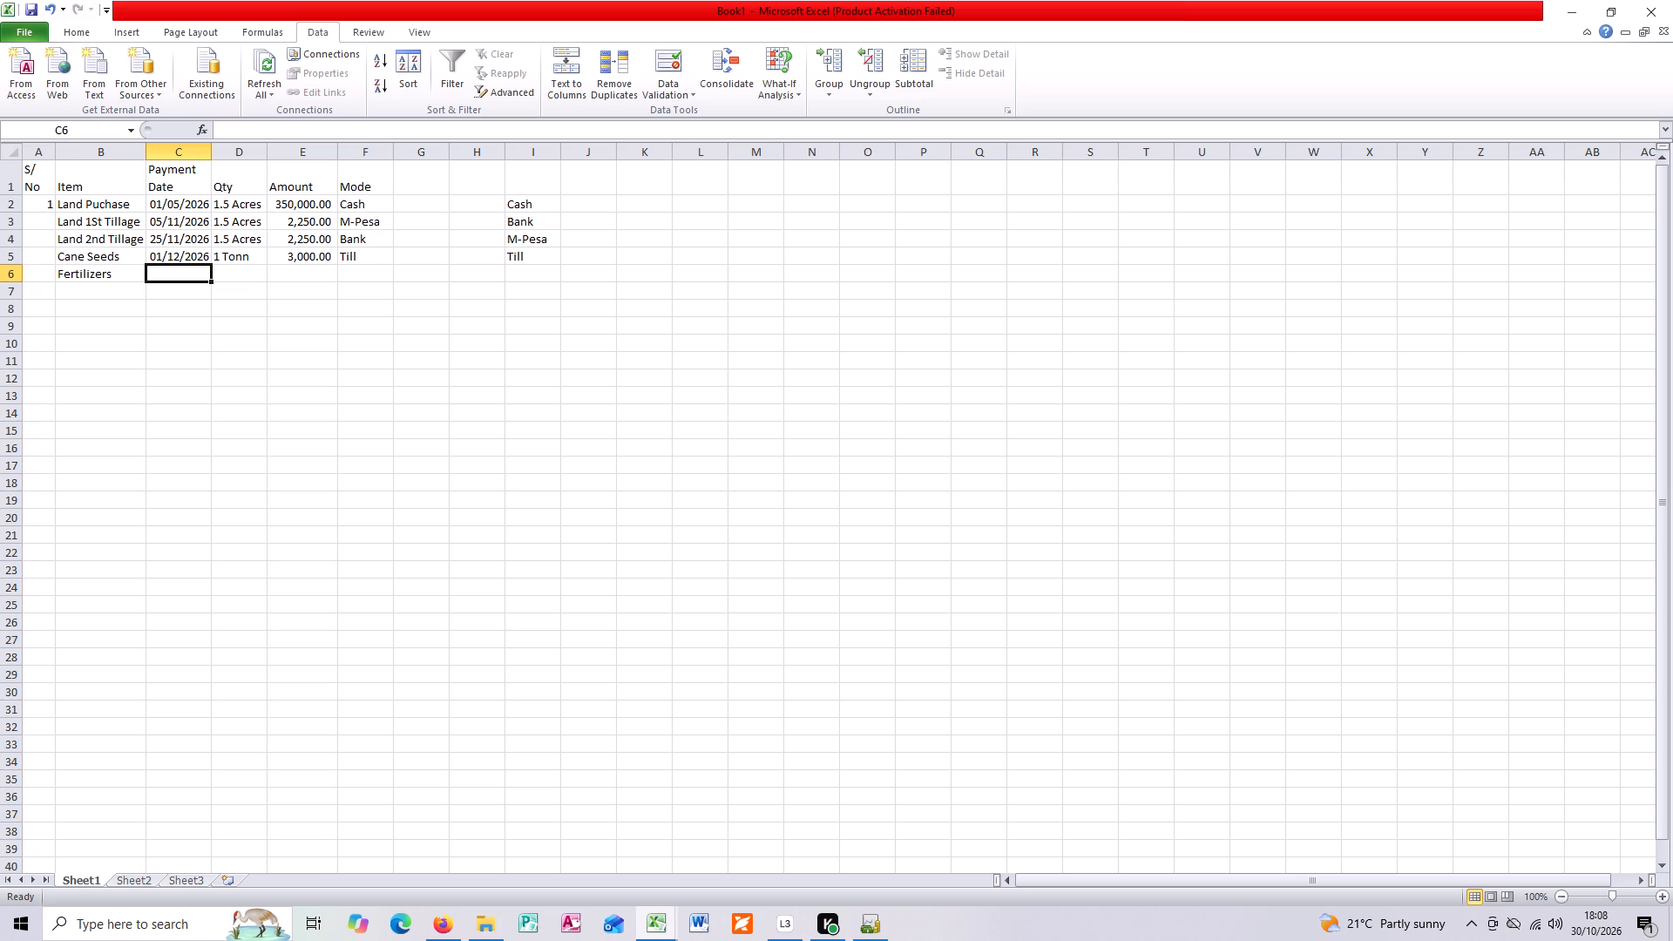
type("20")
key("BackSpace")
key("BackSpace")
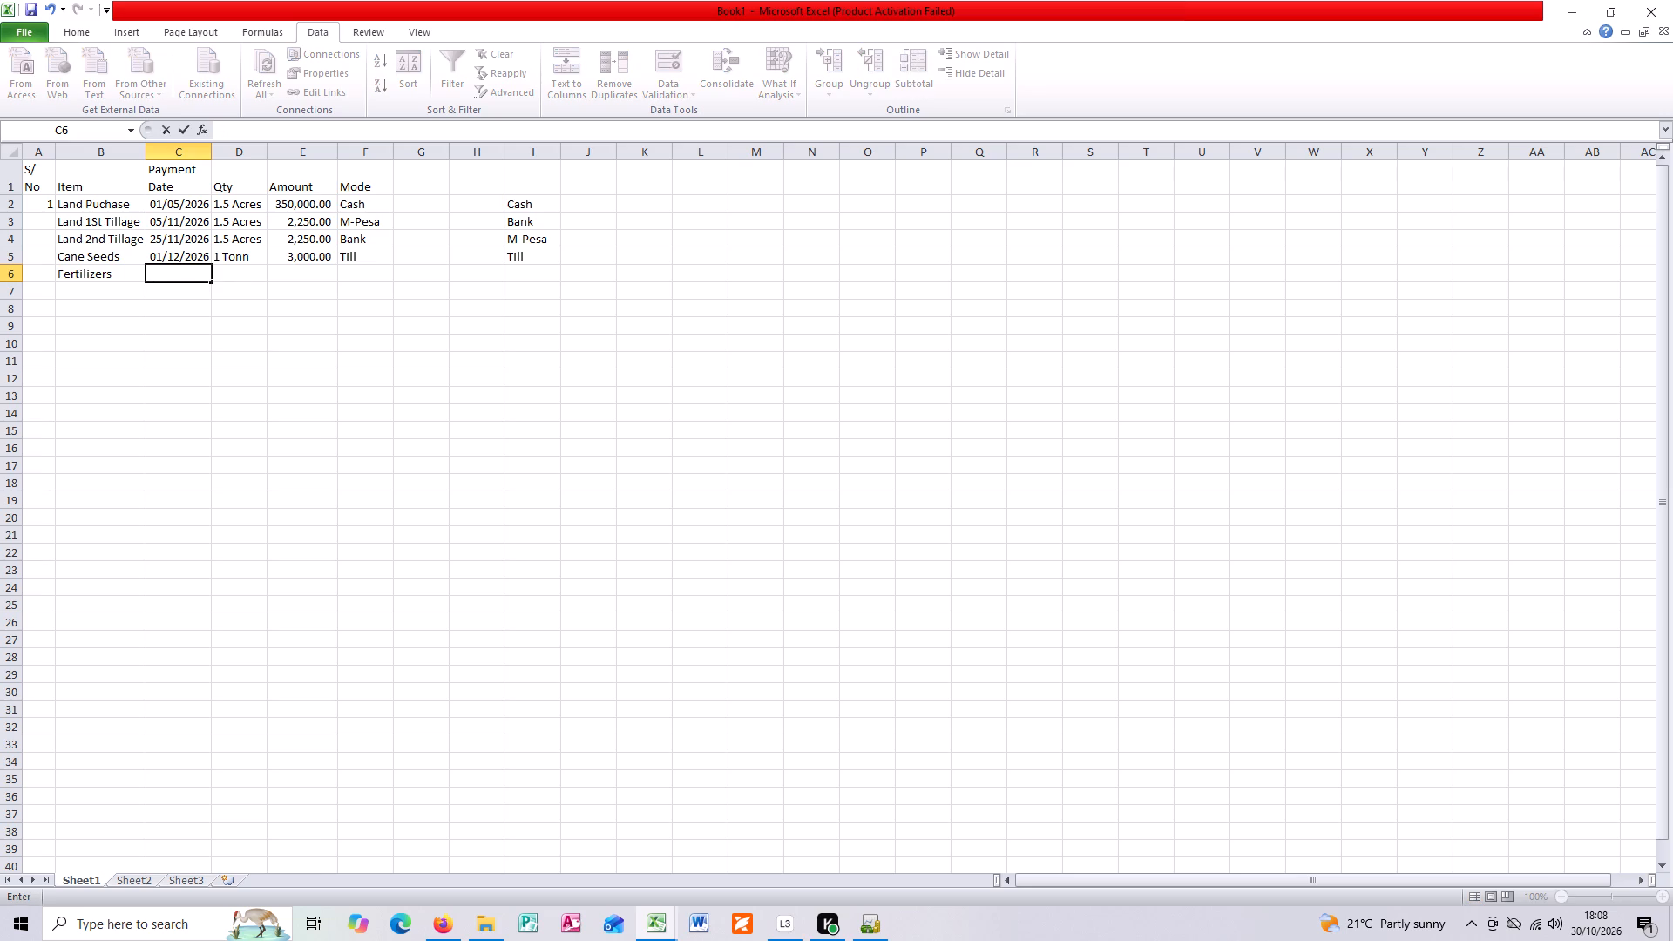
type("18/")
type("12/2026")
key("Tab")
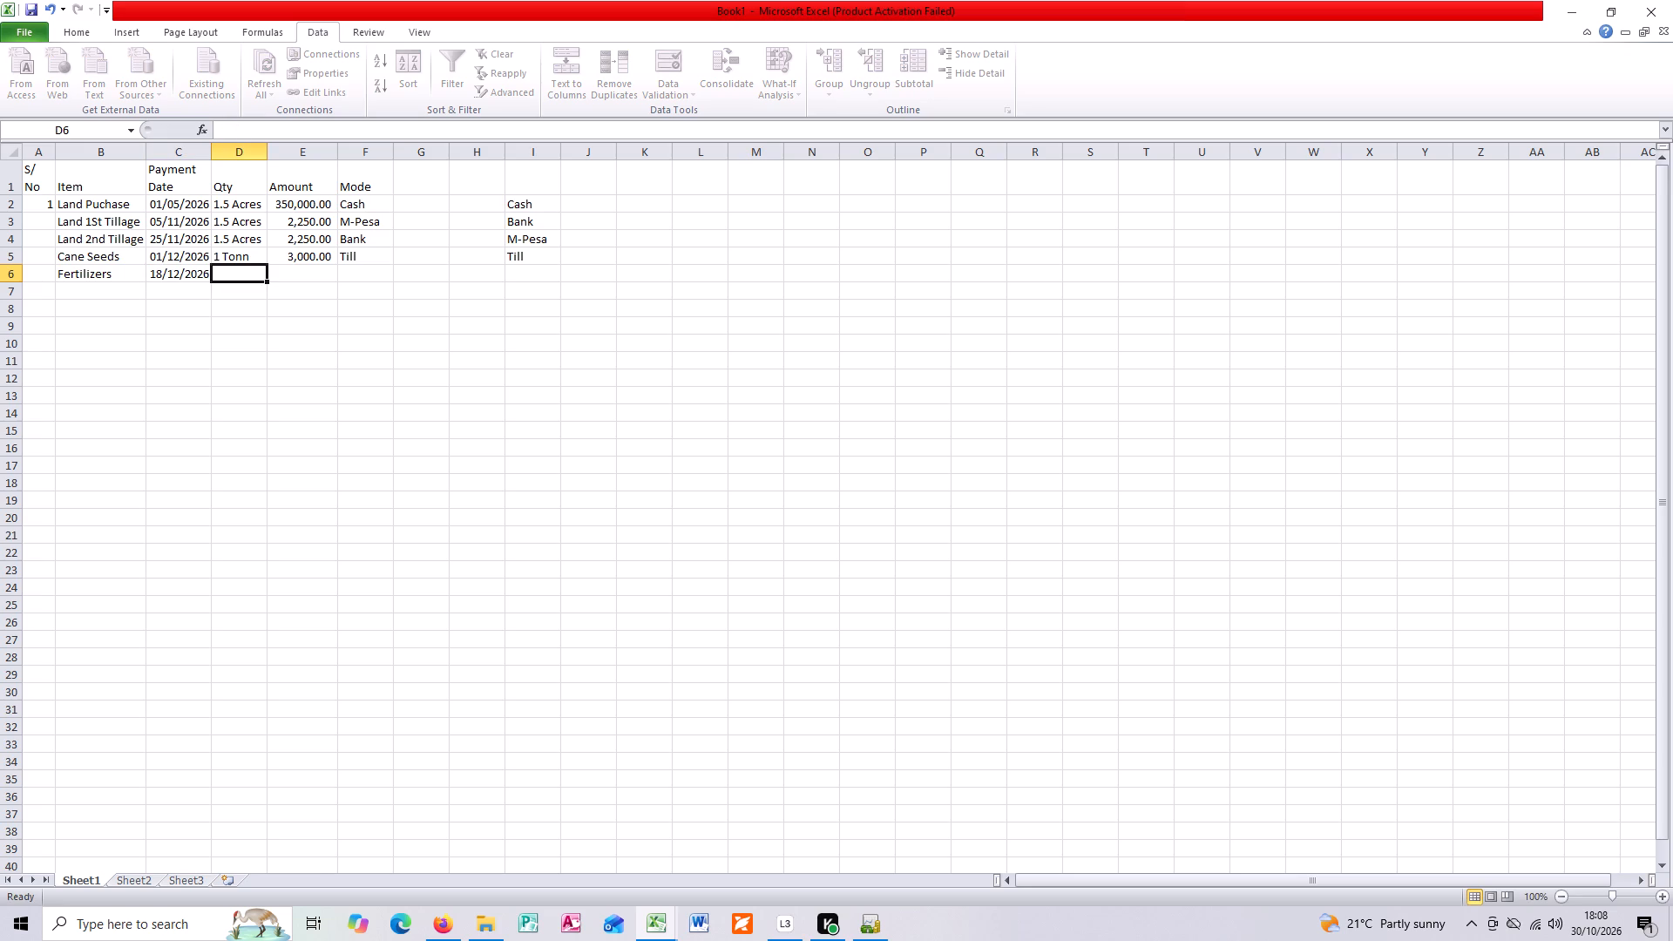
Enter a quantity of 2 Bgs in cell D6 and an amount of 4500 in E6 for the fertilizers.
type("2 Bgs")
key("Tab")
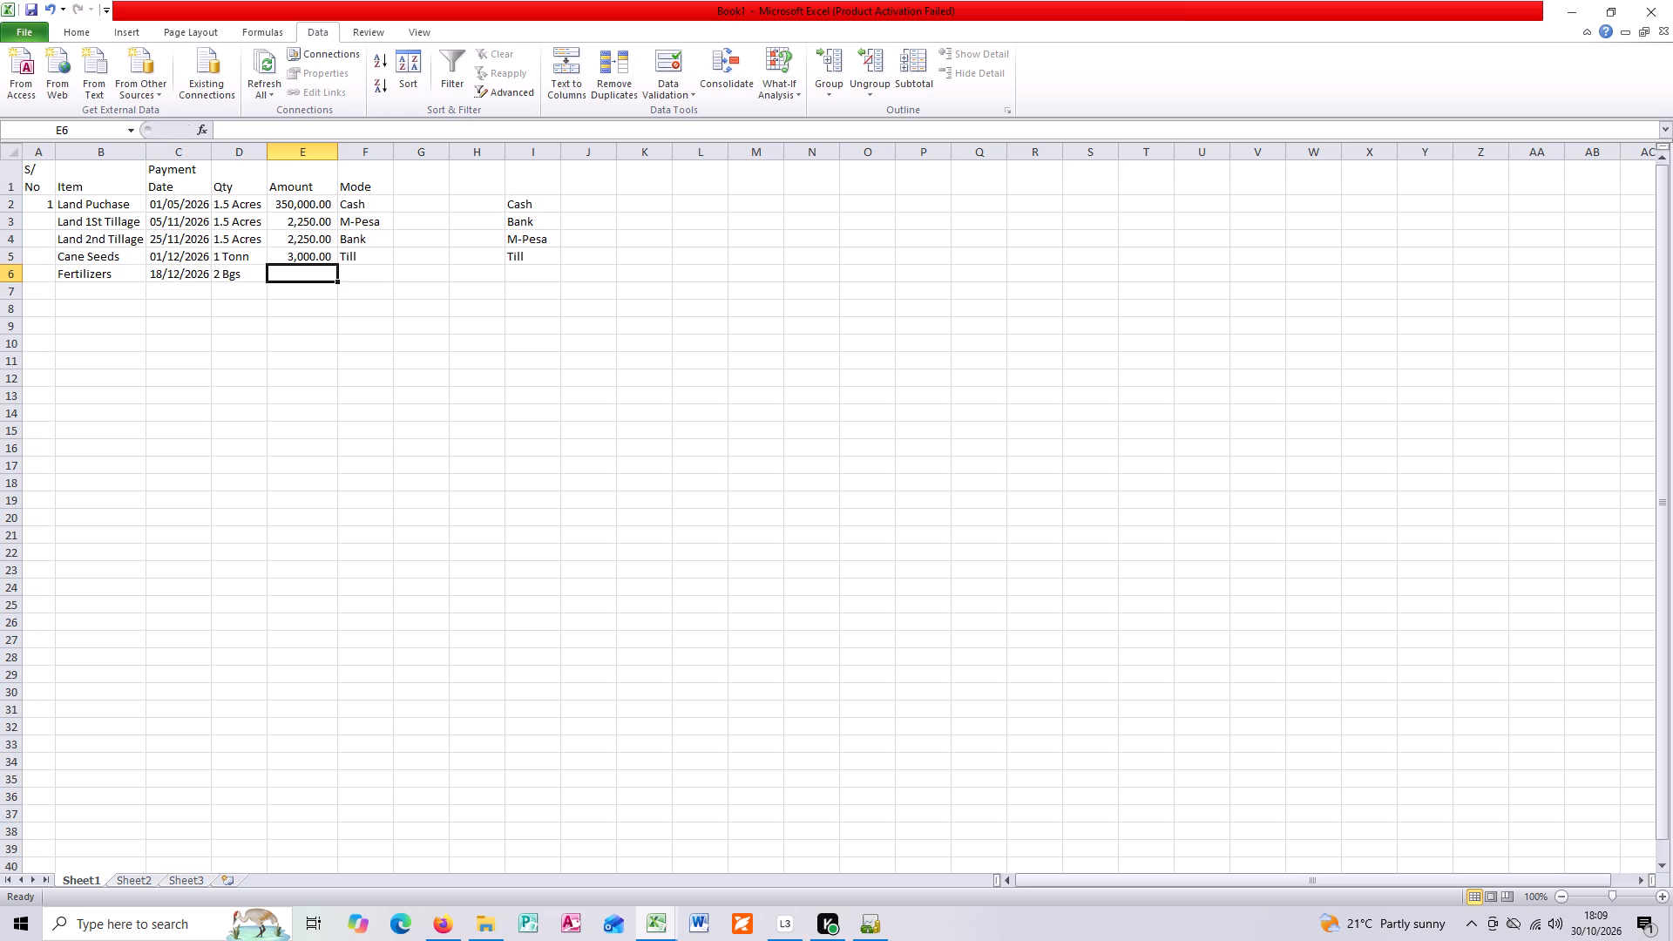
type("4500")
key("Tab")
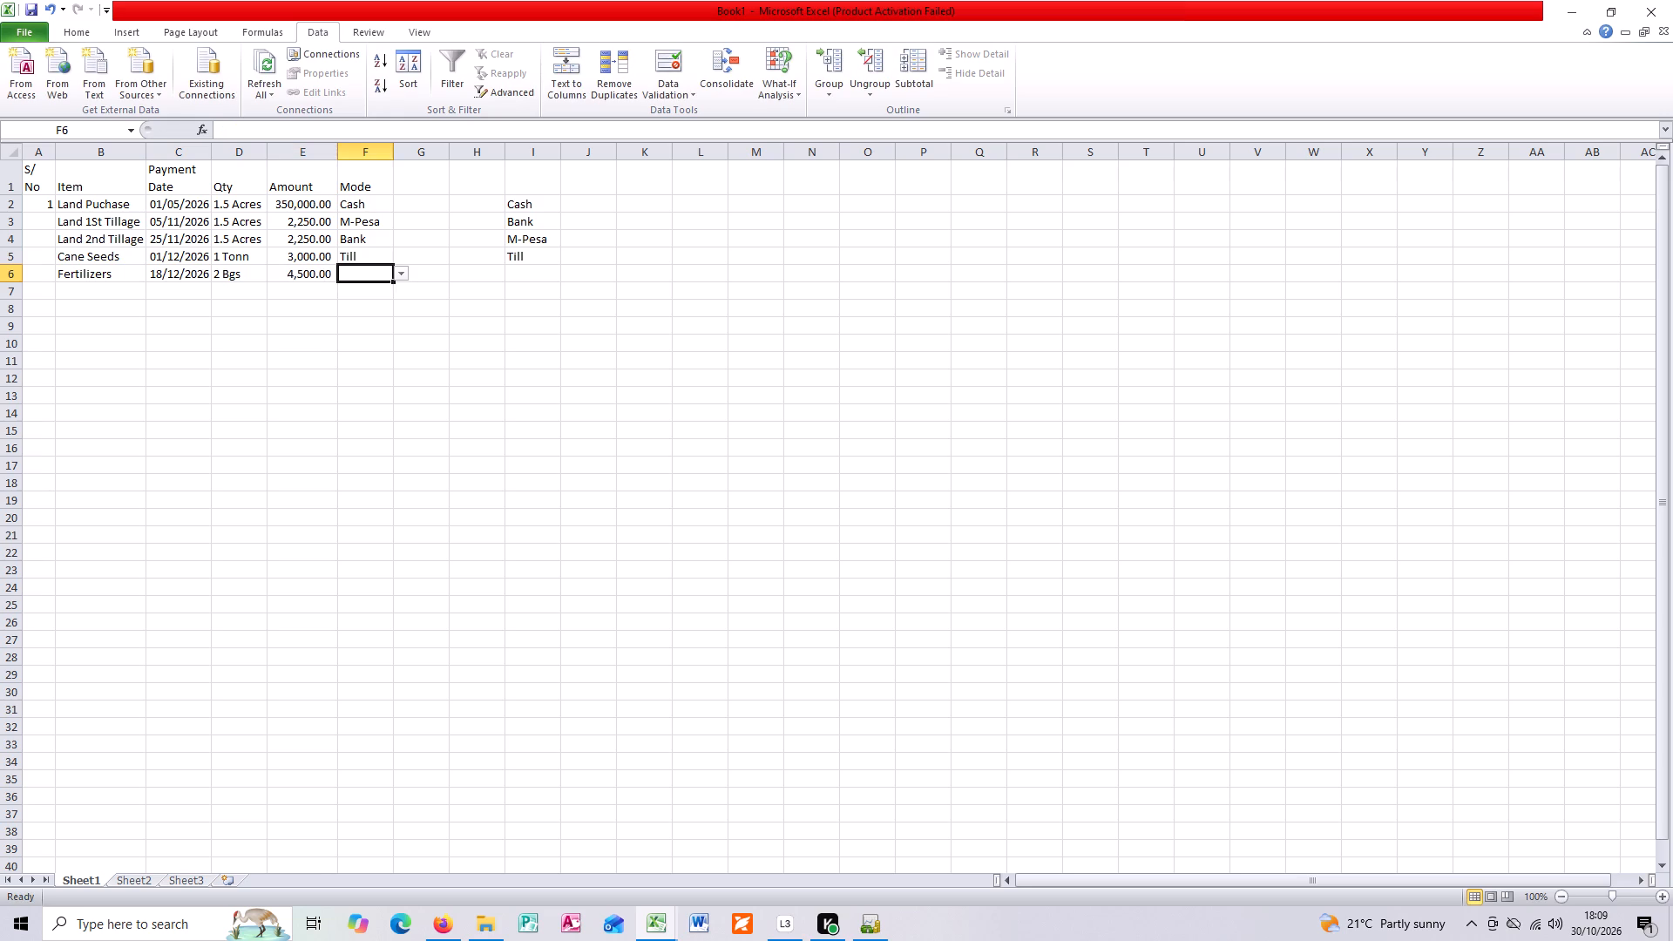
Choose Till as the payment mode for the fertilizers in cell F6.
left_click(397, 271)
left_click(370, 320)
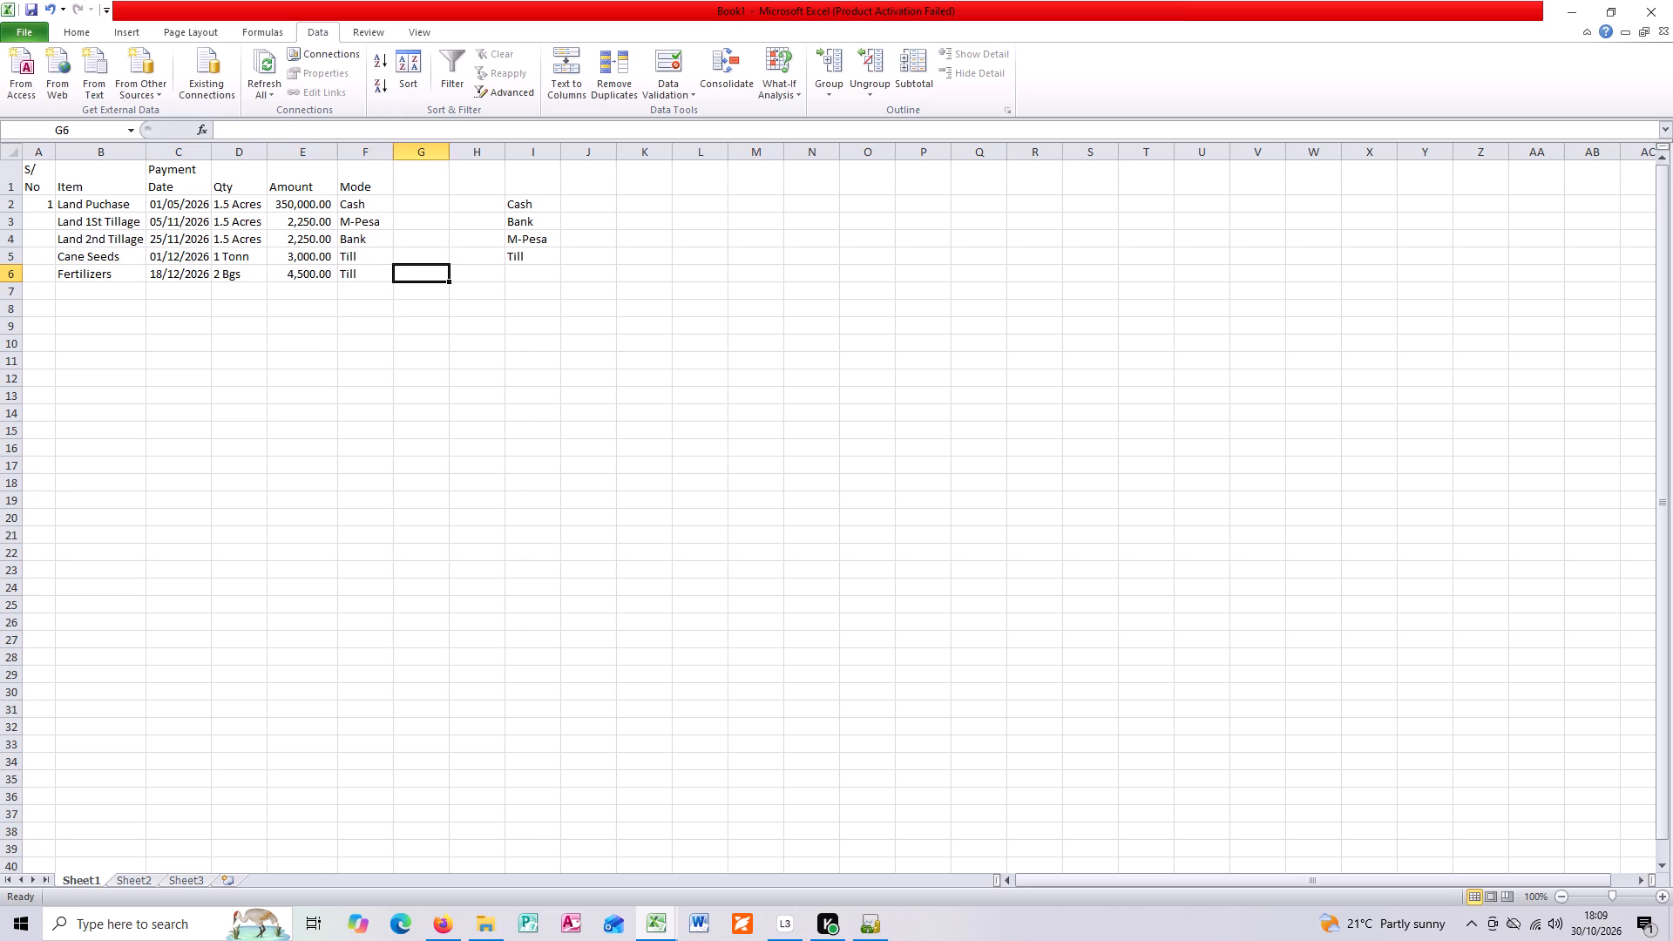
key("Tab")
key("Tab")
Add the item Transport in cell B7 and fill the date series down from C6 to give 19/12/2026 in C7.
left_click(100, 294)
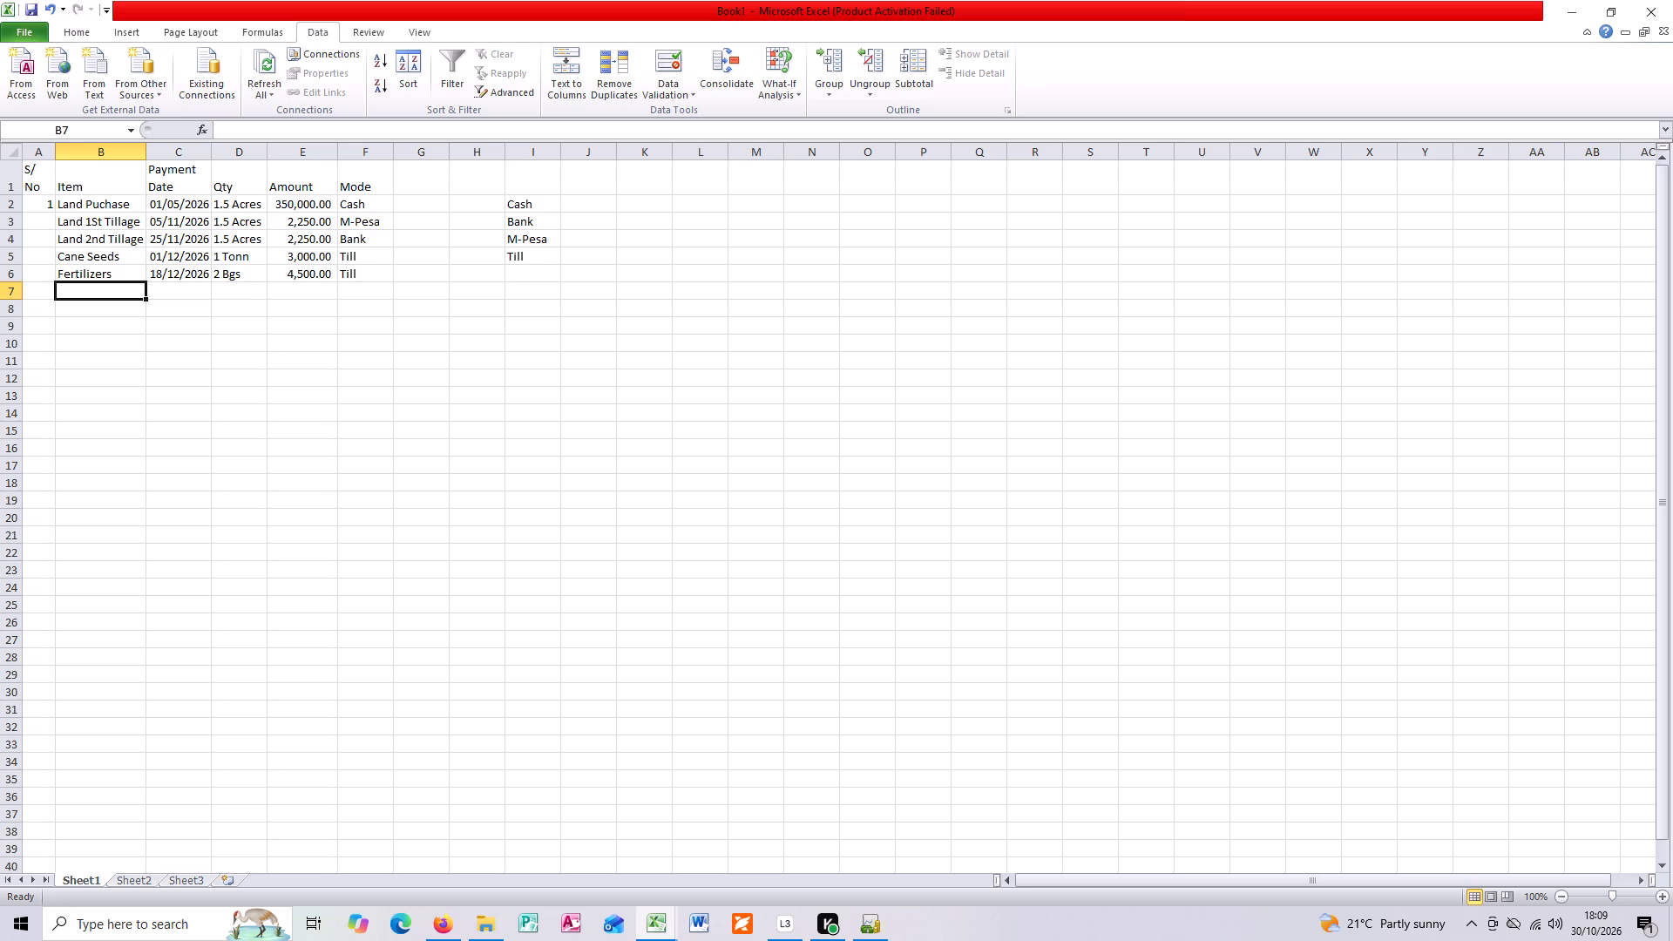
type("Transport")
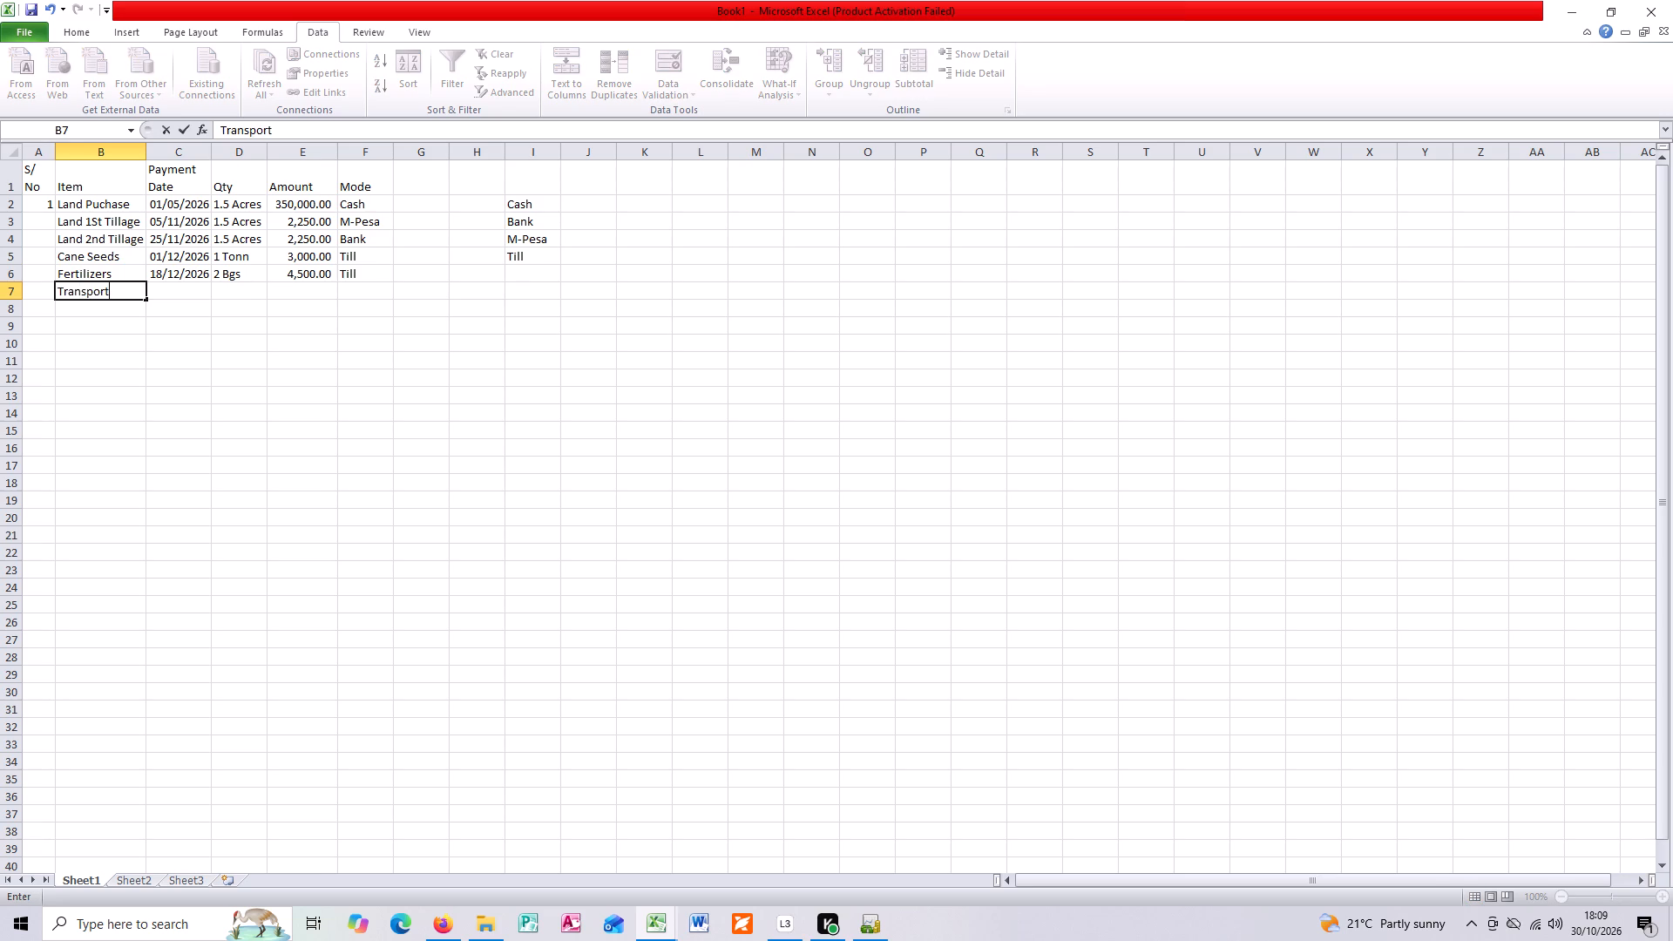
key("Tab")
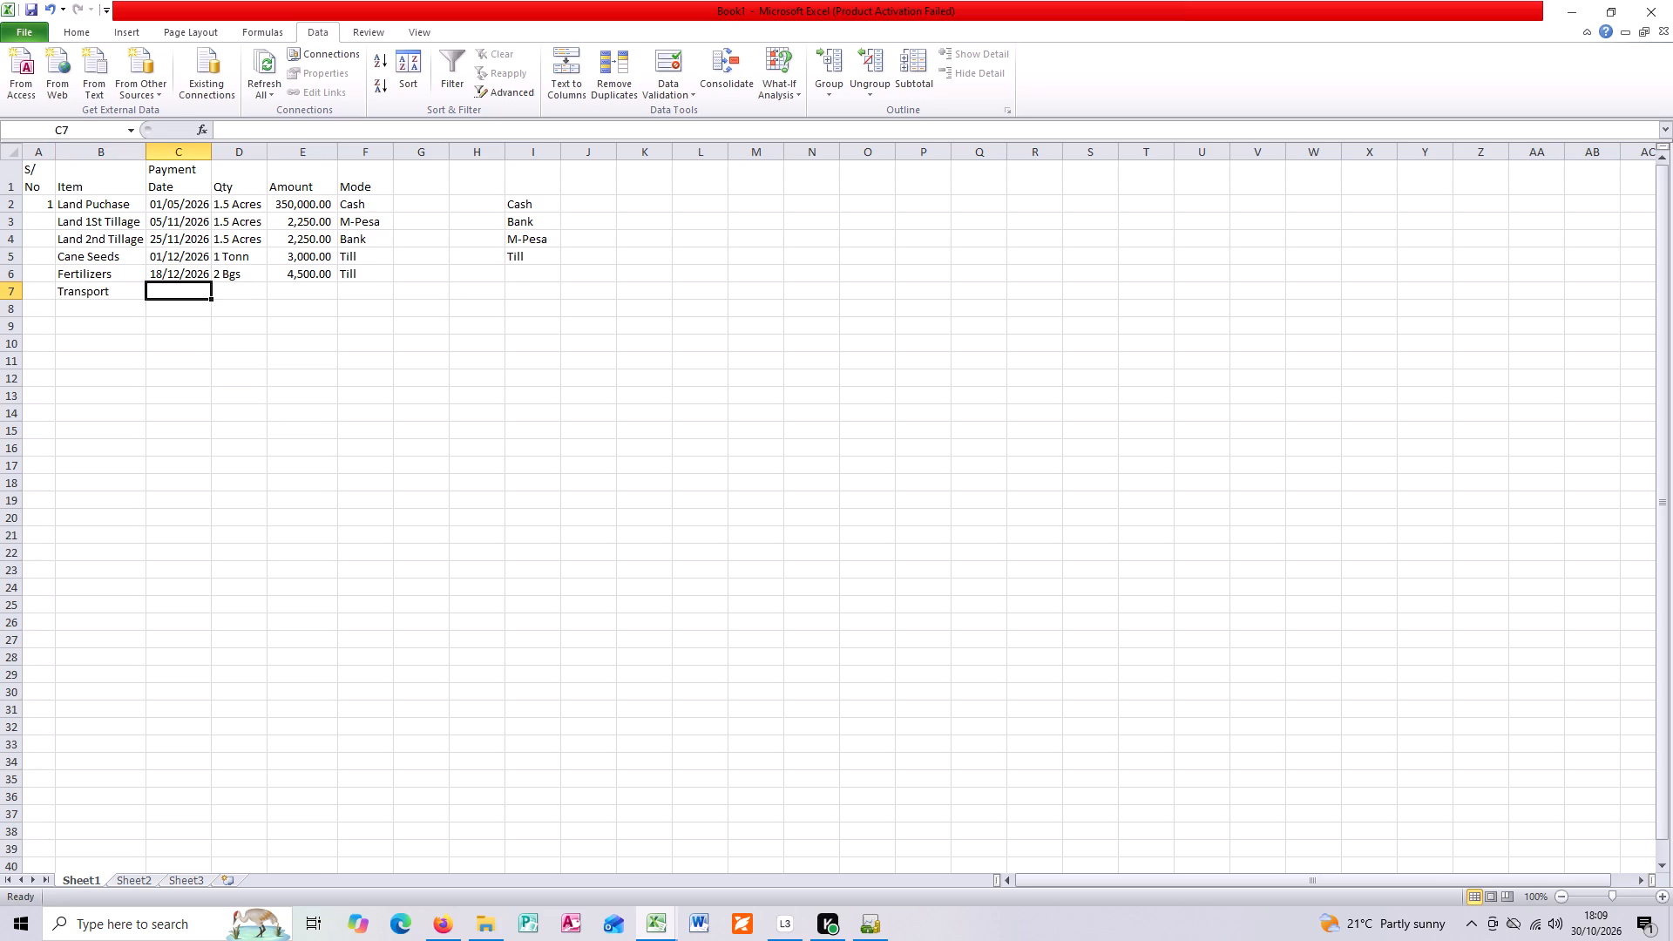
left_click(160, 272)
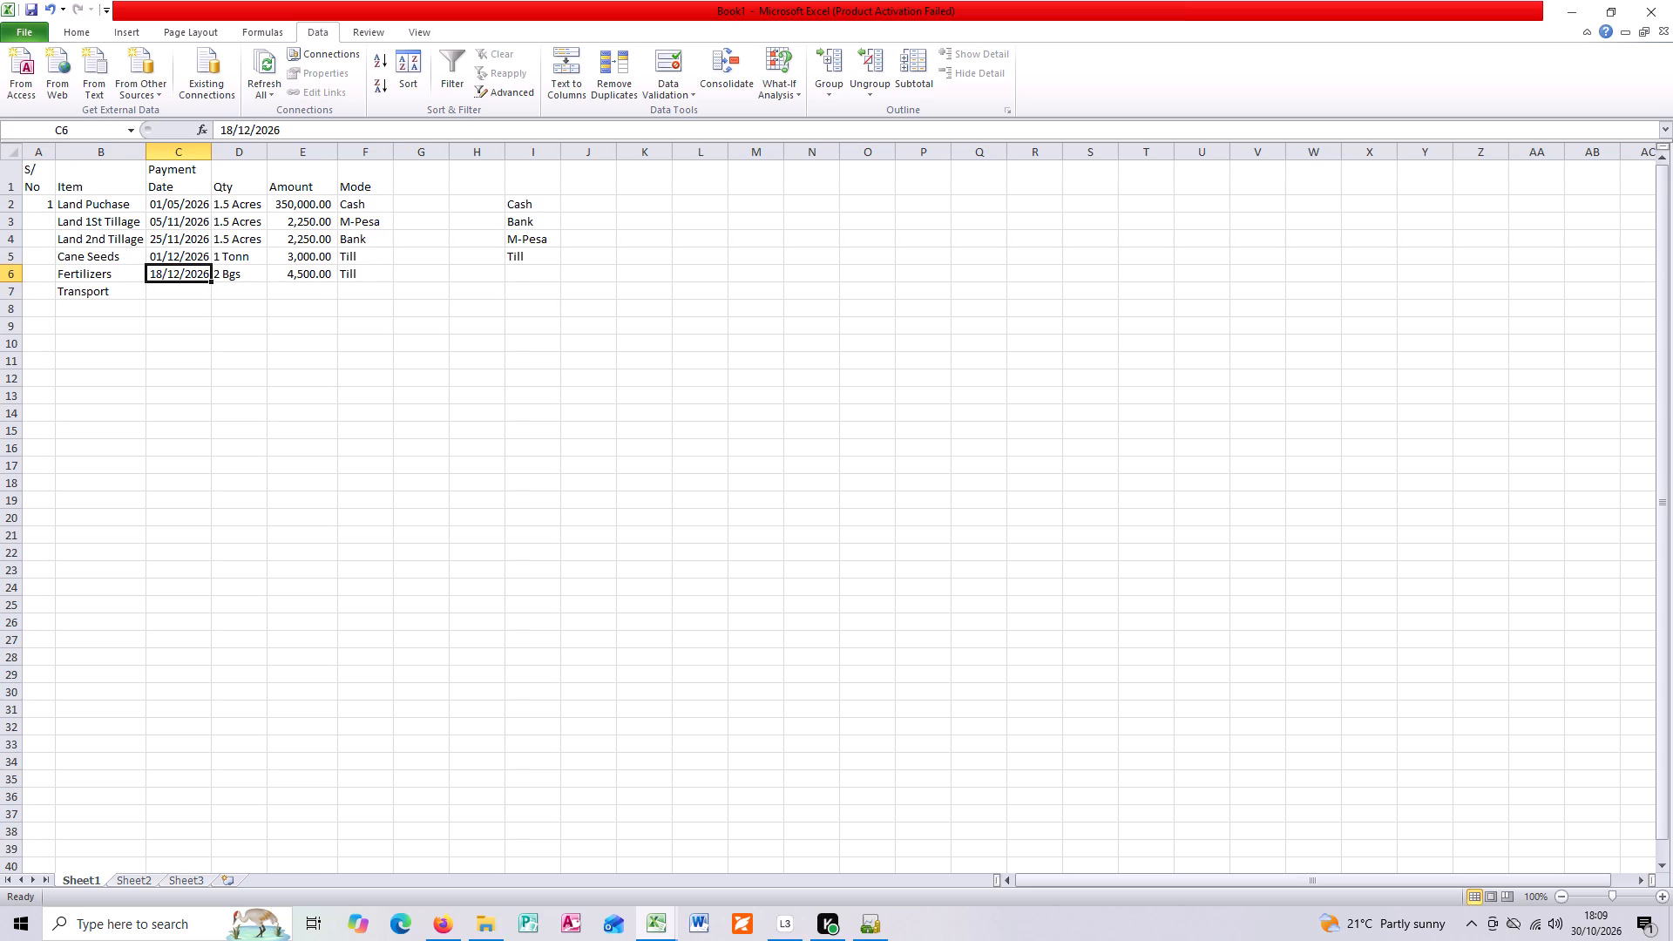
left_click_drag(209, 281, 204, 296)
left_click(227, 294)
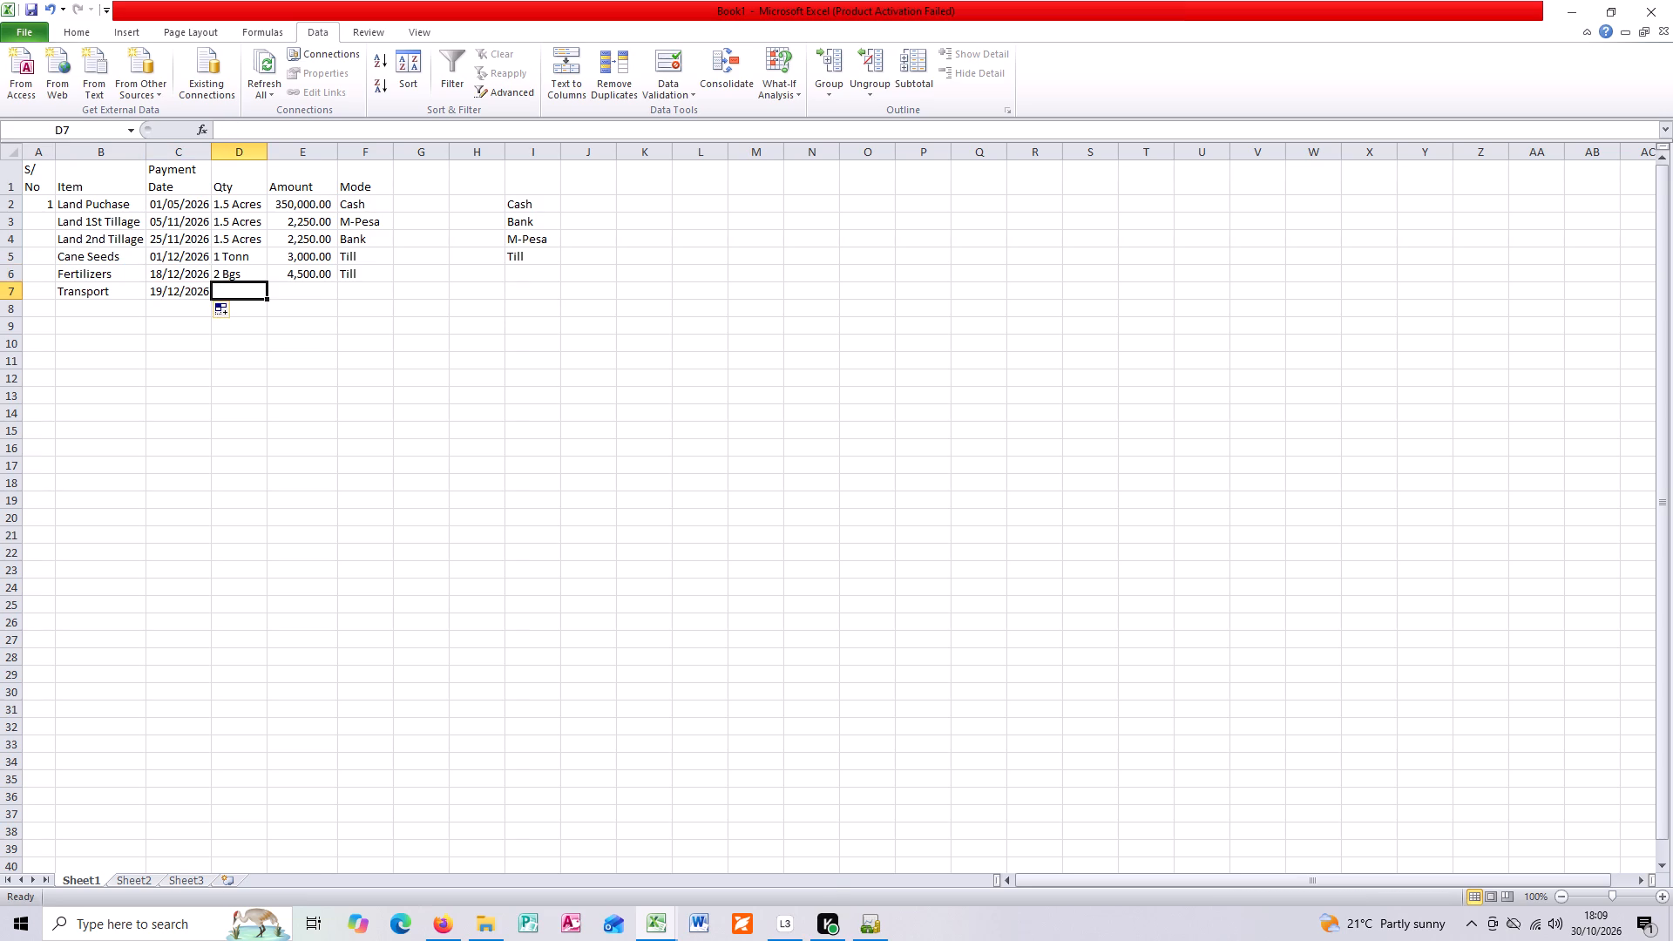
Fill the quantity down from D6 to give 3 Bgs in D7, and enter an amount of 500 in E7 for transport.
left_click(242, 275)
left_click_drag(265, 281, 266, 290)
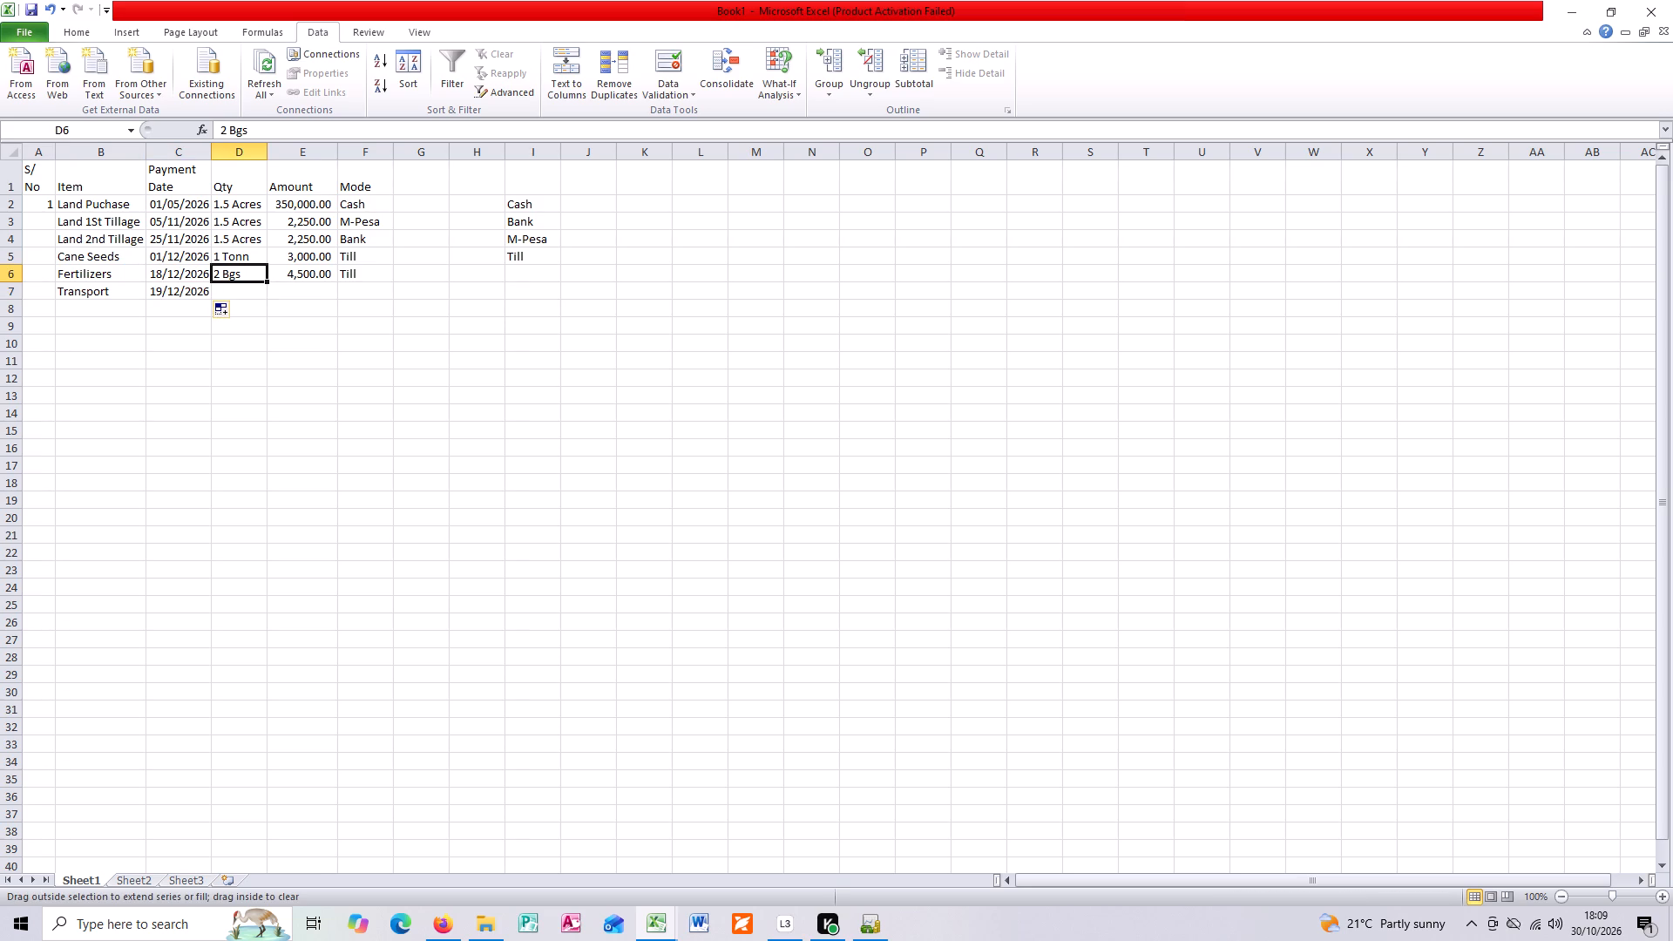
left_click_drag(266, 290, 265, 292)
left_click(289, 292)
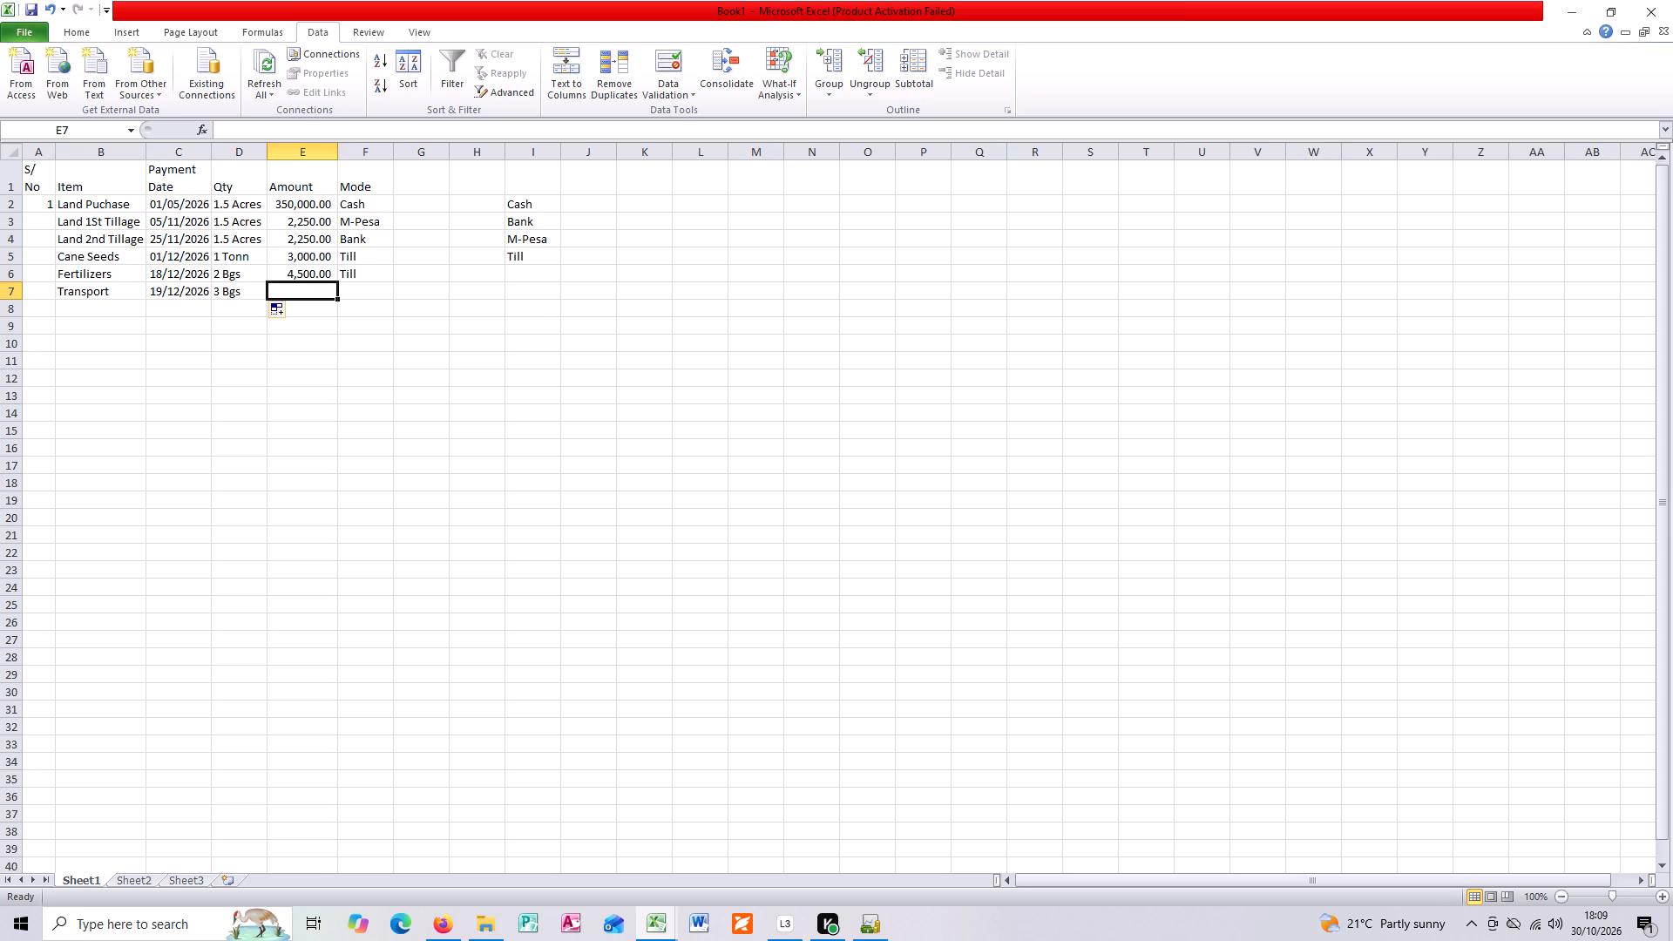
type("500")
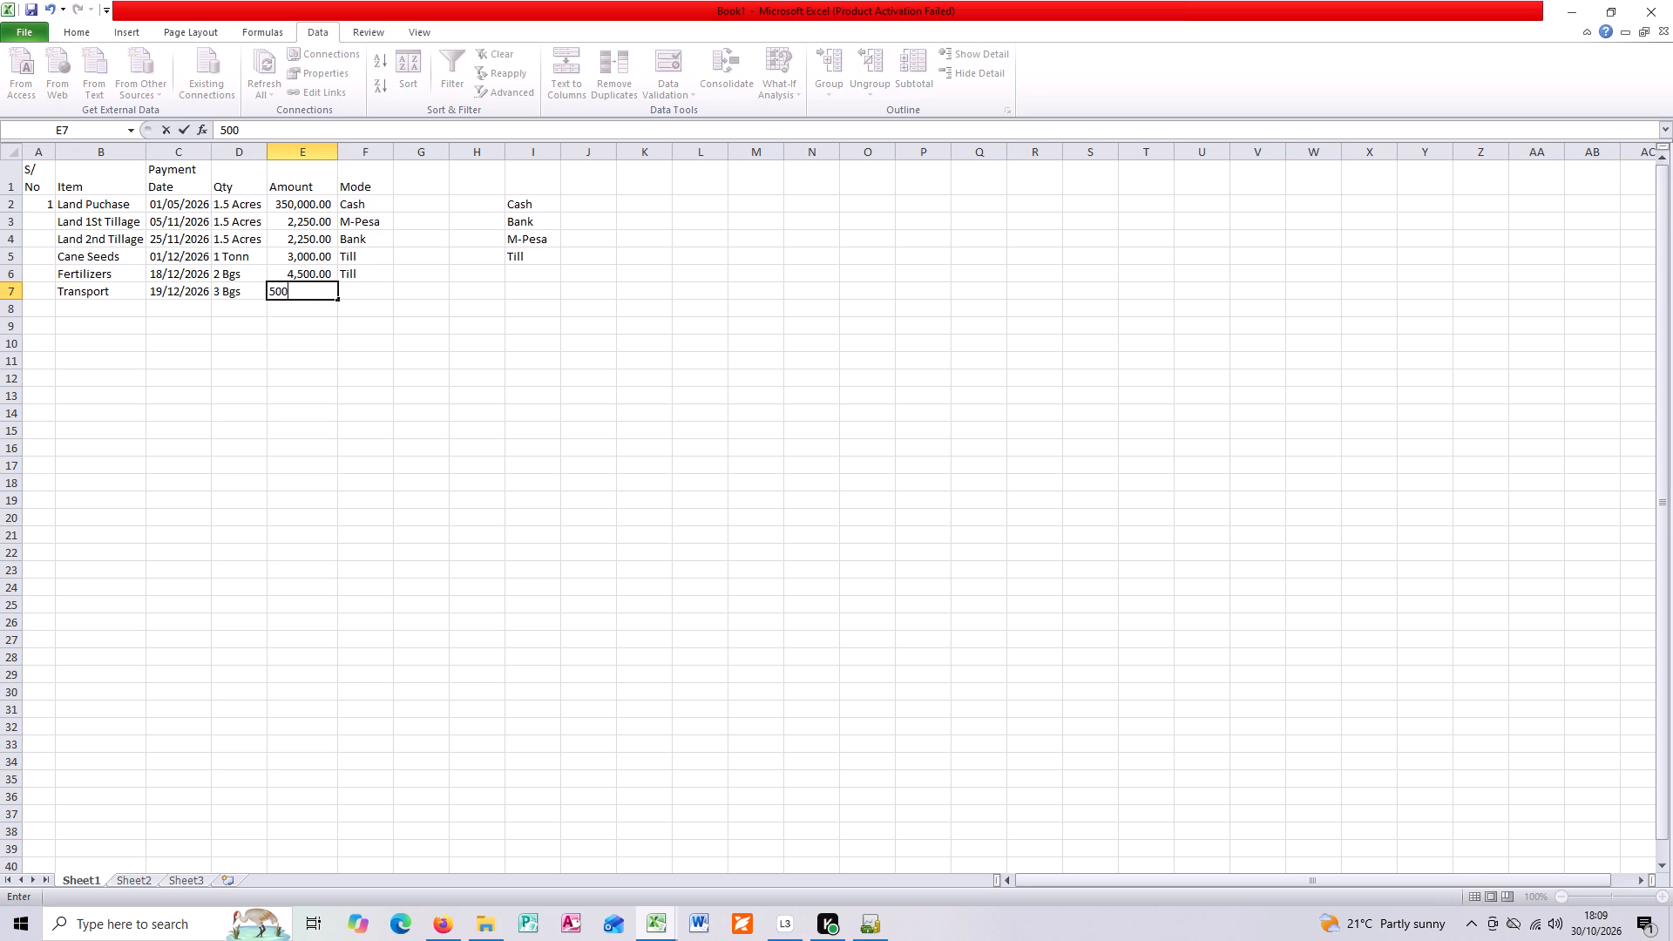
key("Tab")
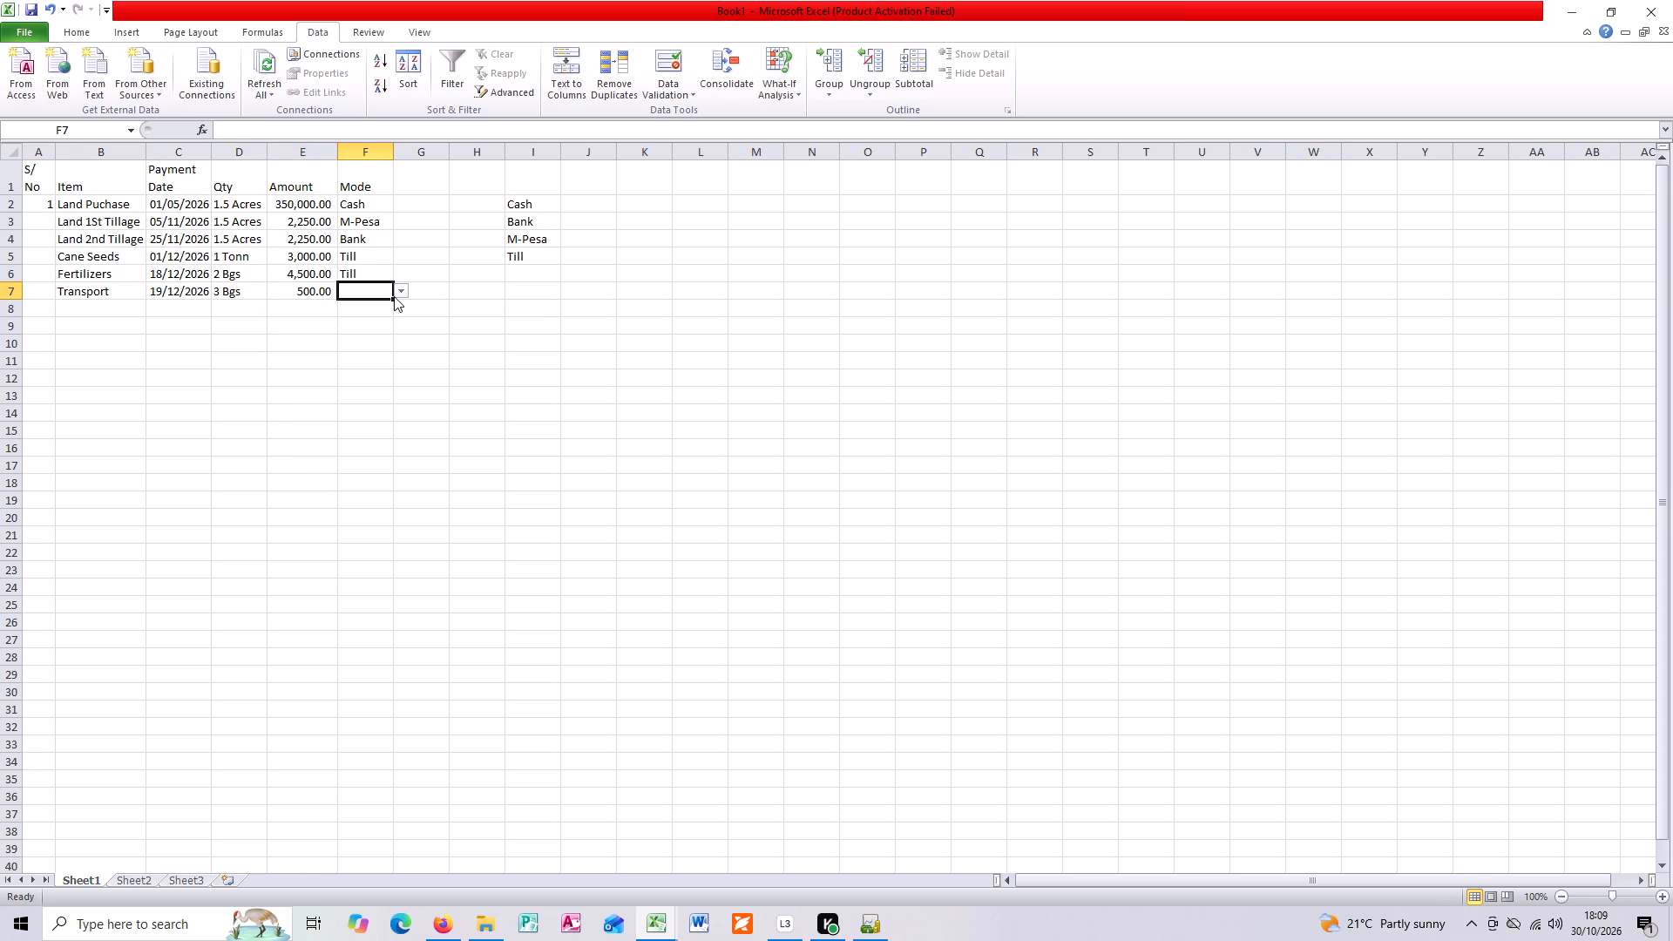
Choose Cash as the payment mode for transport in cell F7.
left_click(401, 291)
left_click(373, 308)
key("Tab")
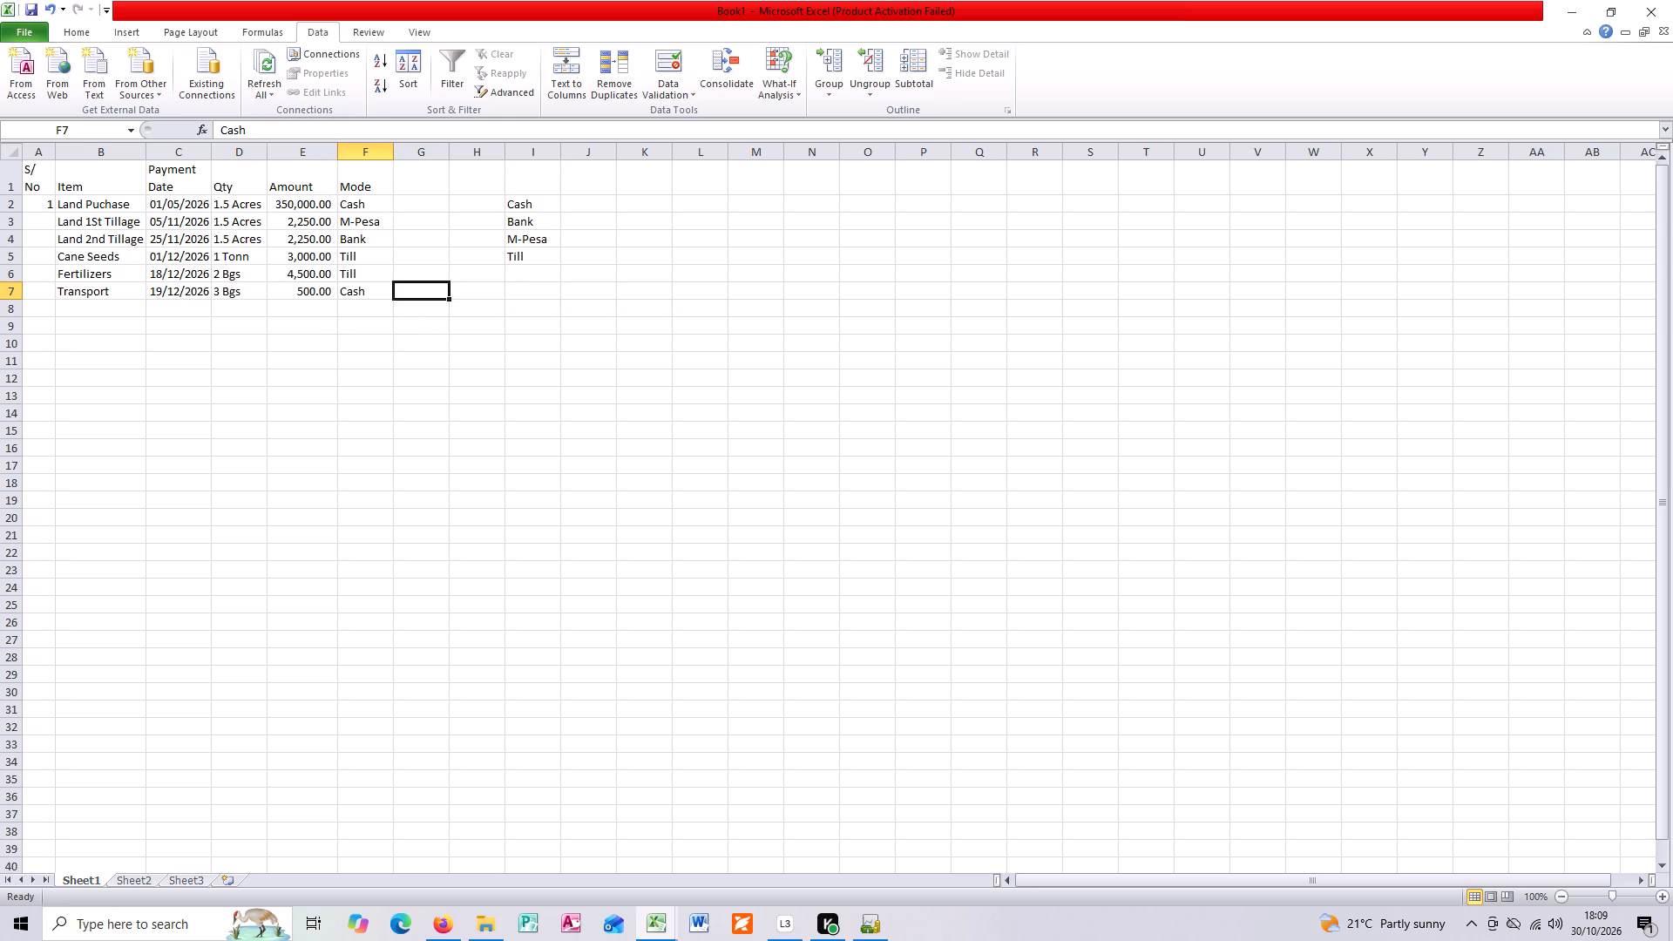
Start the next row with the item Planting Labour in cell B8 and payment date 30/12/2026 in C8.
left_click(101, 315)
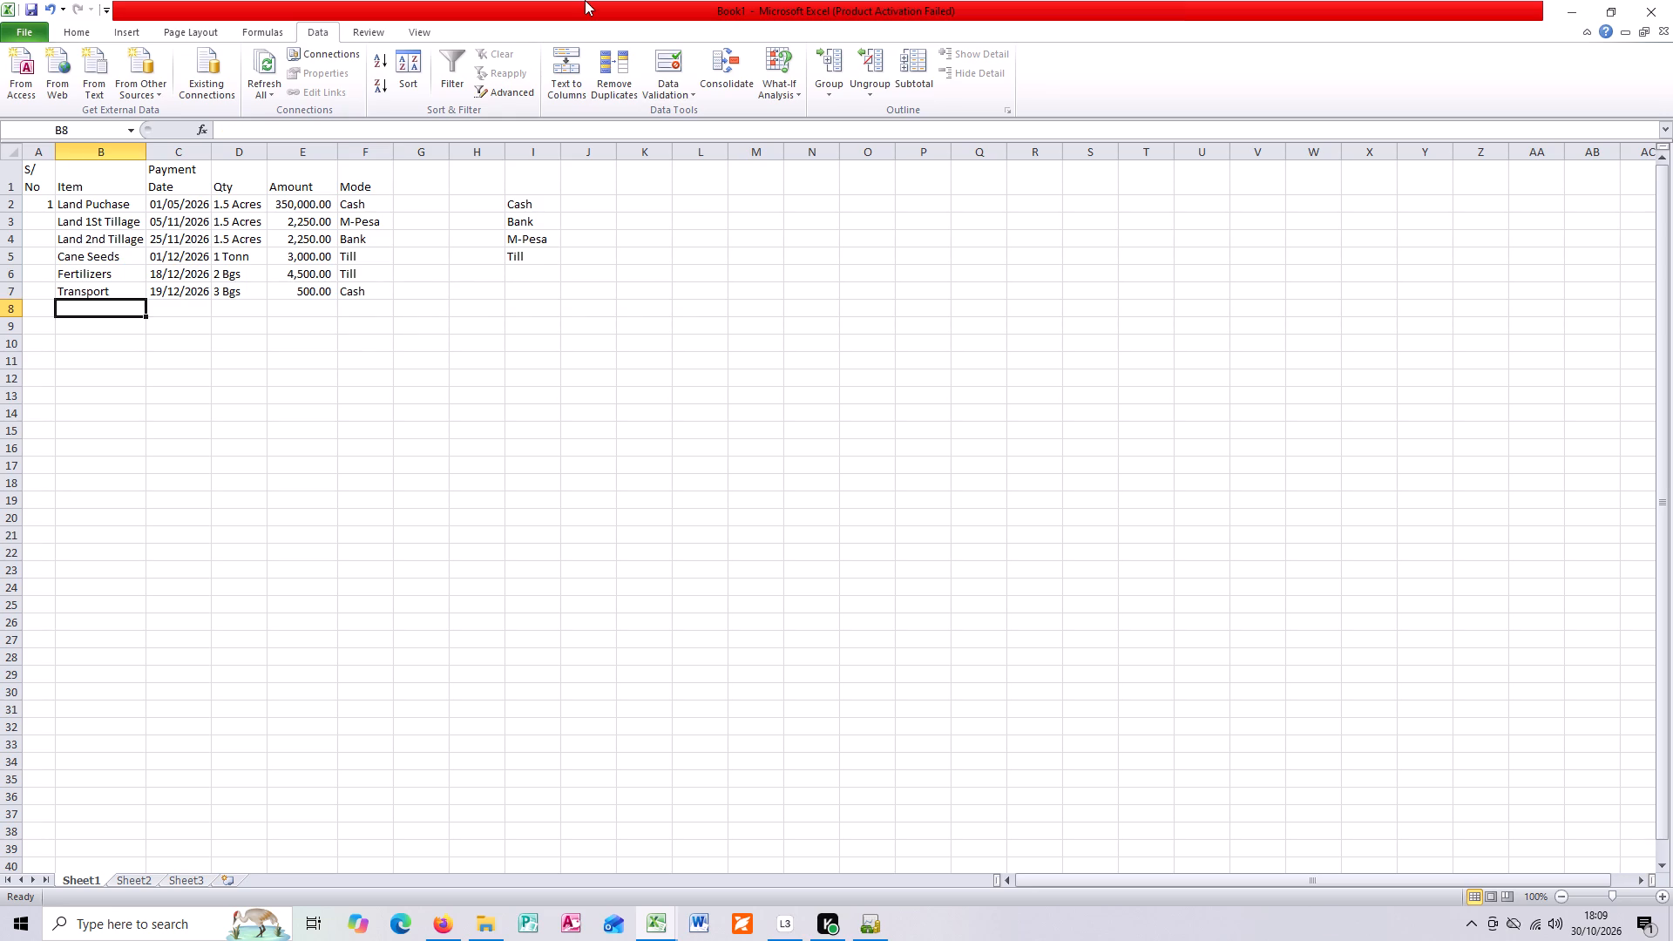
type("Planting")
key("space")
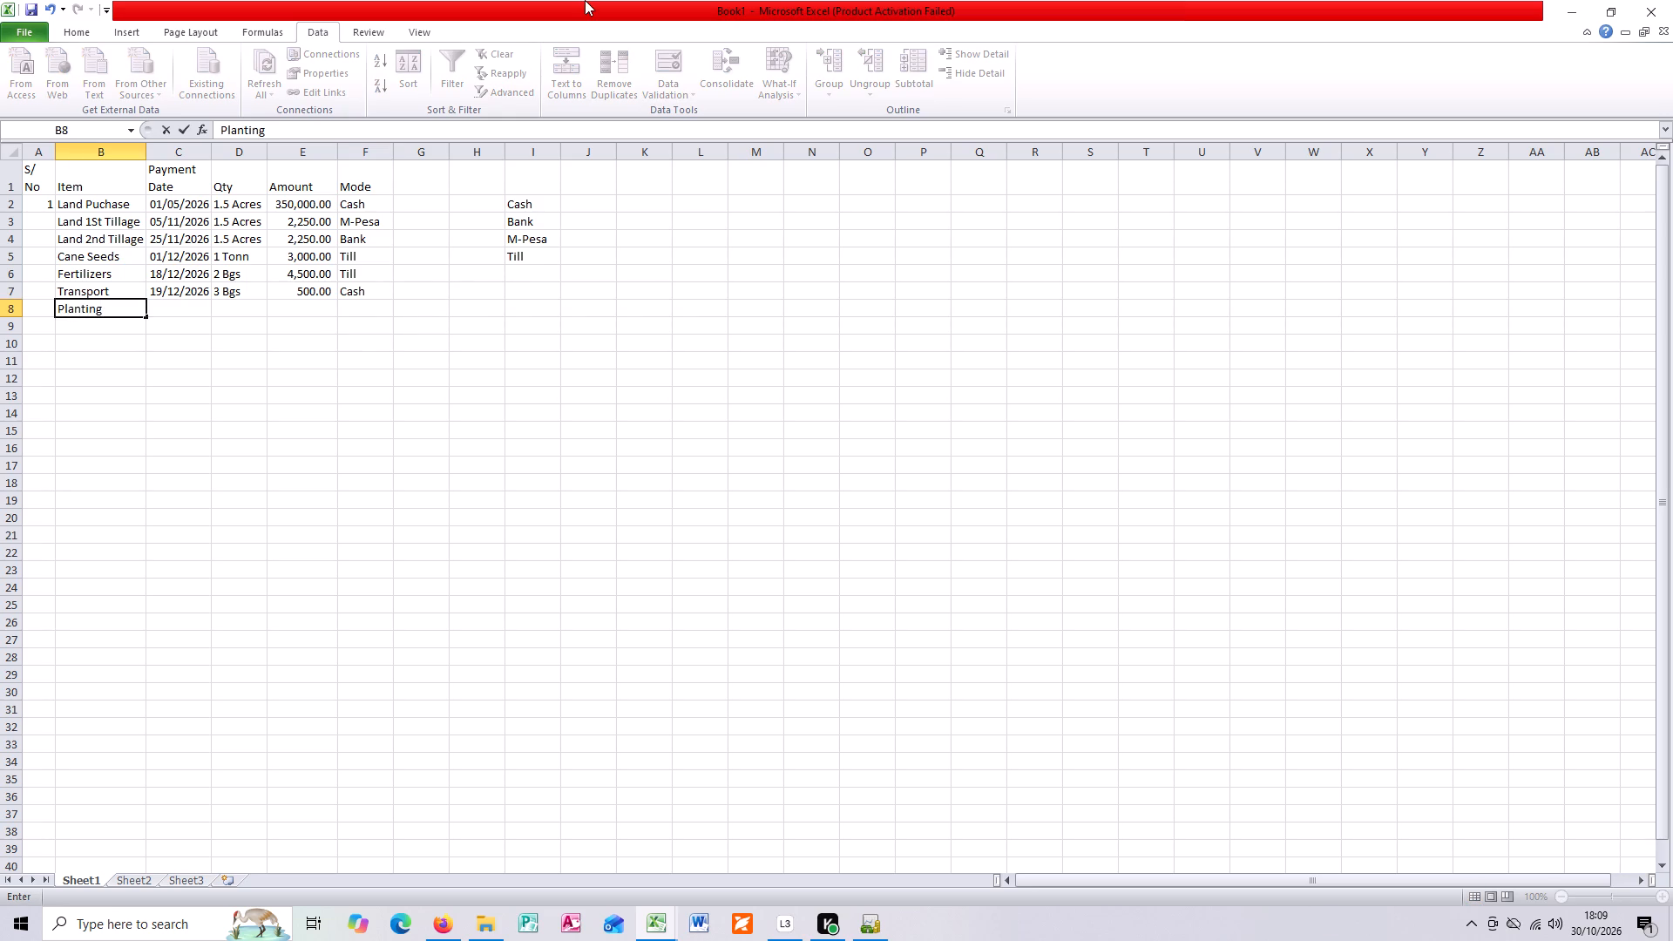
type("Labour")
key("Tab")
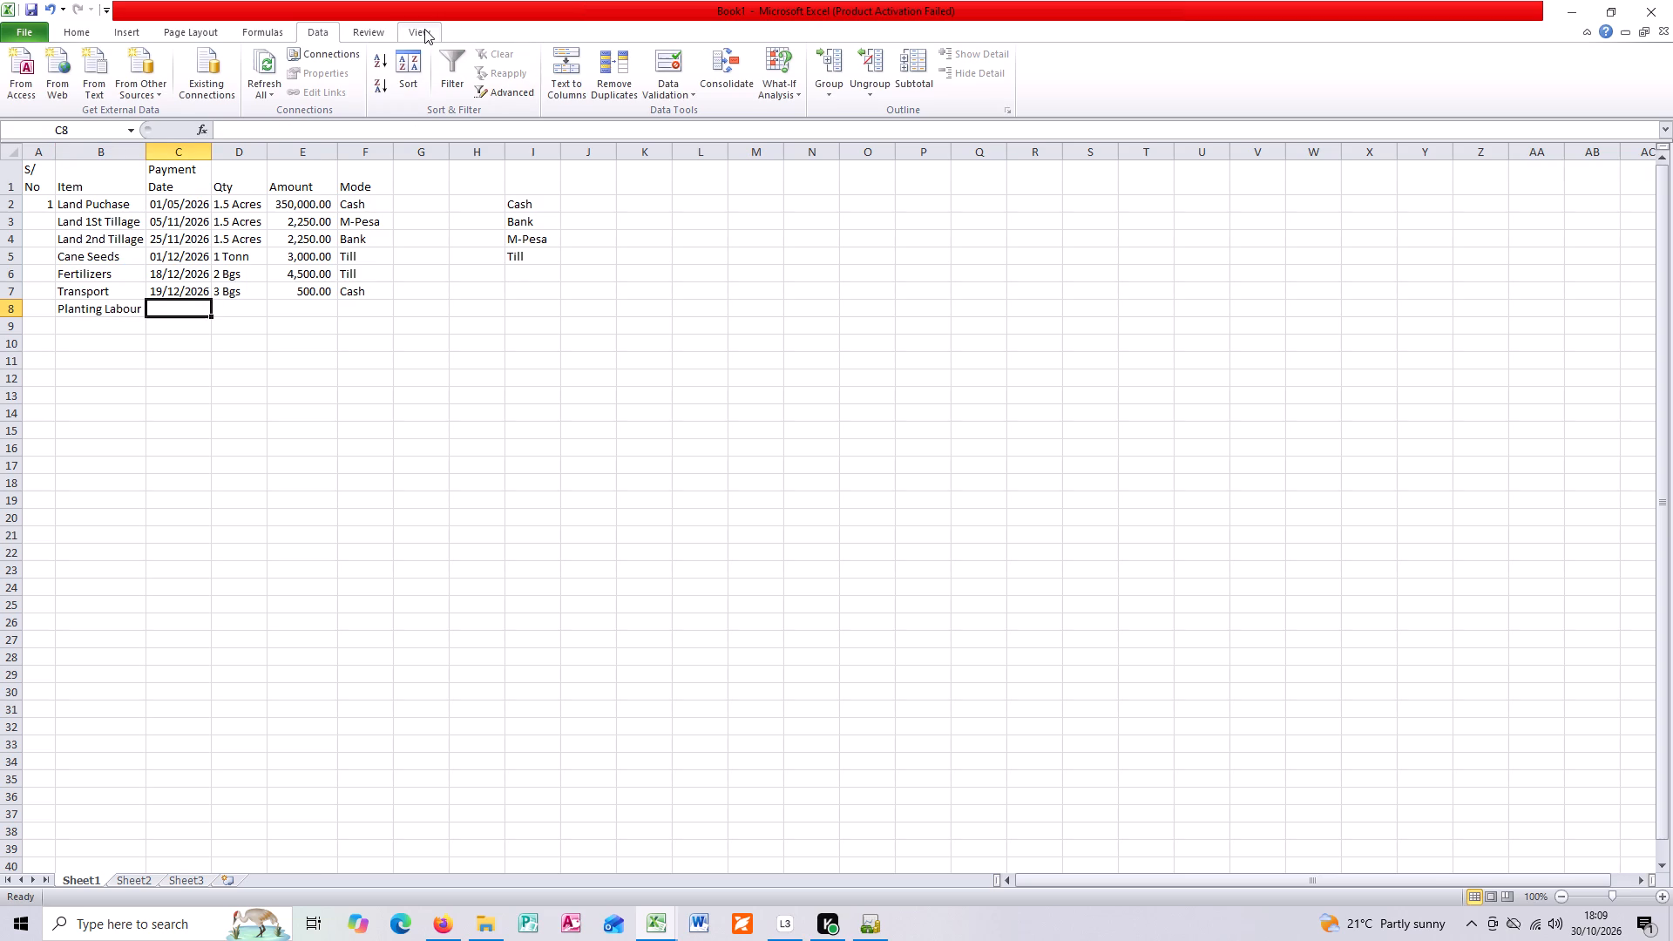
type("30")
type("/12/2026")
key("Tab")
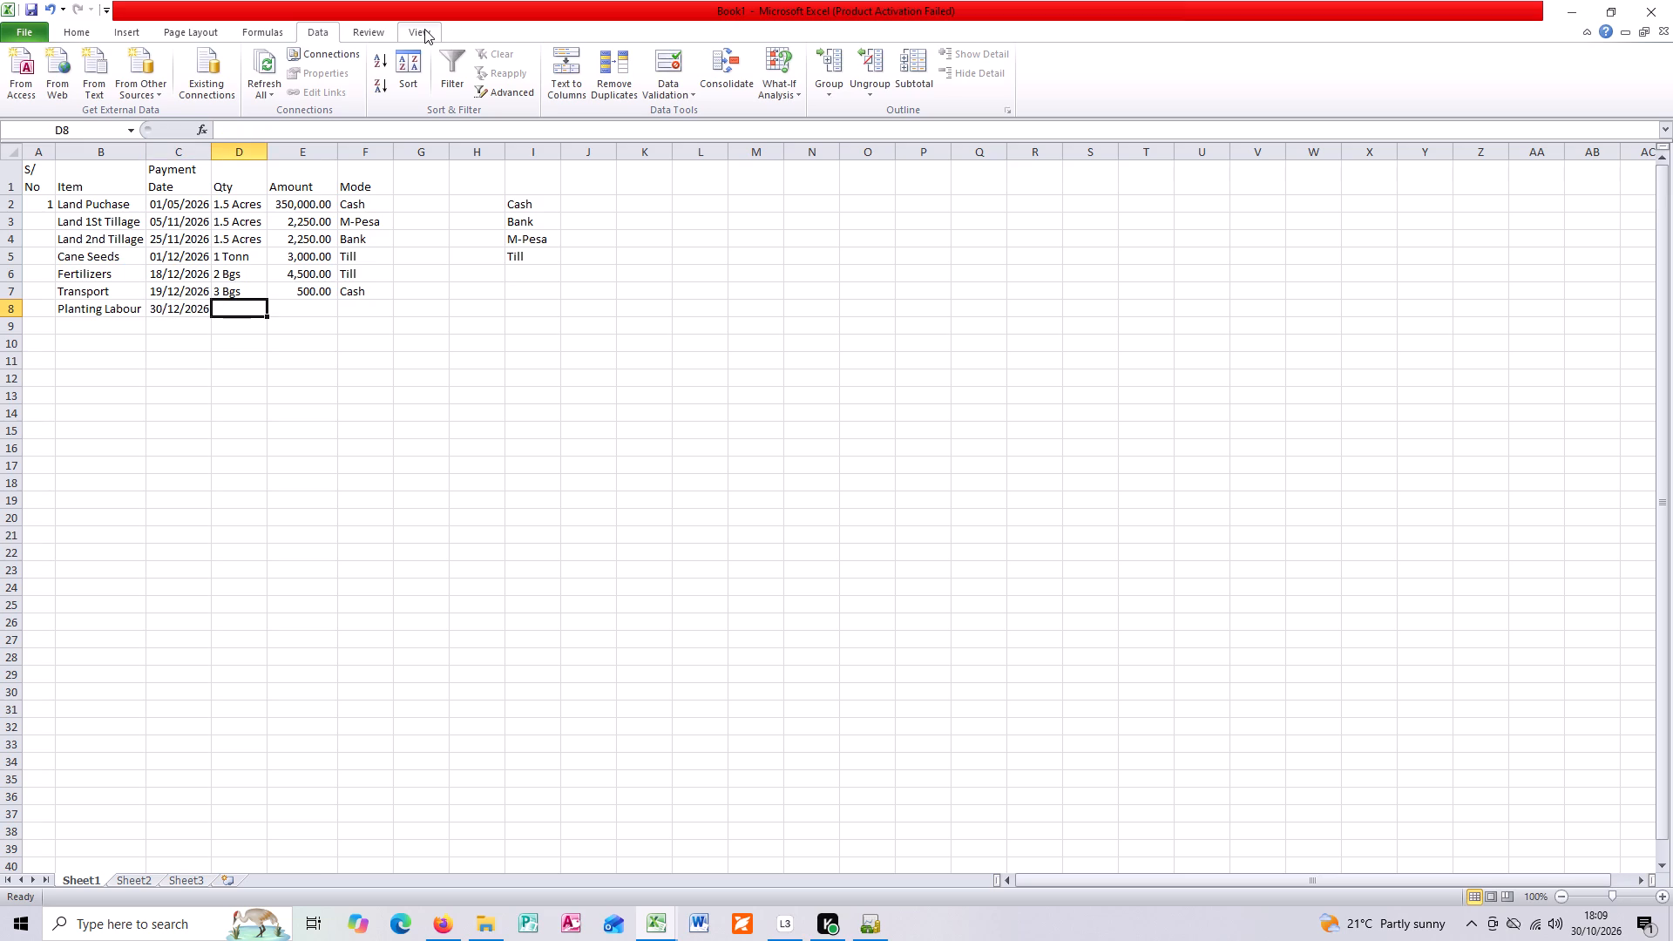
Copy the 1.5 Acres quantity from D4 into D8 and enter an amount of 2500 in E8 for the planting labour.
left_click(254, 237)
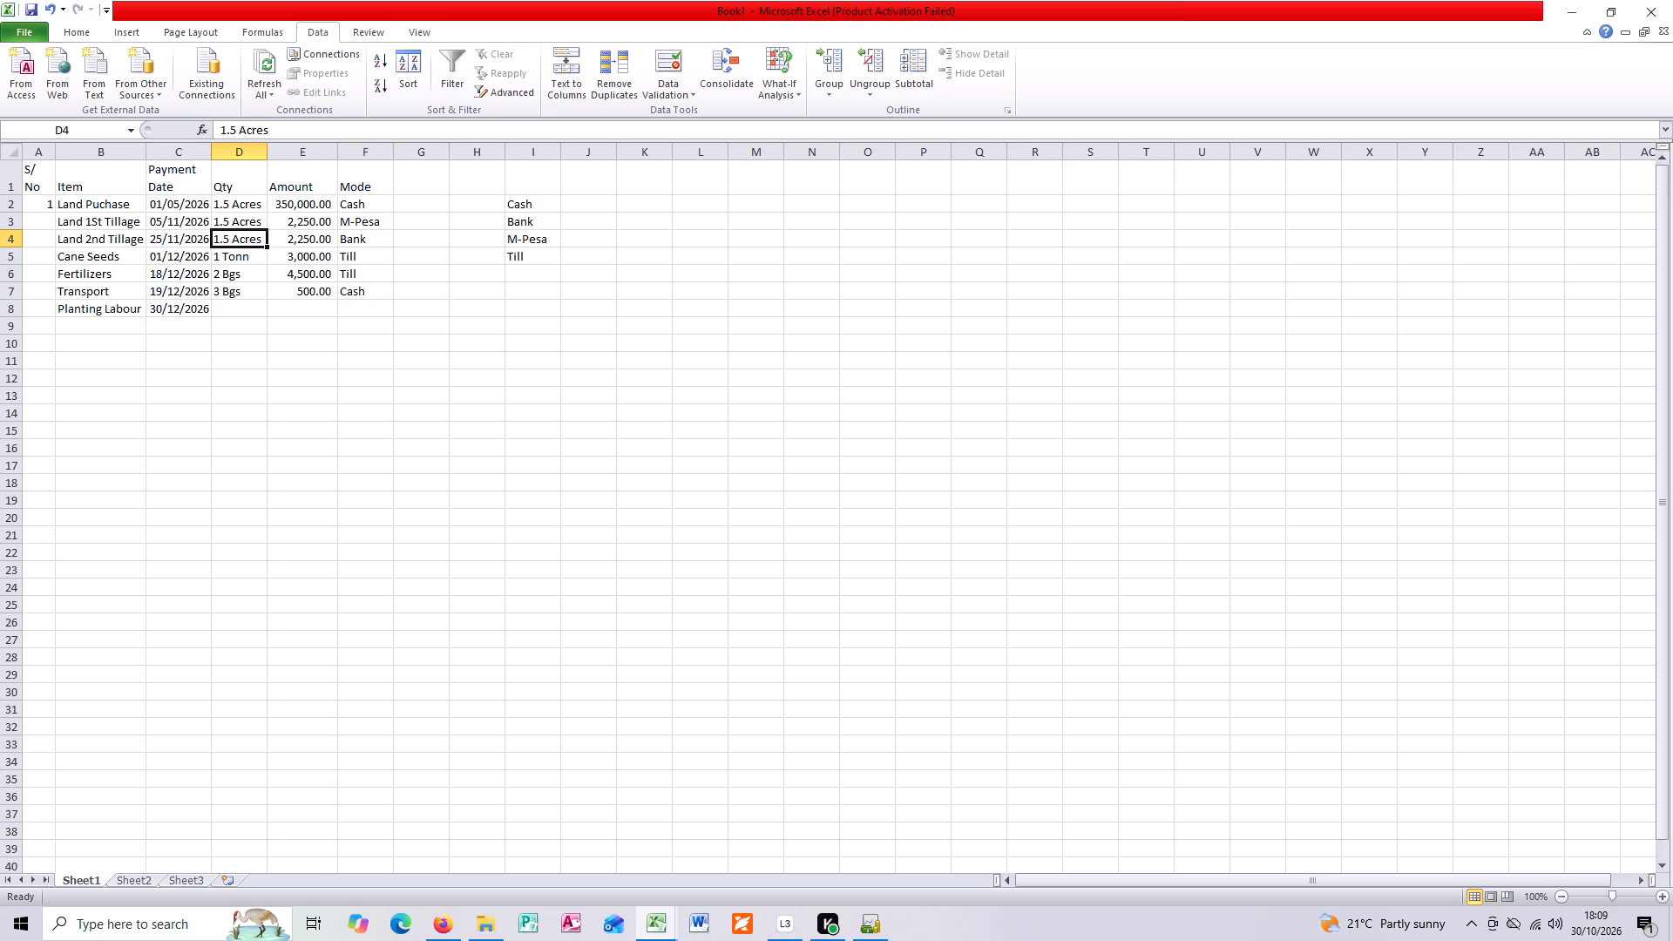
key("ctrl+c")
left_click(248, 304)
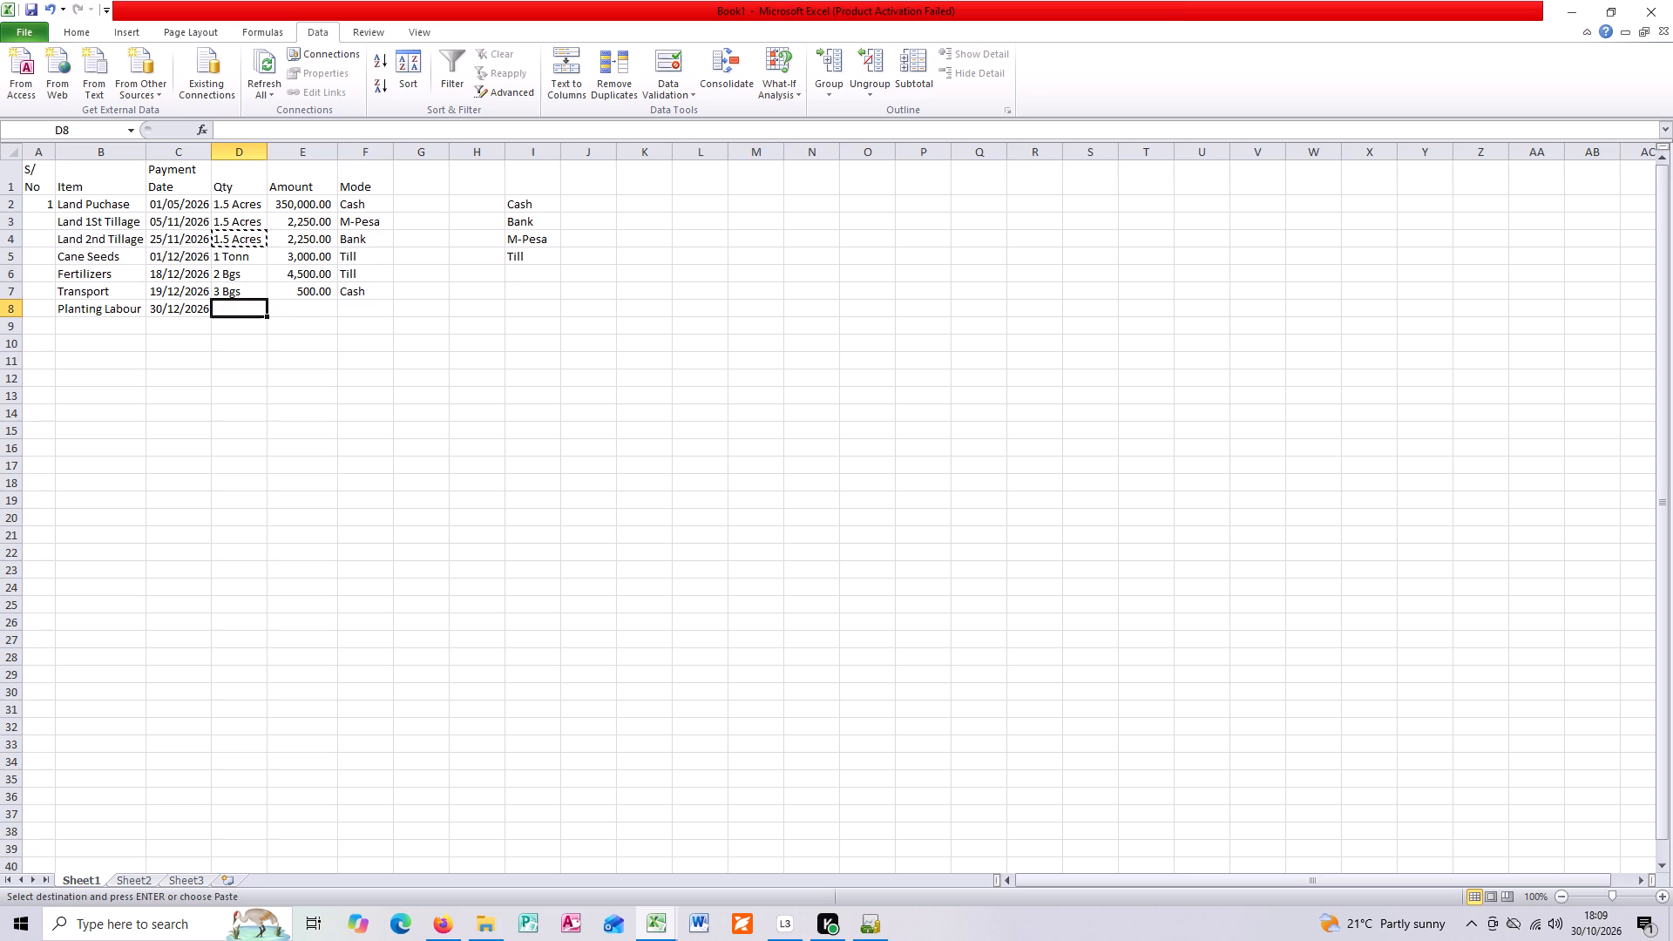
key("ctrl+v")
left_click(289, 308)
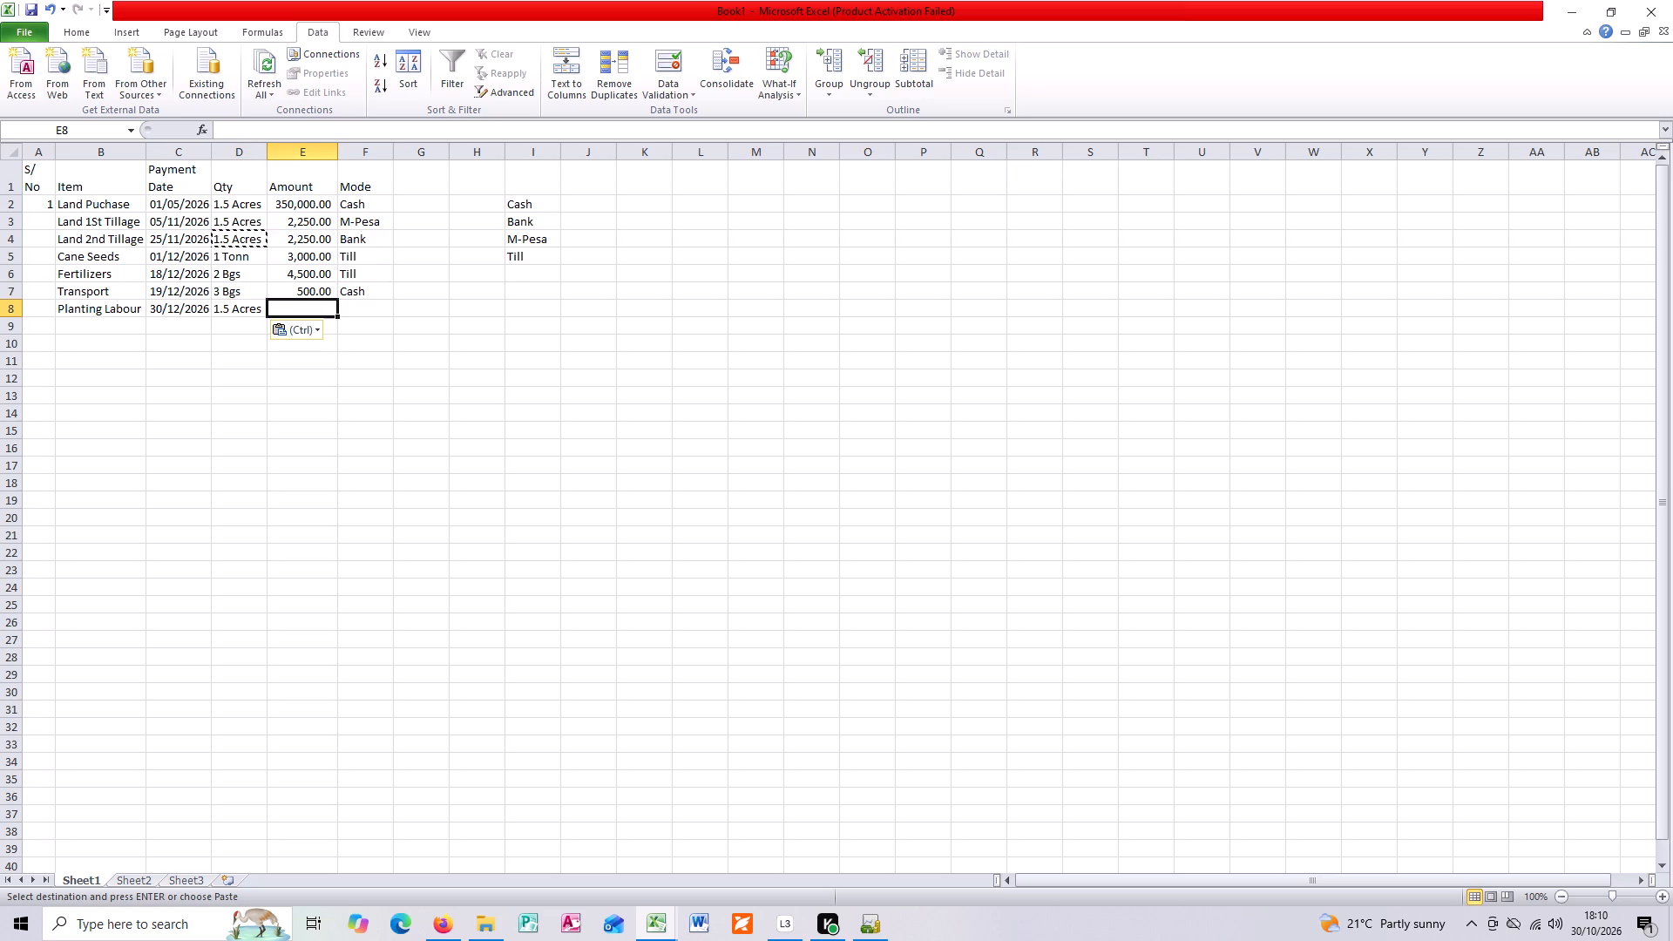
type("2500")
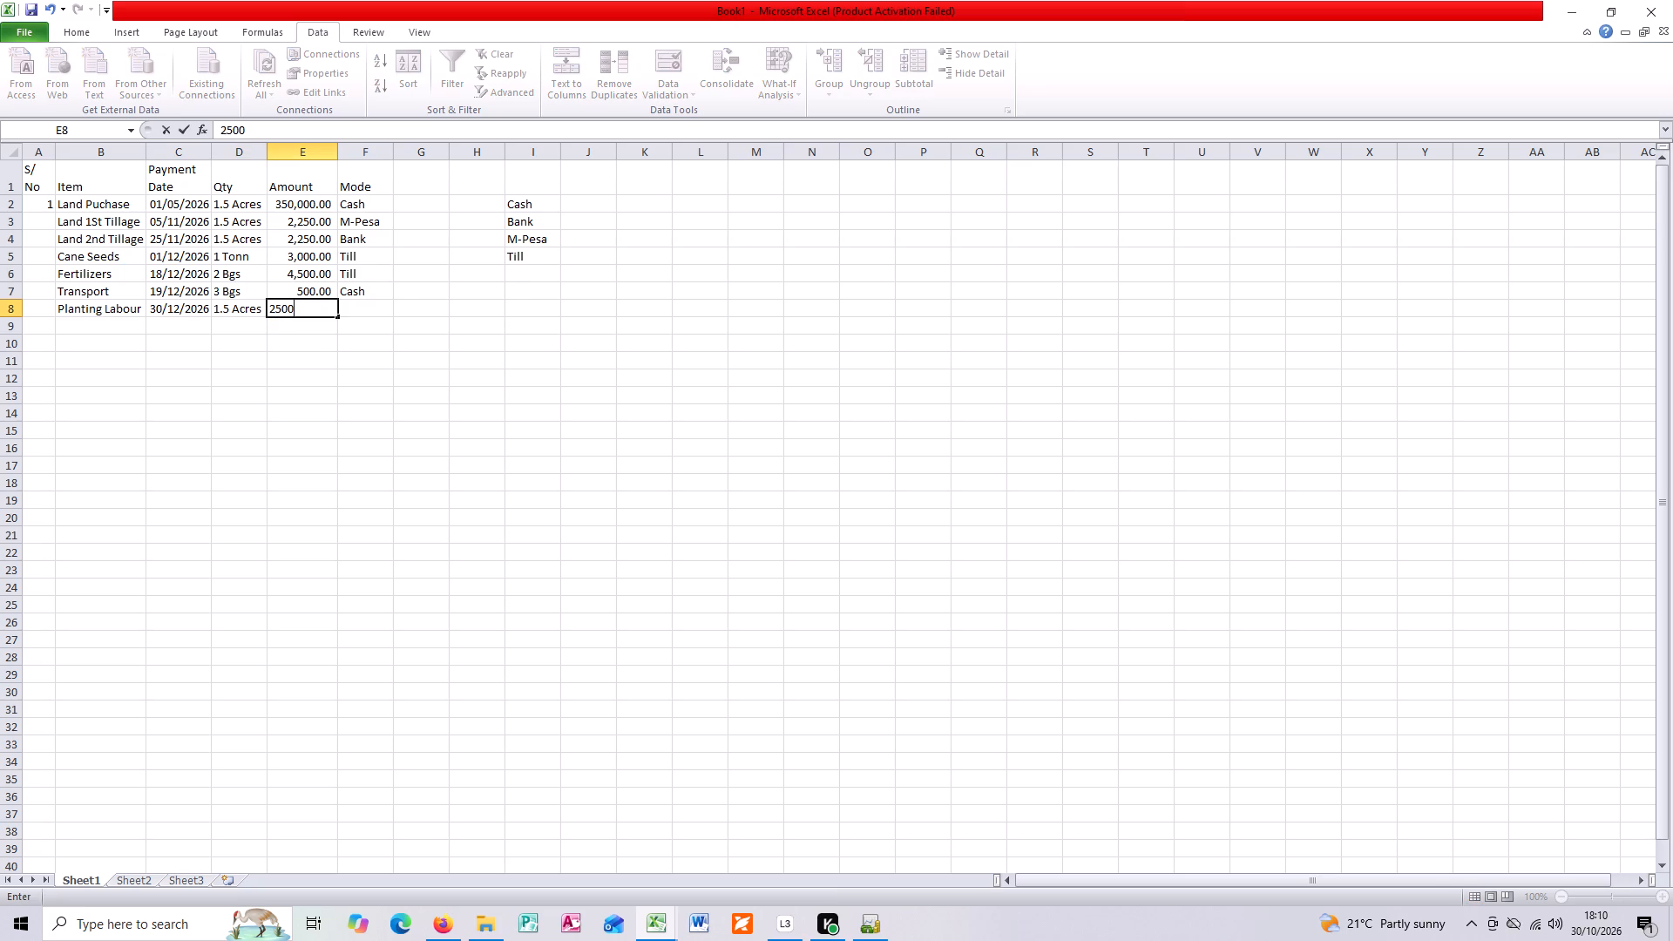
key("Tab")
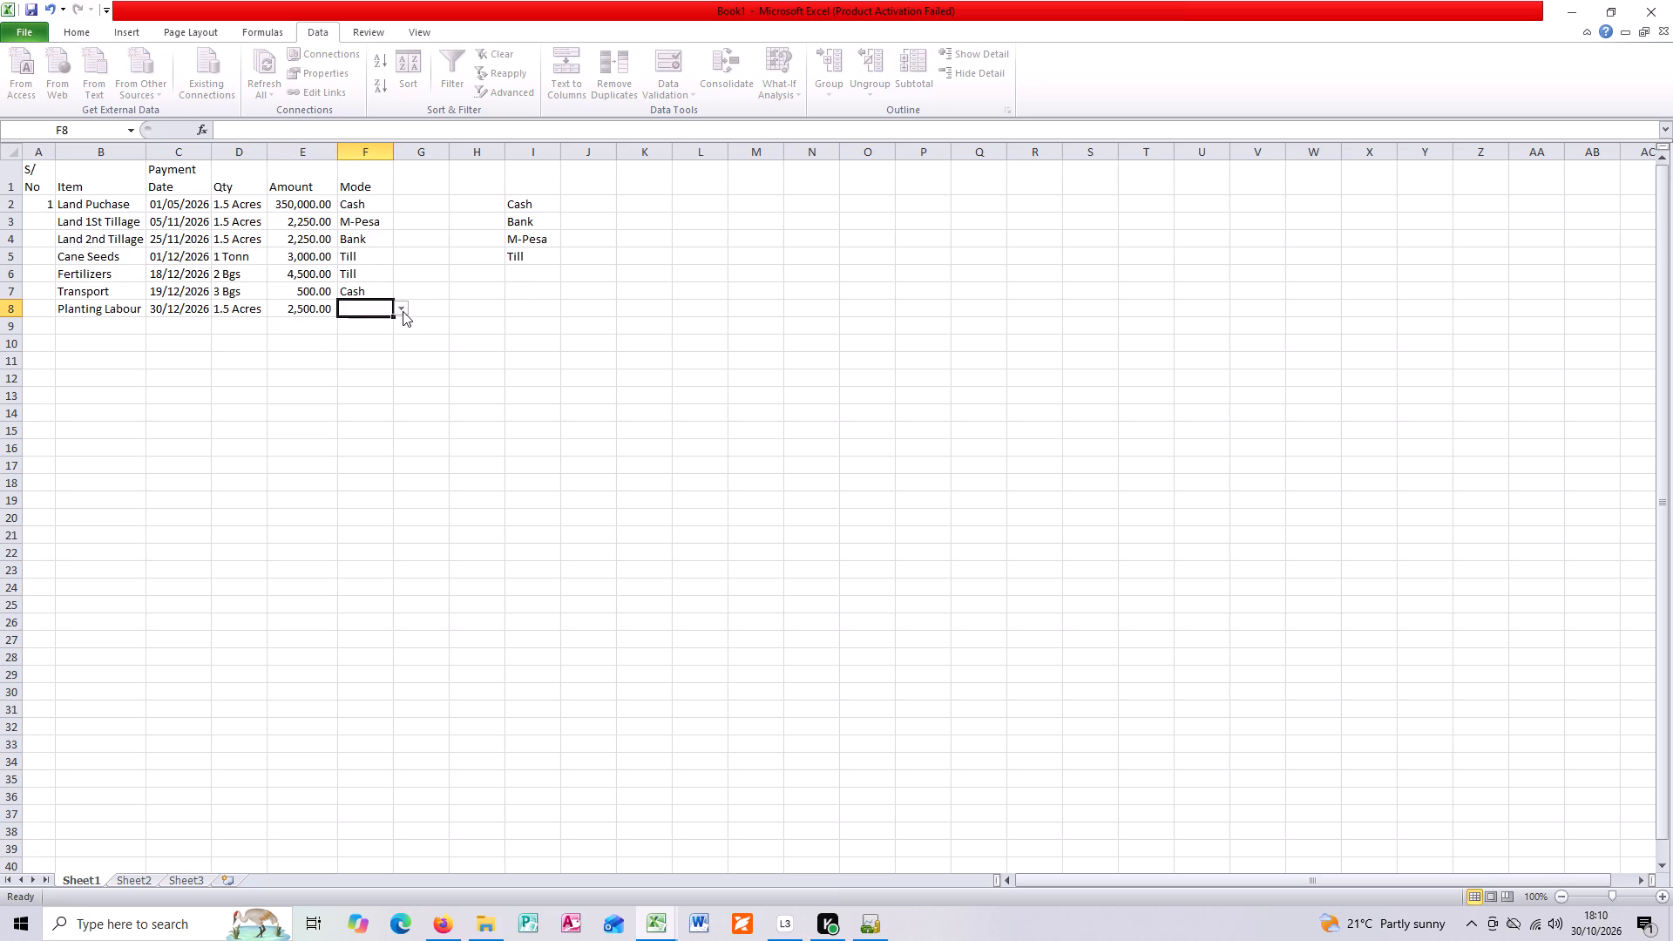
Choose Cash as the payment mode for the planting labour in cell F8.
left_click(403, 311)
left_click(369, 323)
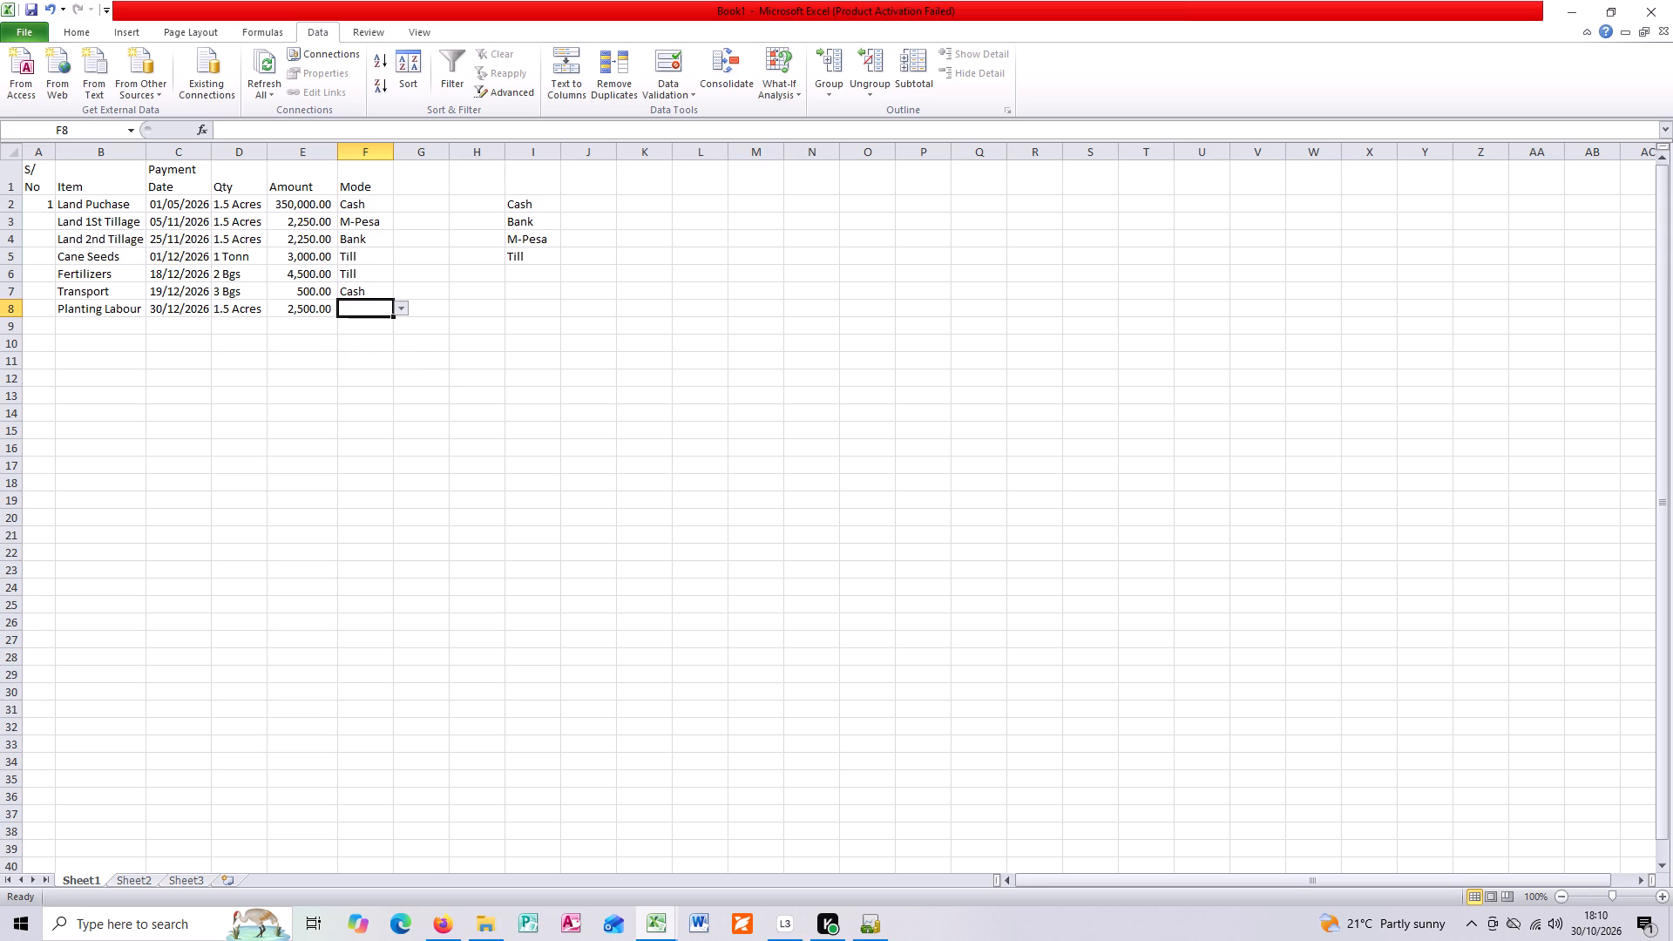
left_click(360, 328)
left_click(105, 328)
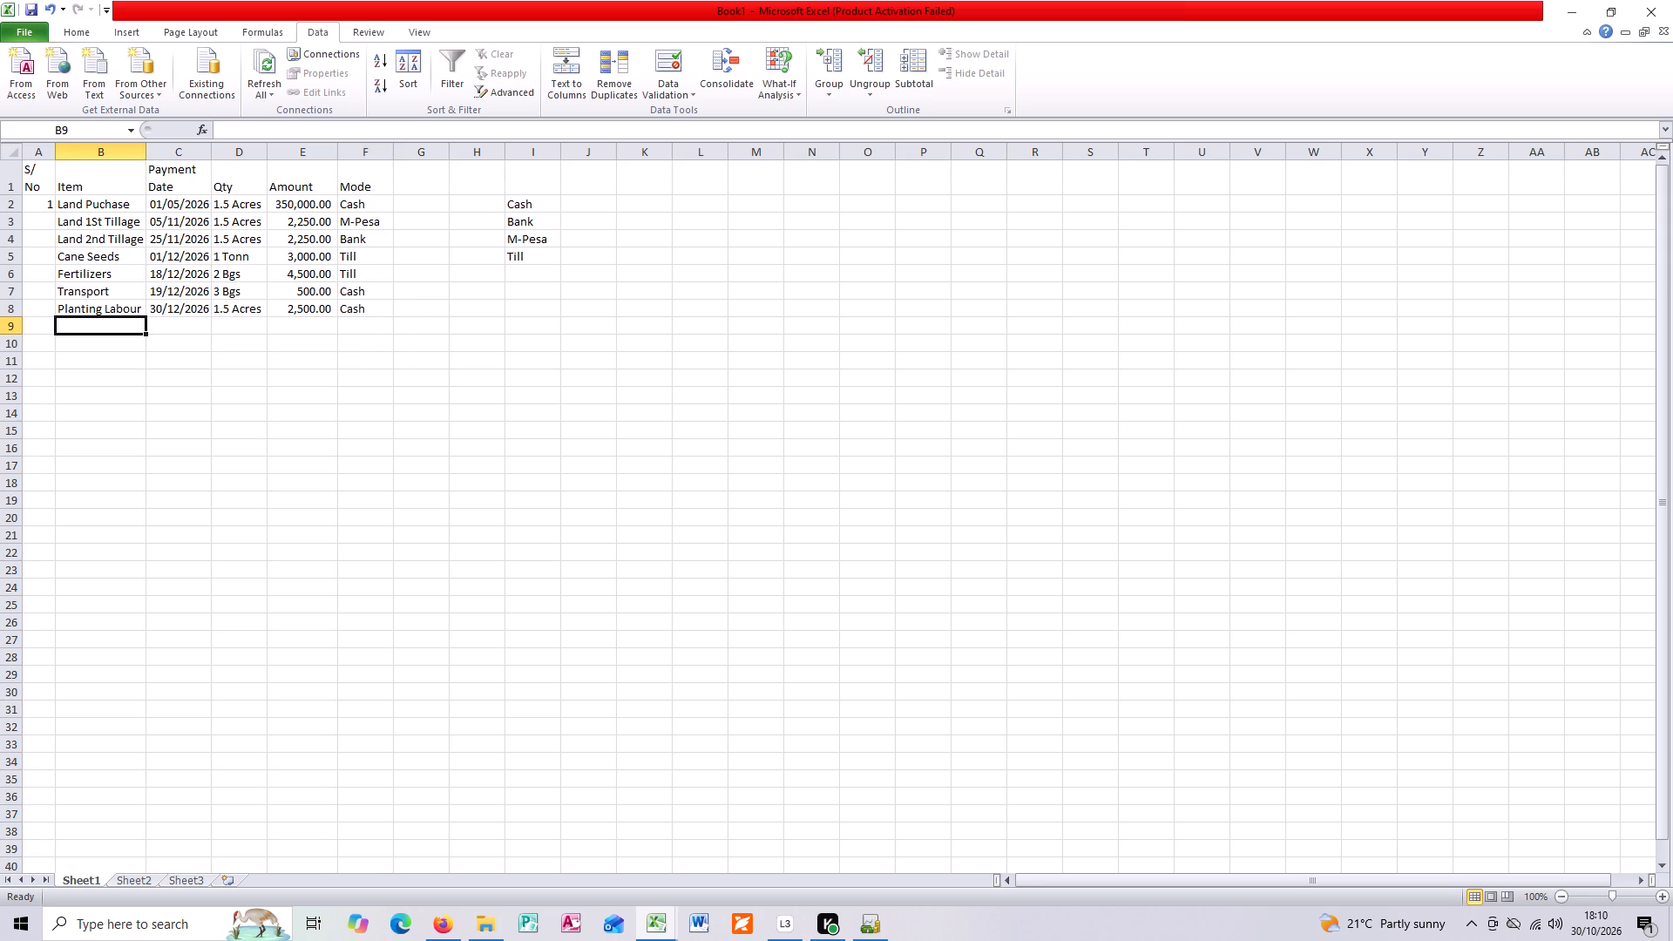
Fill the serial number 1 from cell A2 down through A8.
left_click(45, 199)
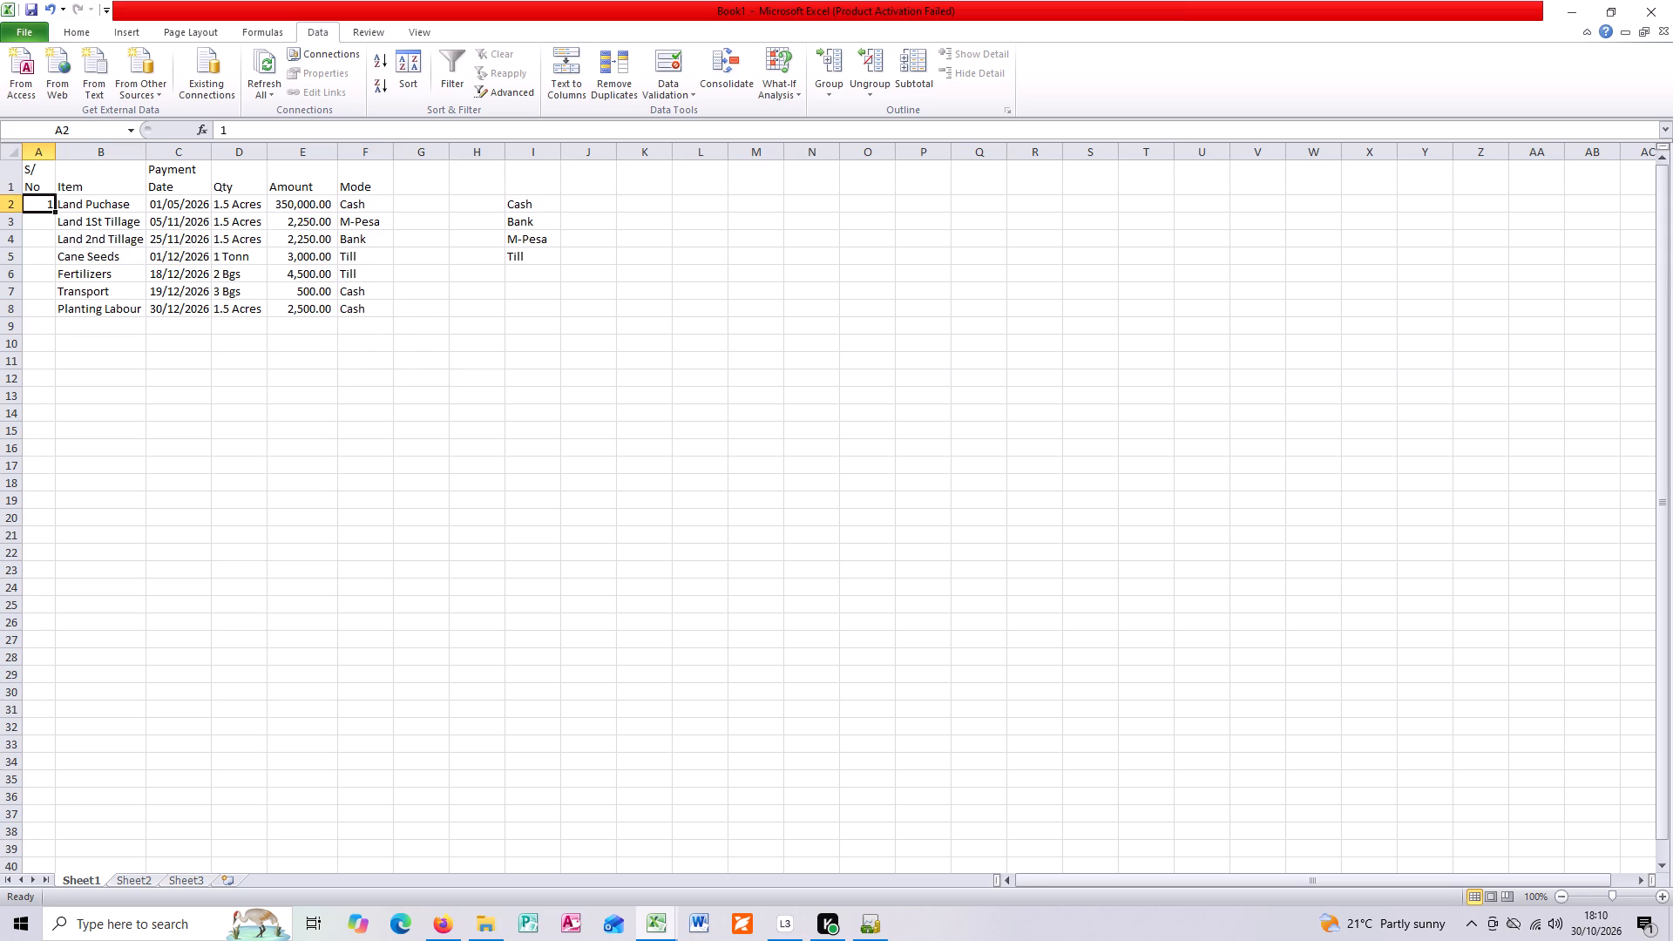
left_click(55, 208)
left_click_drag(54, 209, 51, 309)
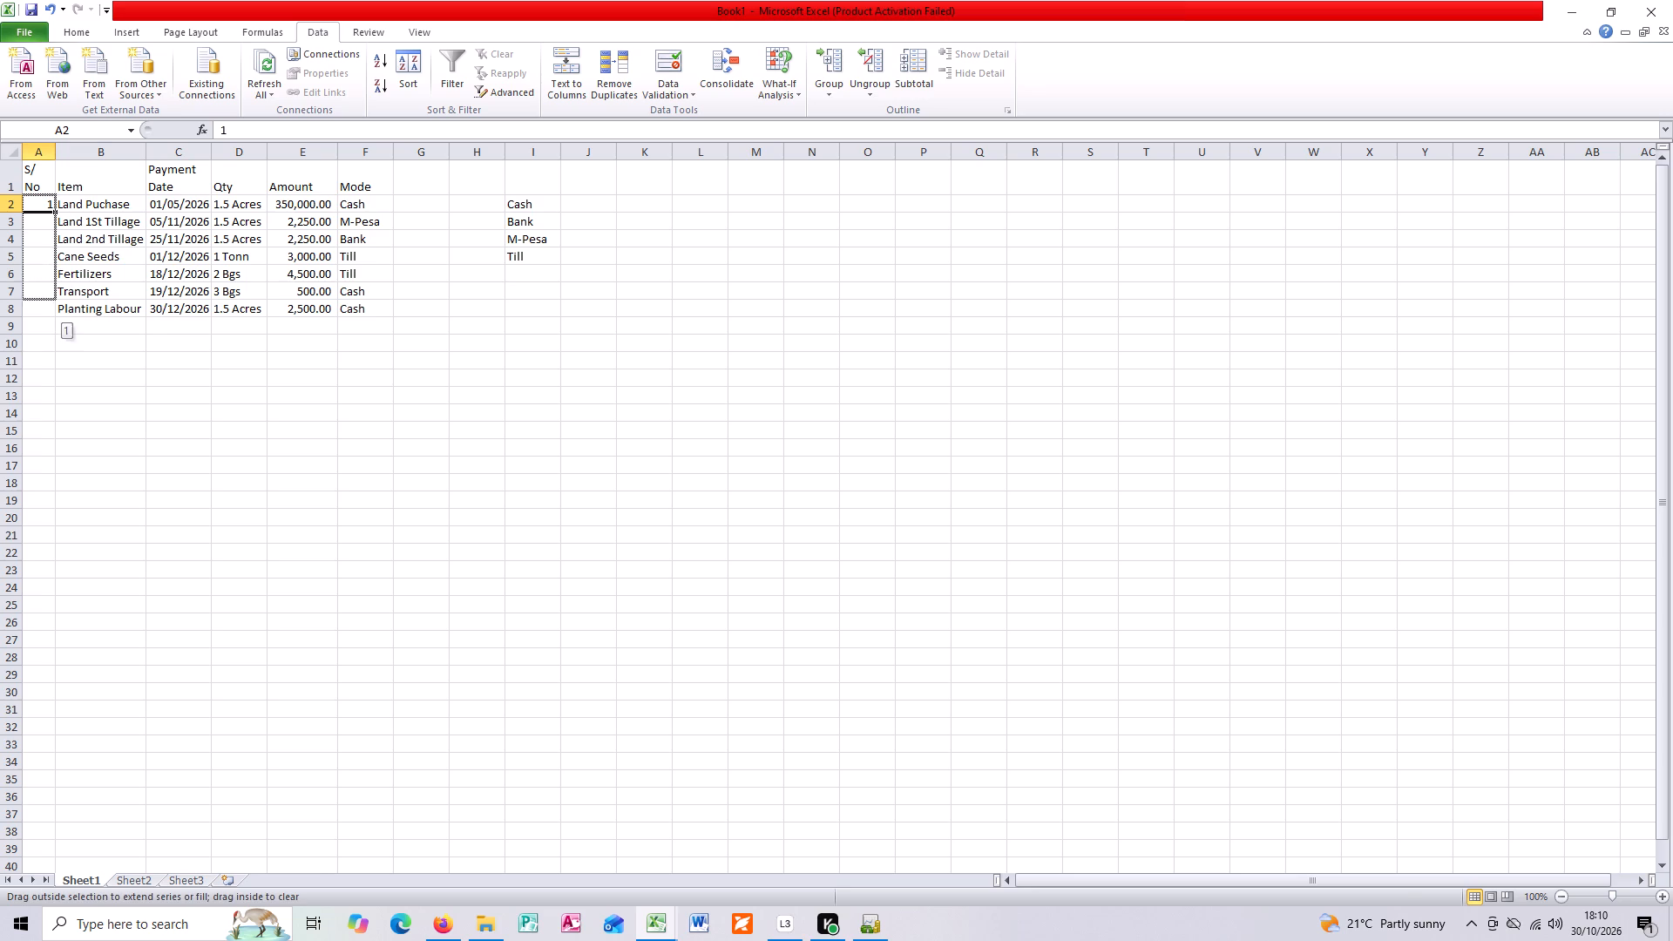
left_click_drag(51, 309, 51, 313)
Clear all data validation from the empty Mode cells F9:F26 below the planting labour row.
left_click_drag(360, 329, 358, 579)
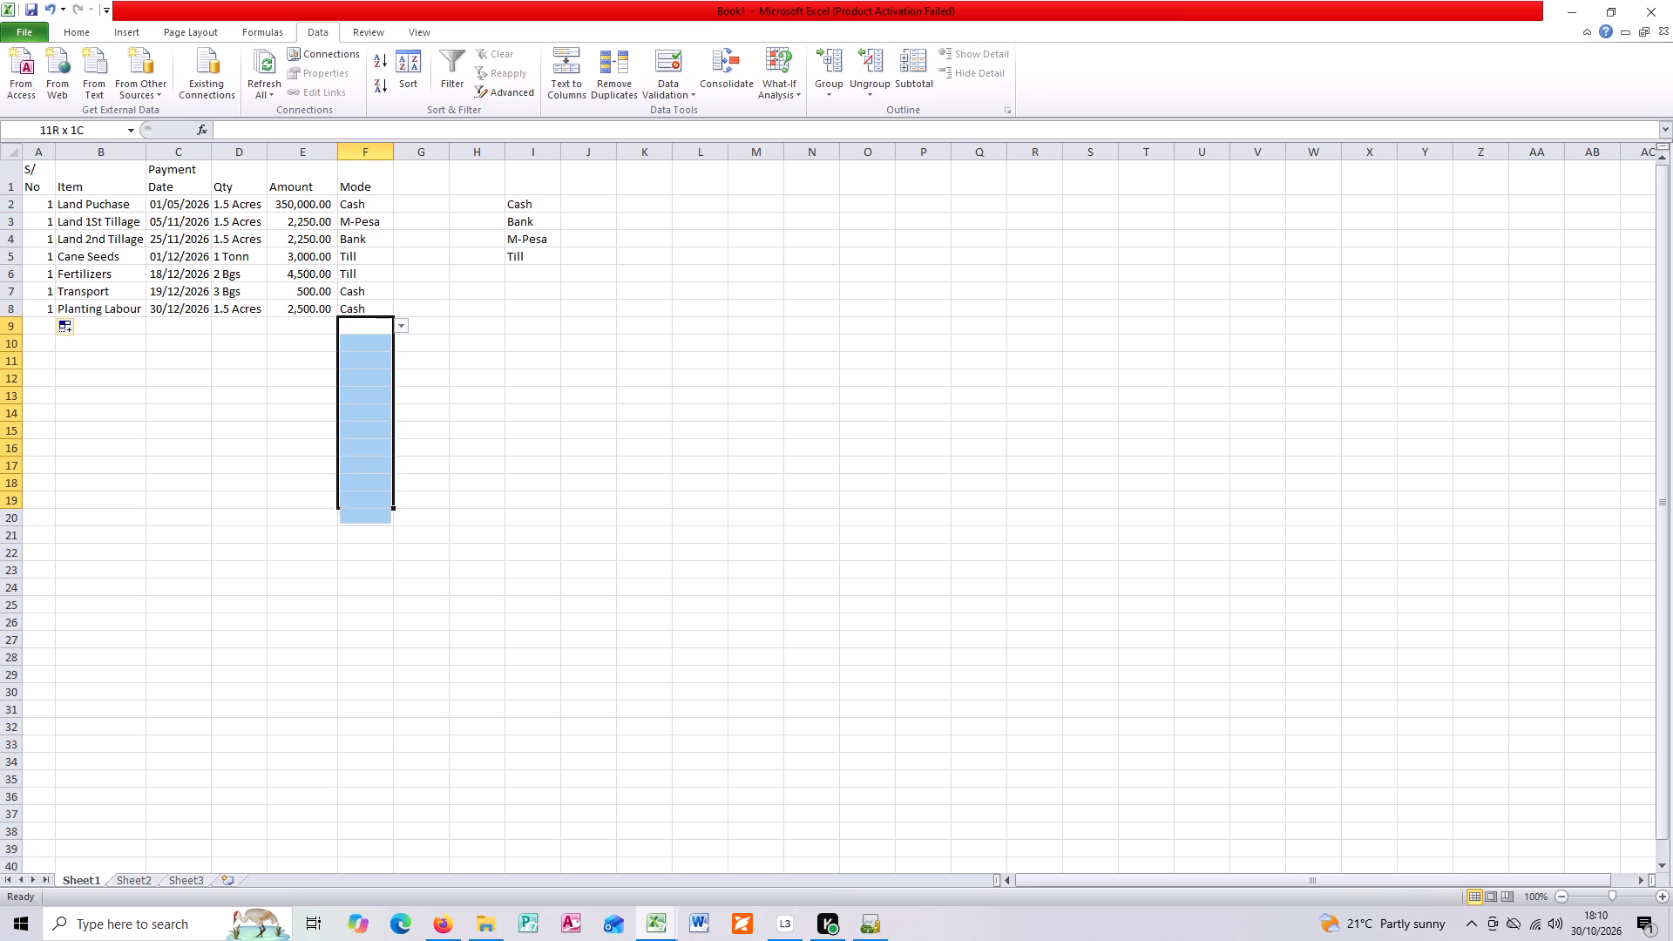
left_click_drag(358, 579, 372, 623)
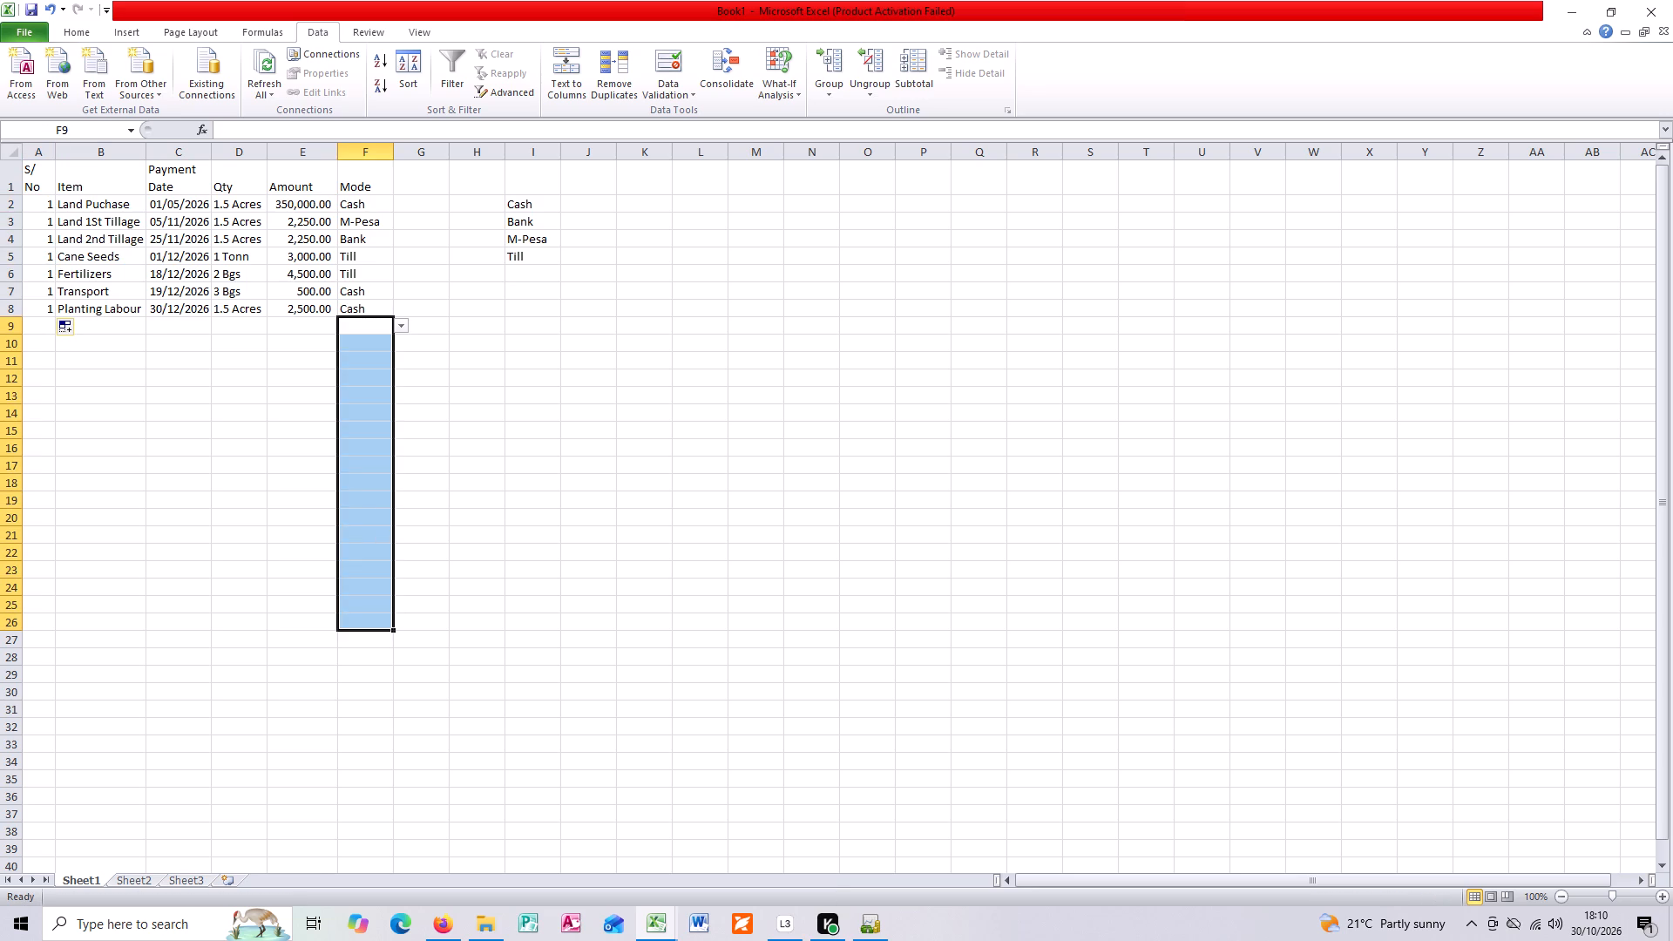
key("Delete")
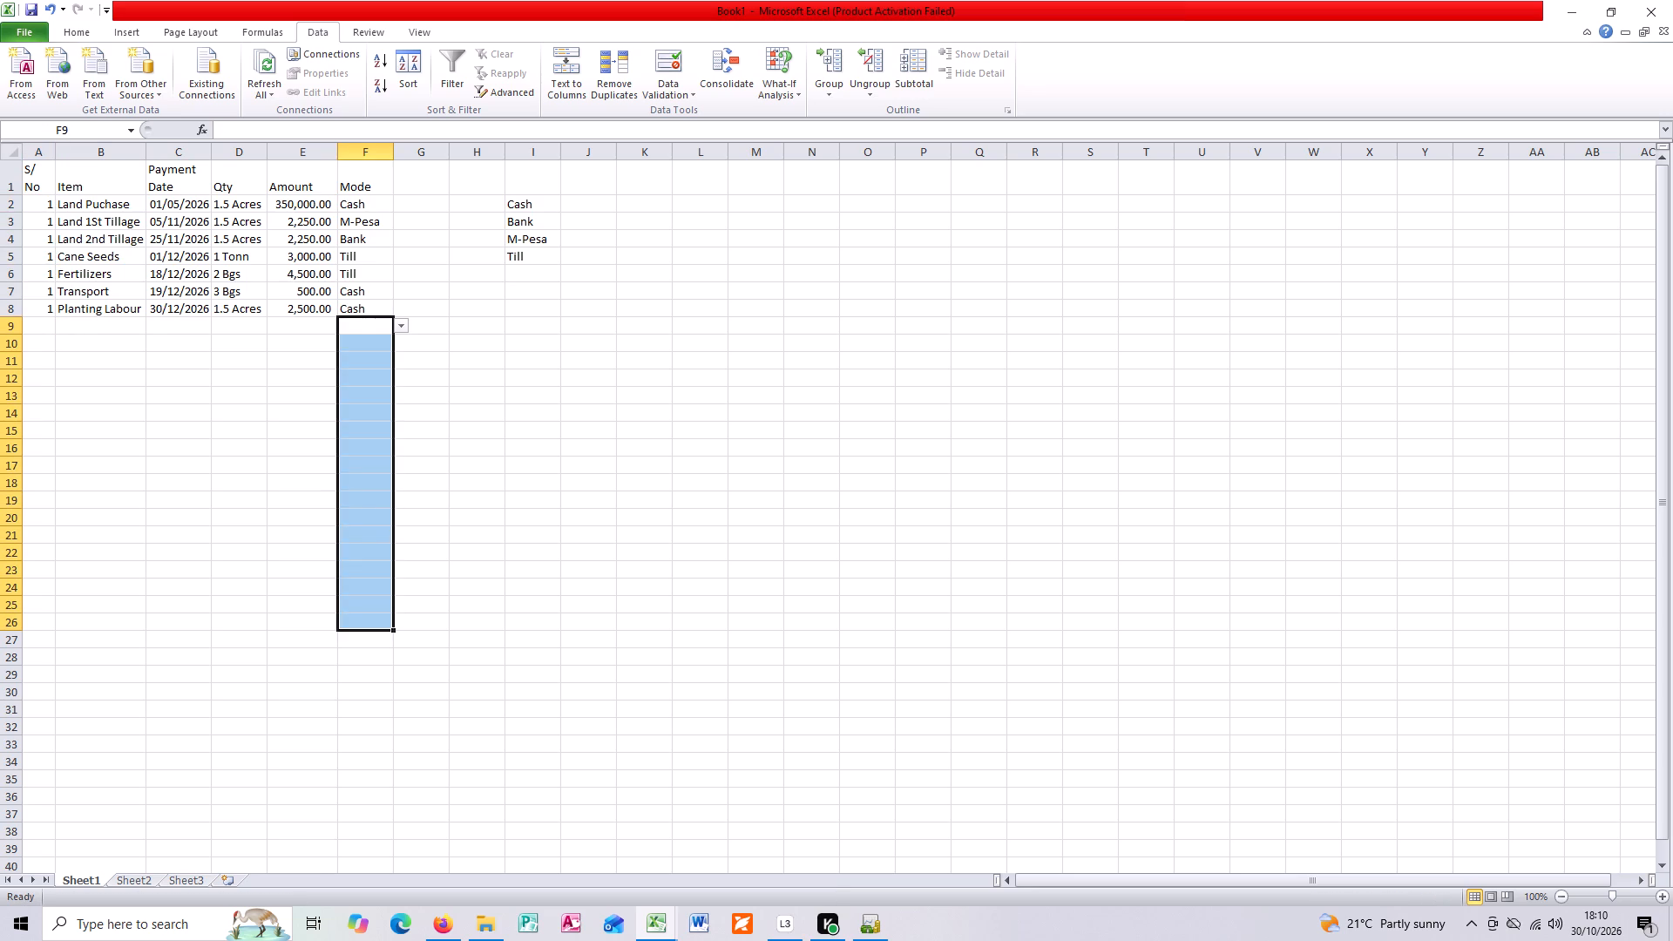
left_click(401, 327)
left_click(369, 326)
left_click(675, 91)
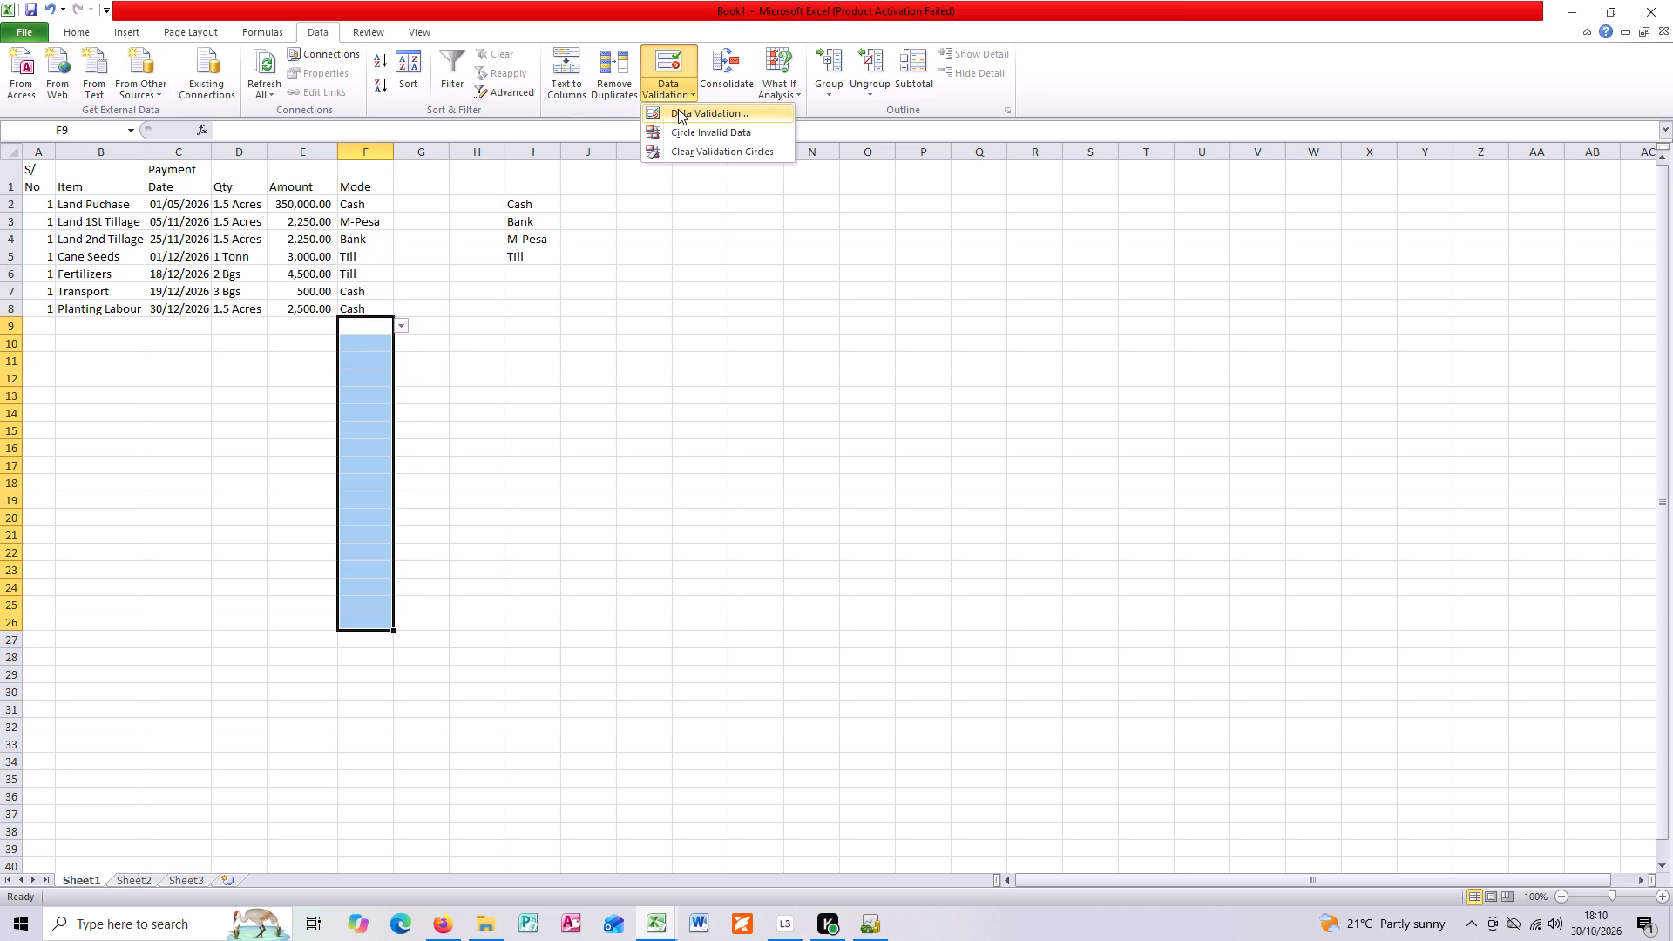
left_click(678, 109)
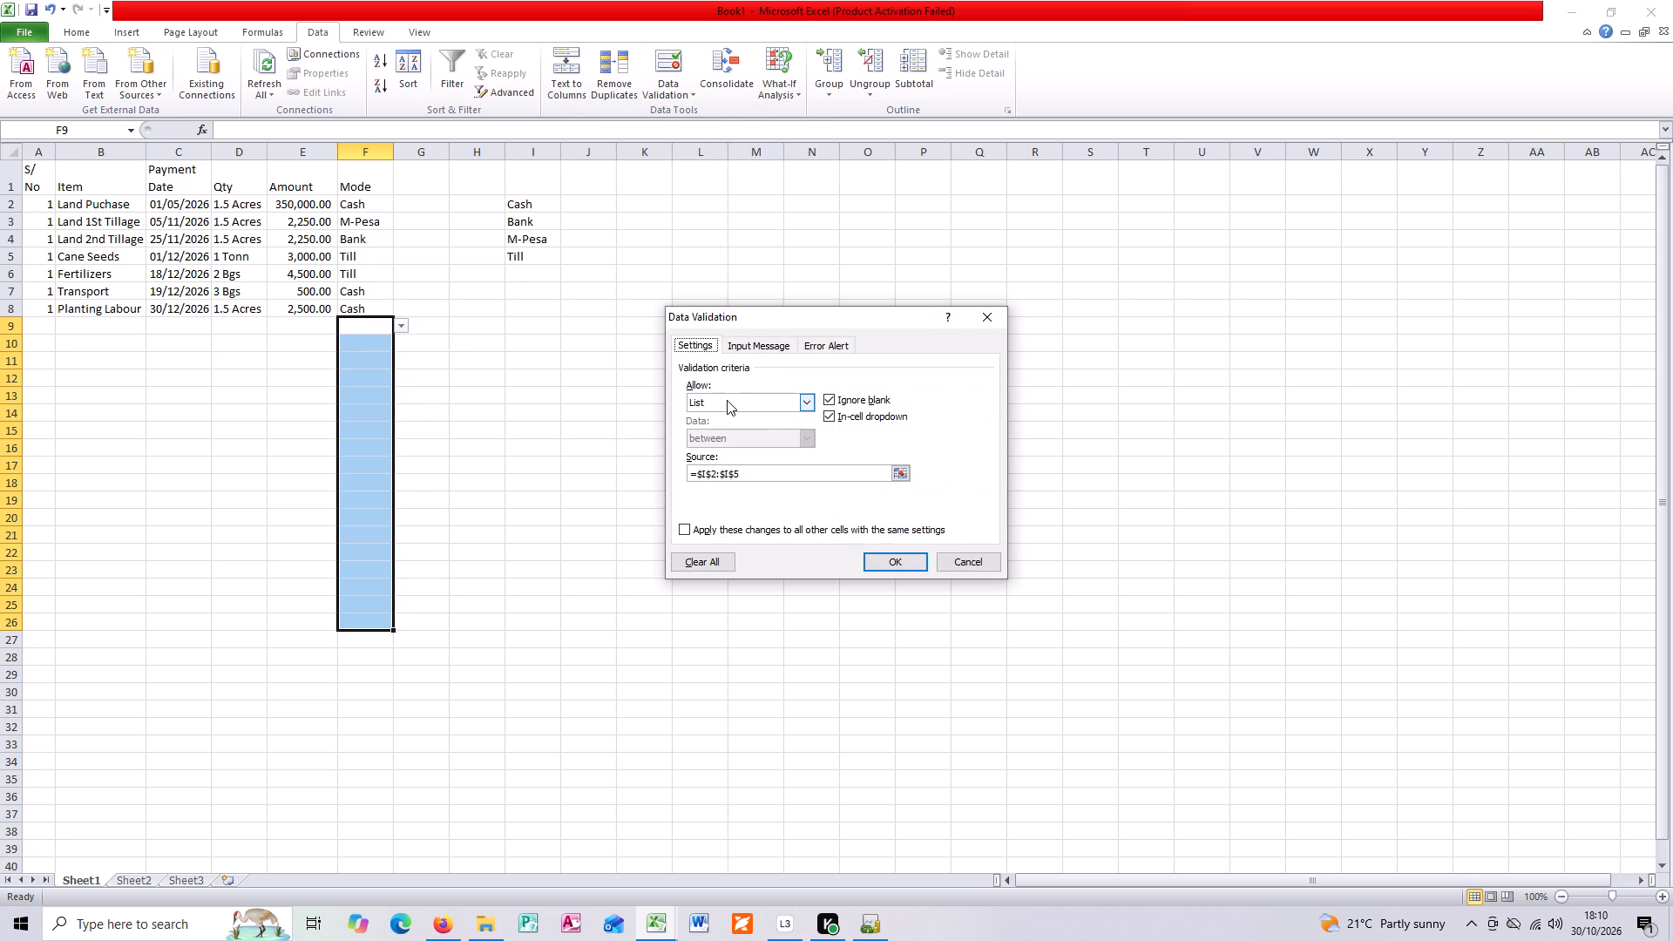
left_click(825, 397)
left_click(832, 415)
left_click(706, 552)
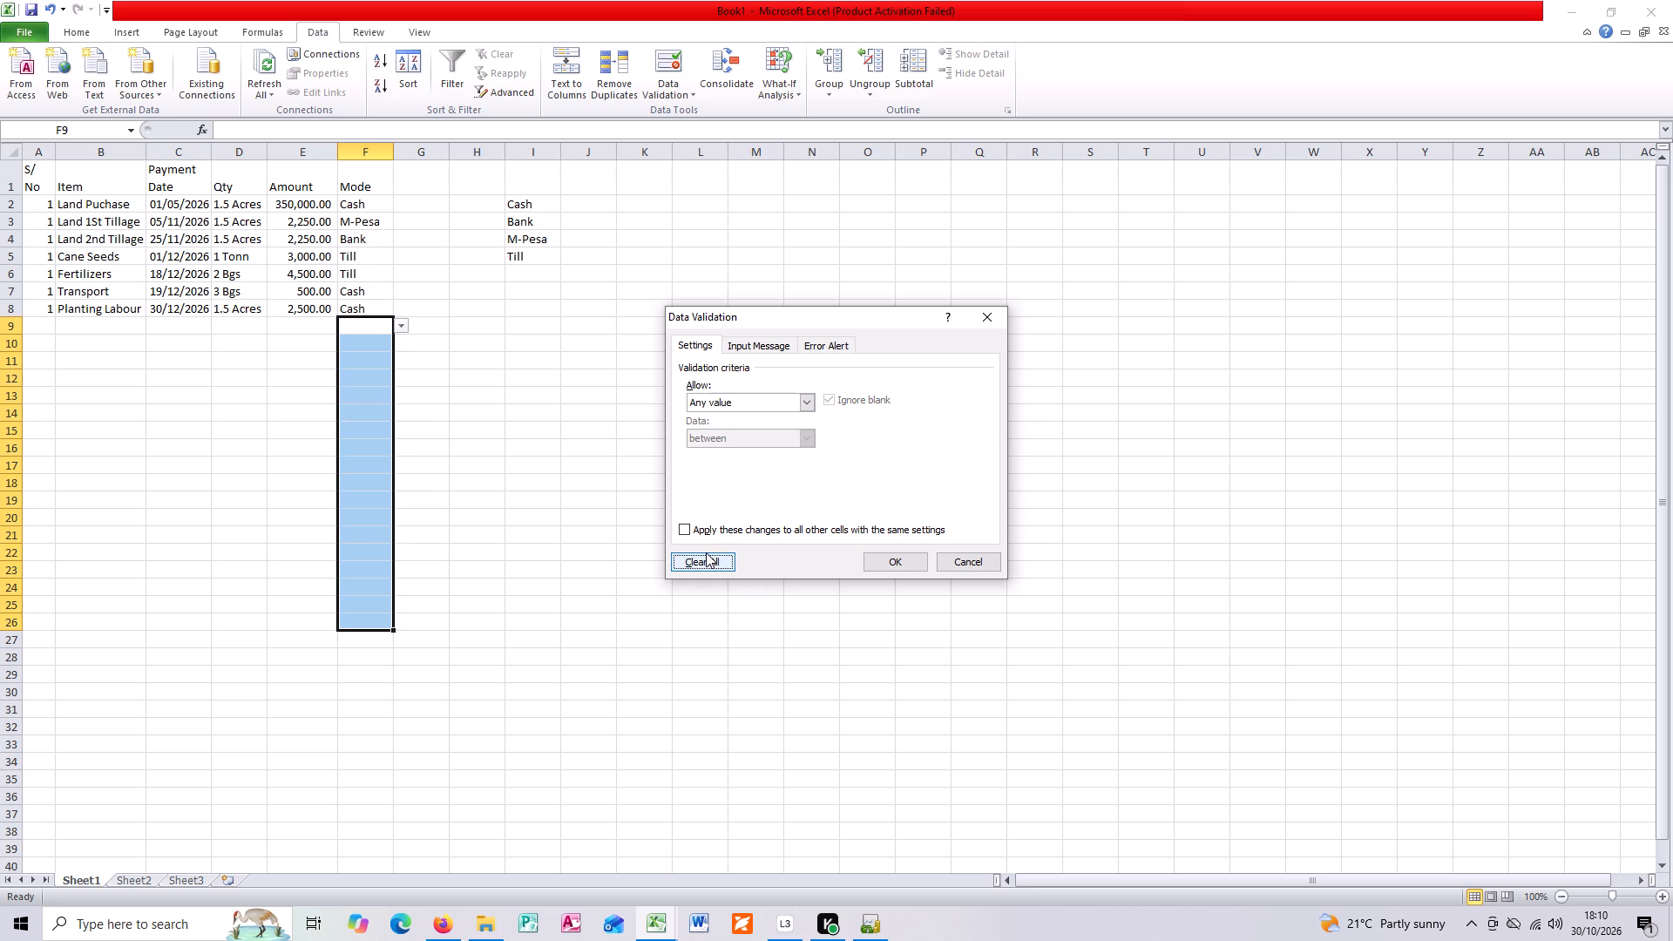
left_click(884, 558)
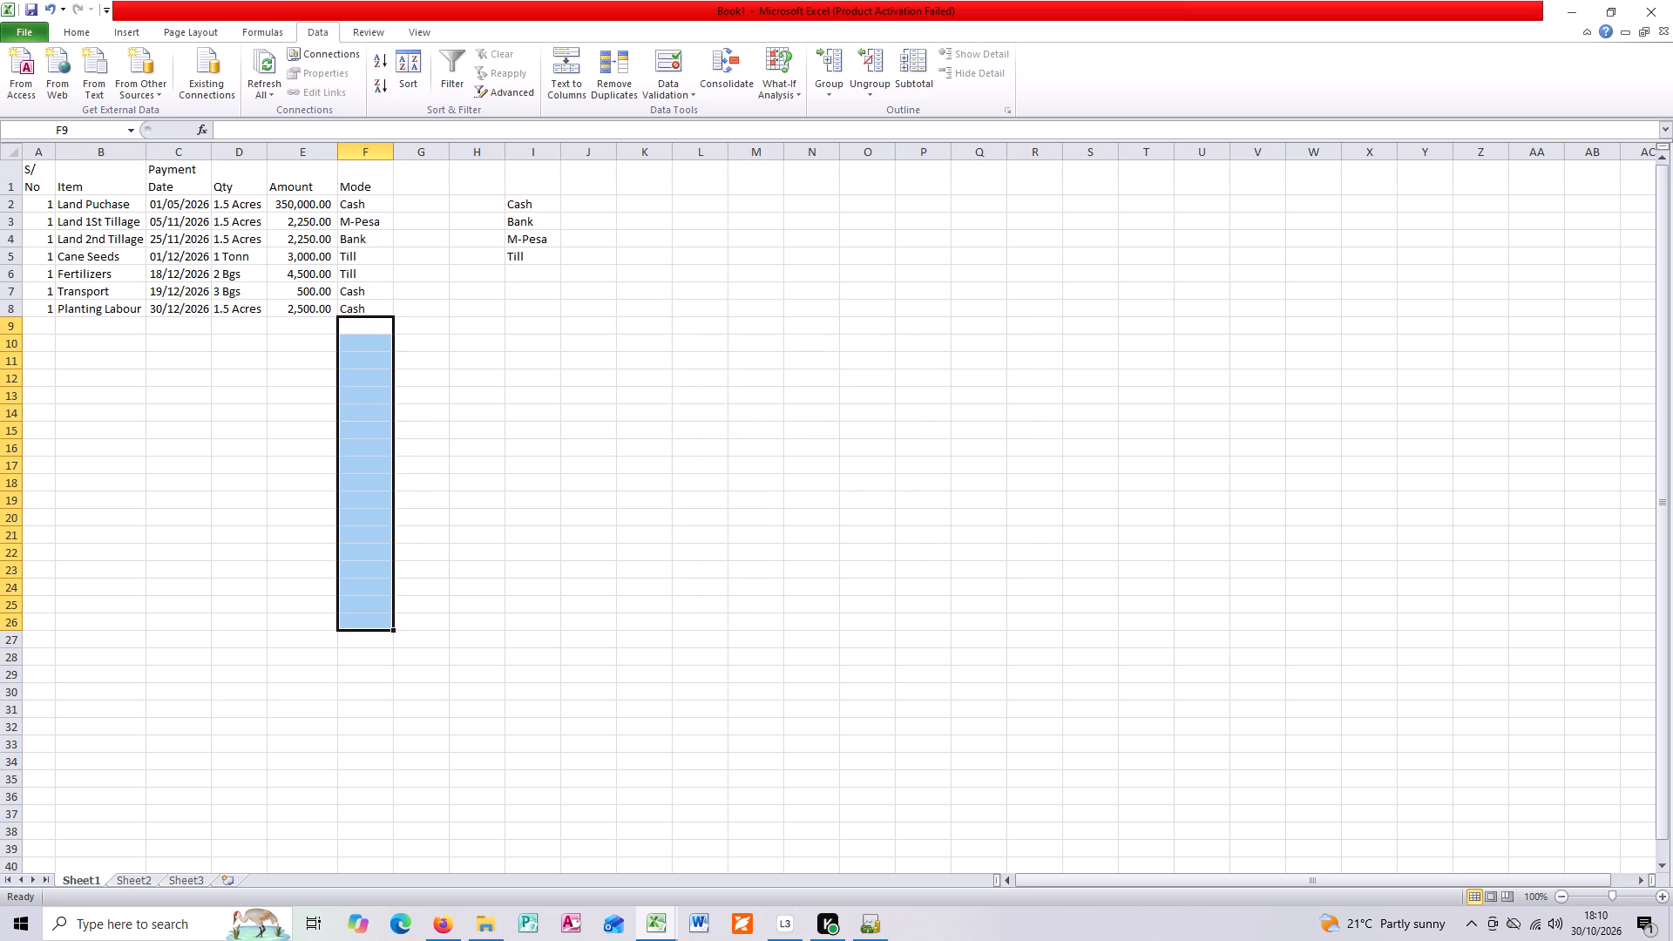
left_click(383, 329)
left_click(373, 306)
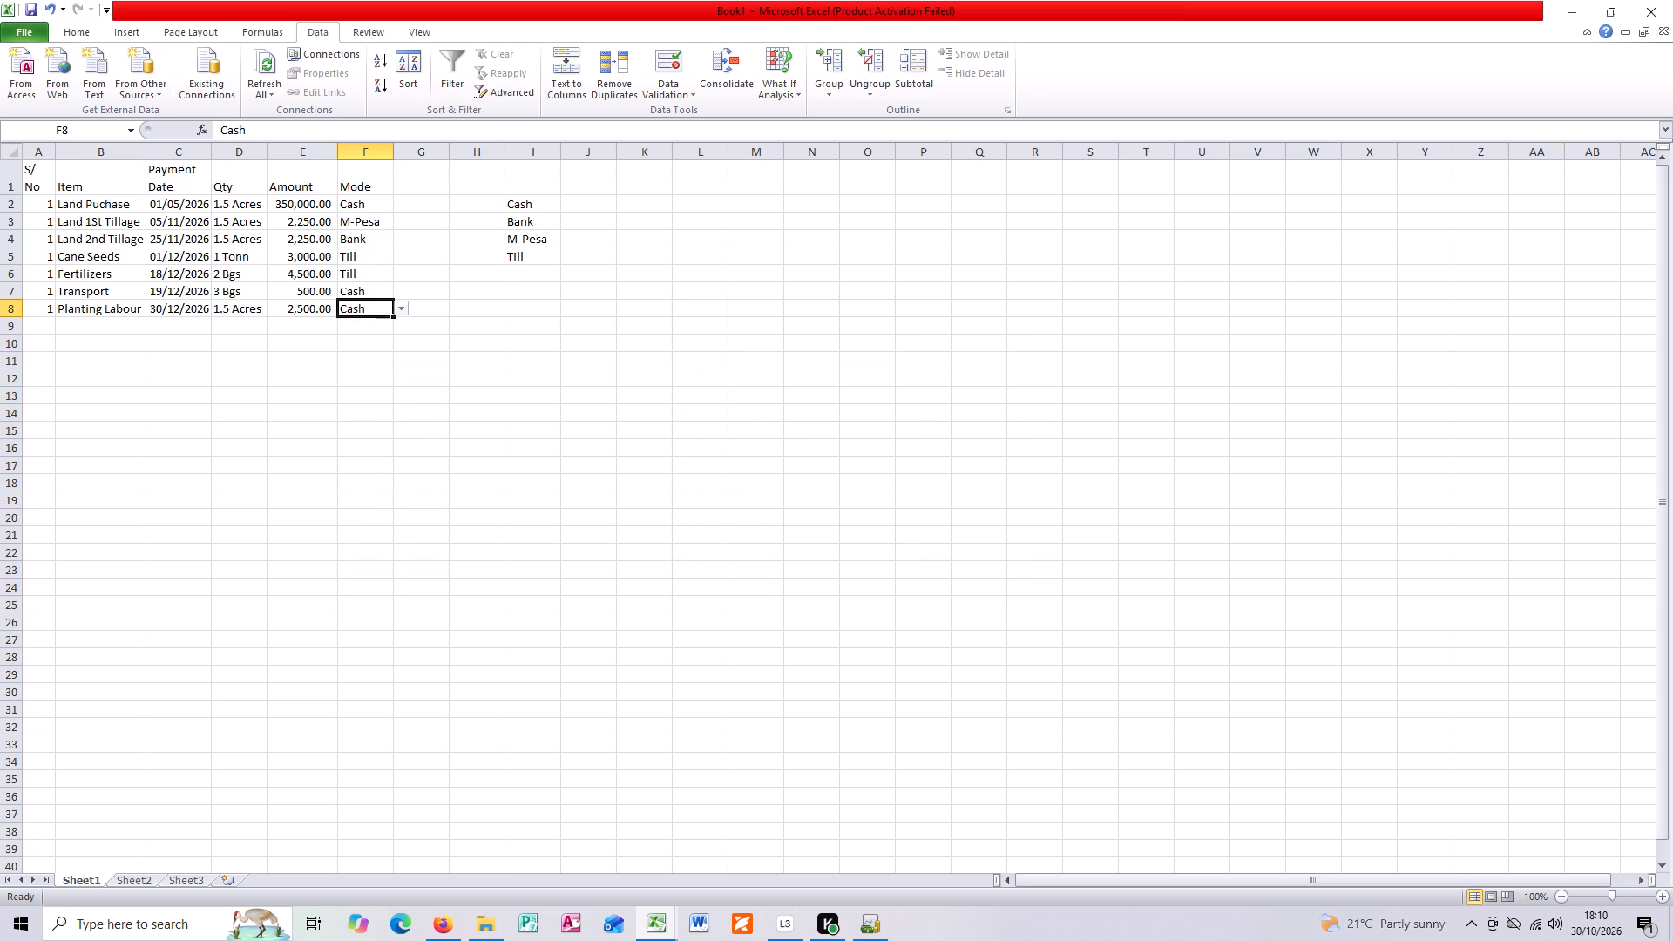
Save the workbook in the Documents folder as Farming Expenditure 2026, in Excel Workbook format.
double_click(34, 9)
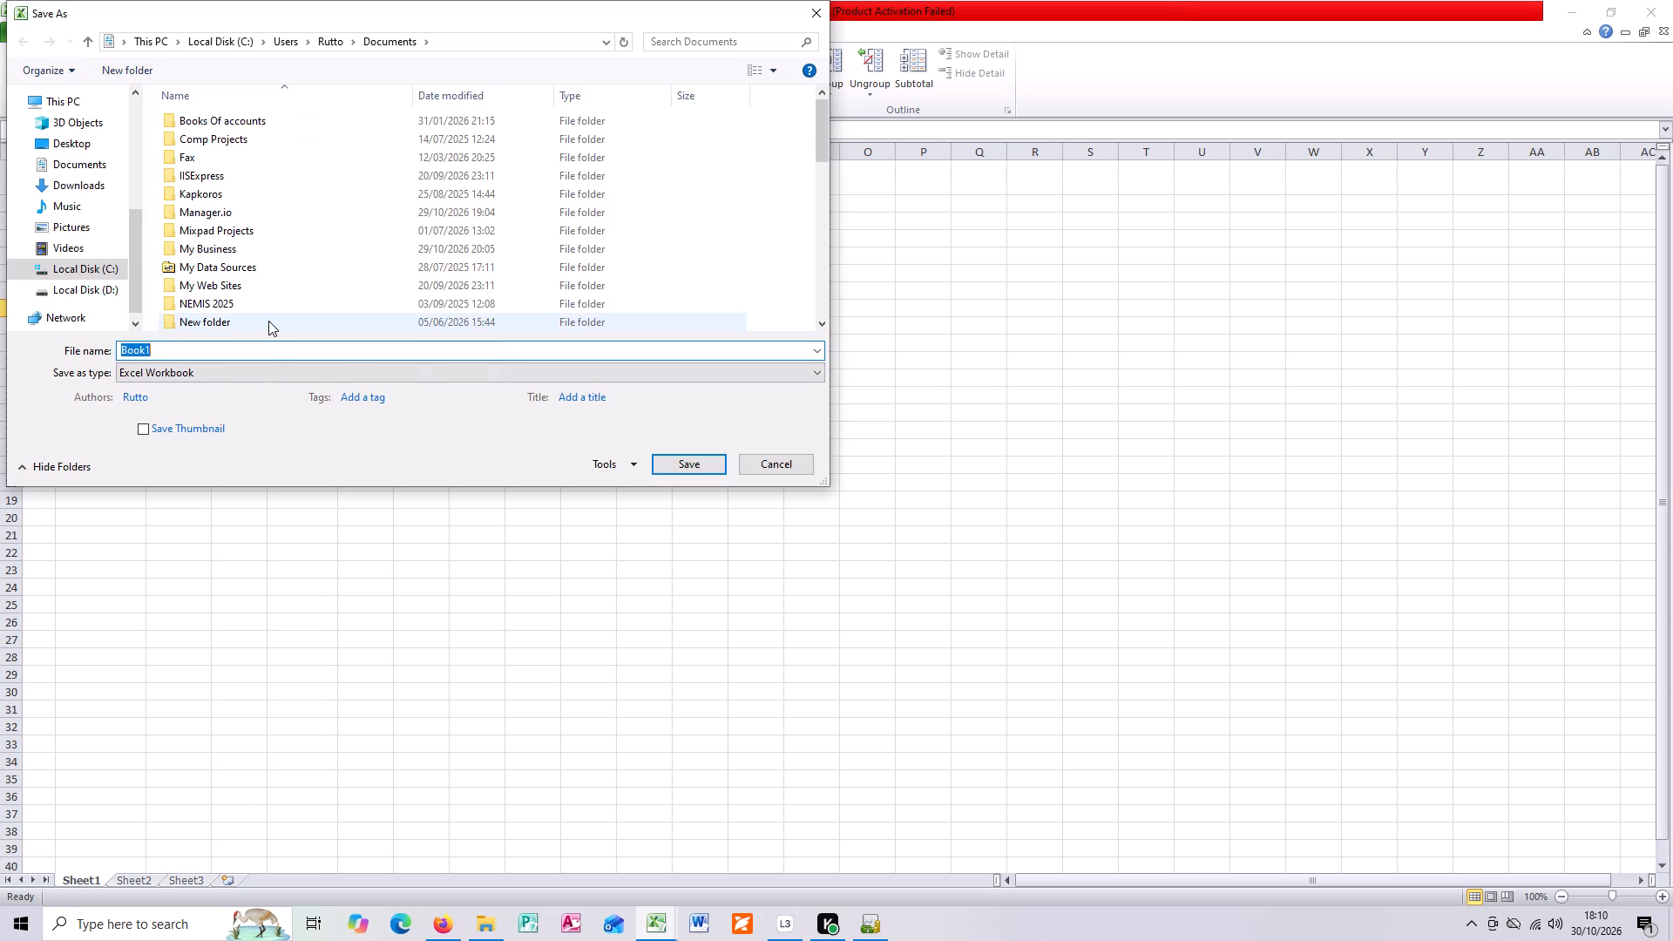
key("shift+f")
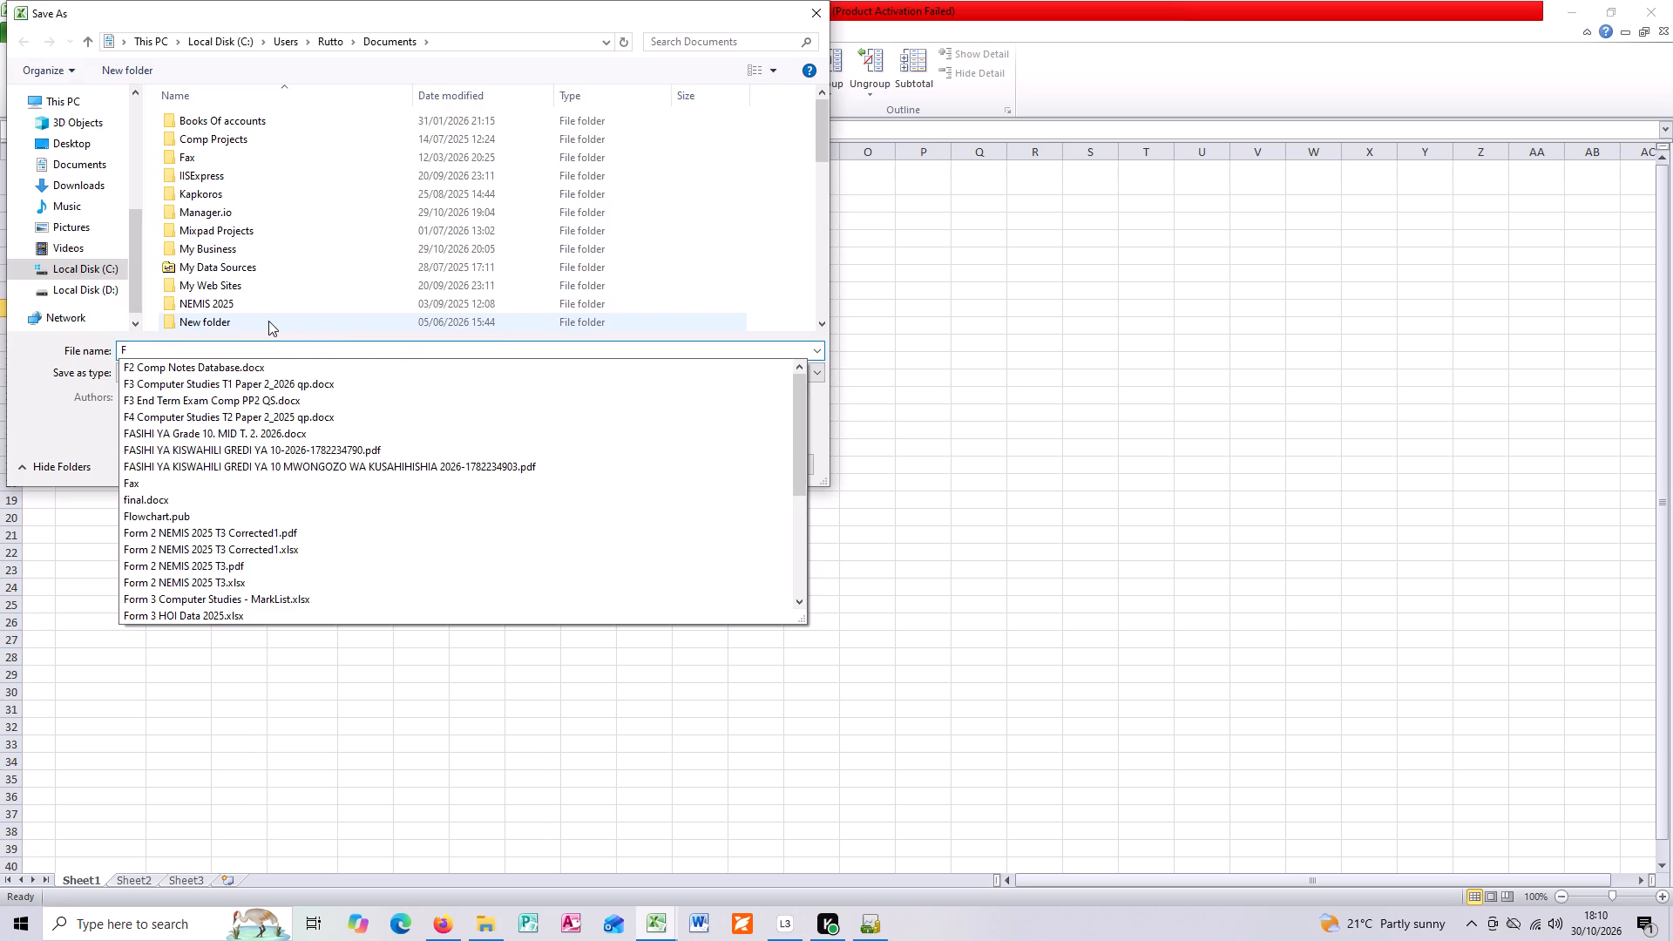
type("arming")
key("space")
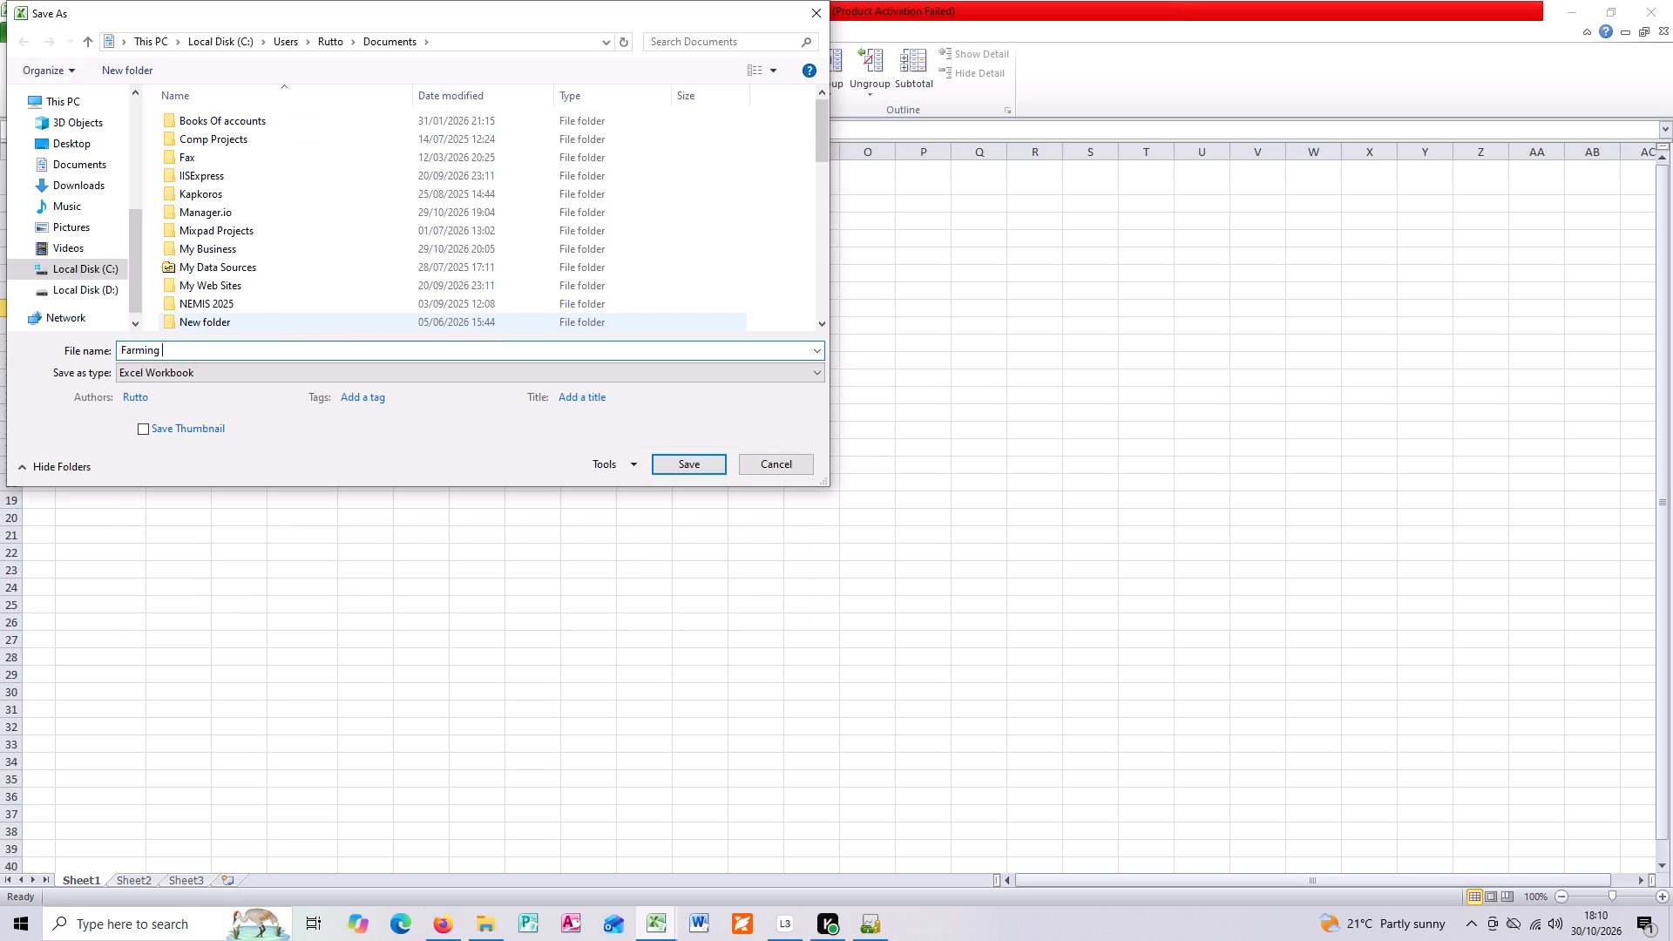
type("Ex")
type("penditure")
key("space")
type("2026")
left_click(681, 460)
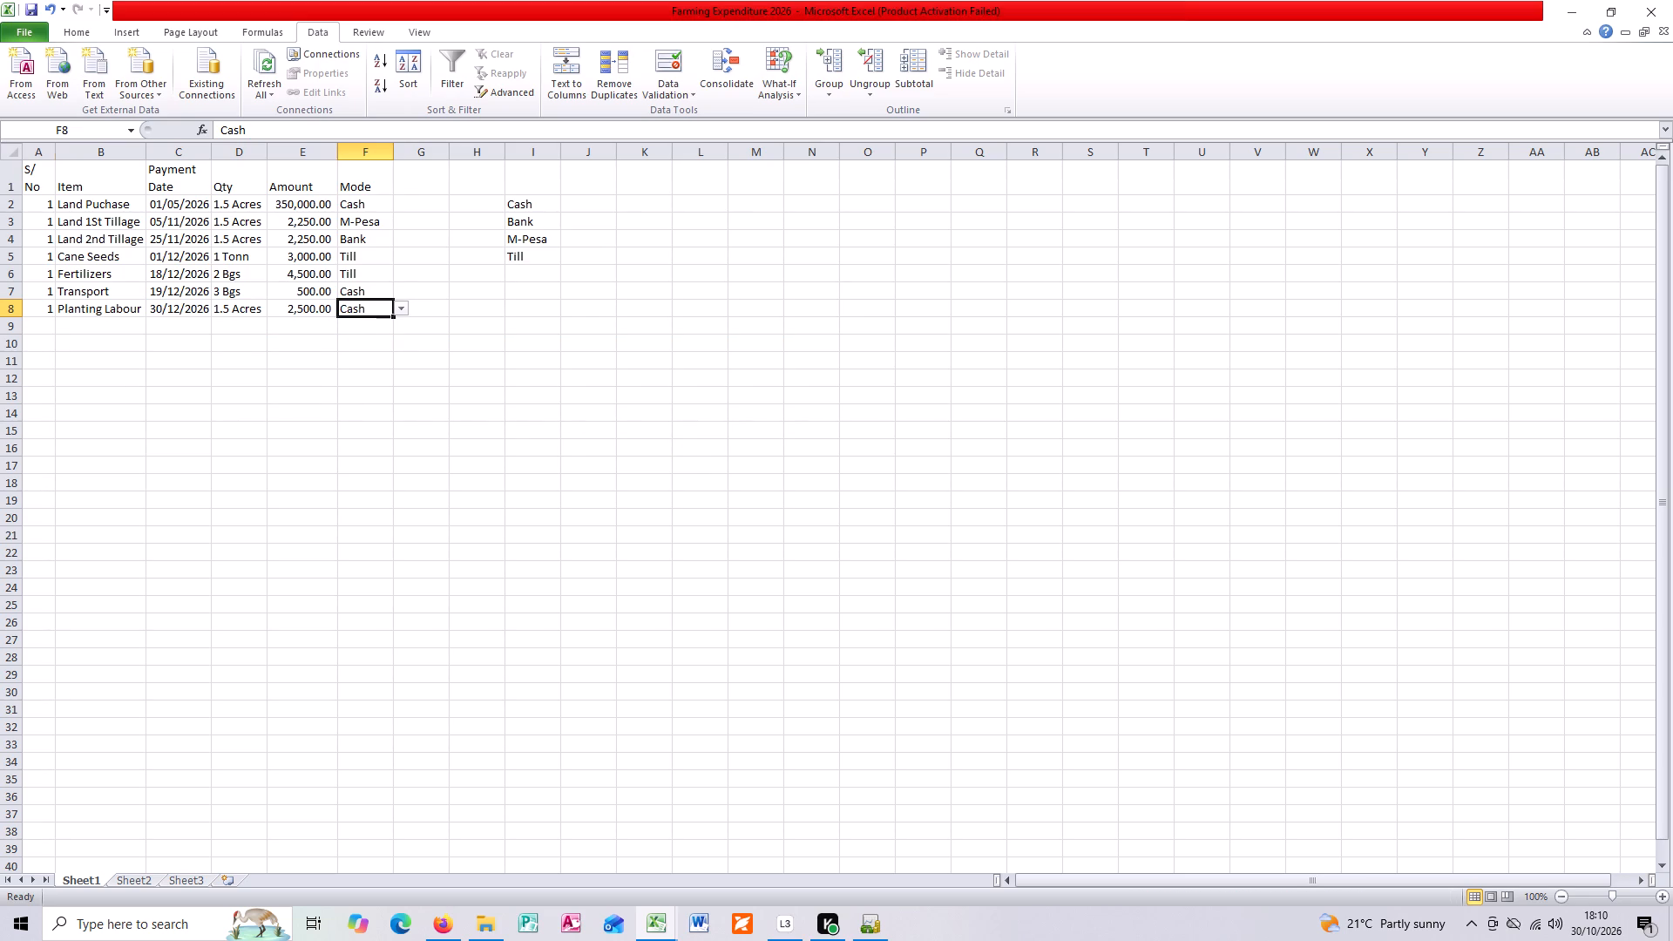
Refill the serial numbers in A2:A8 as a series running from 1 to 7.
left_click(97, 327)
left_click(49, 206)
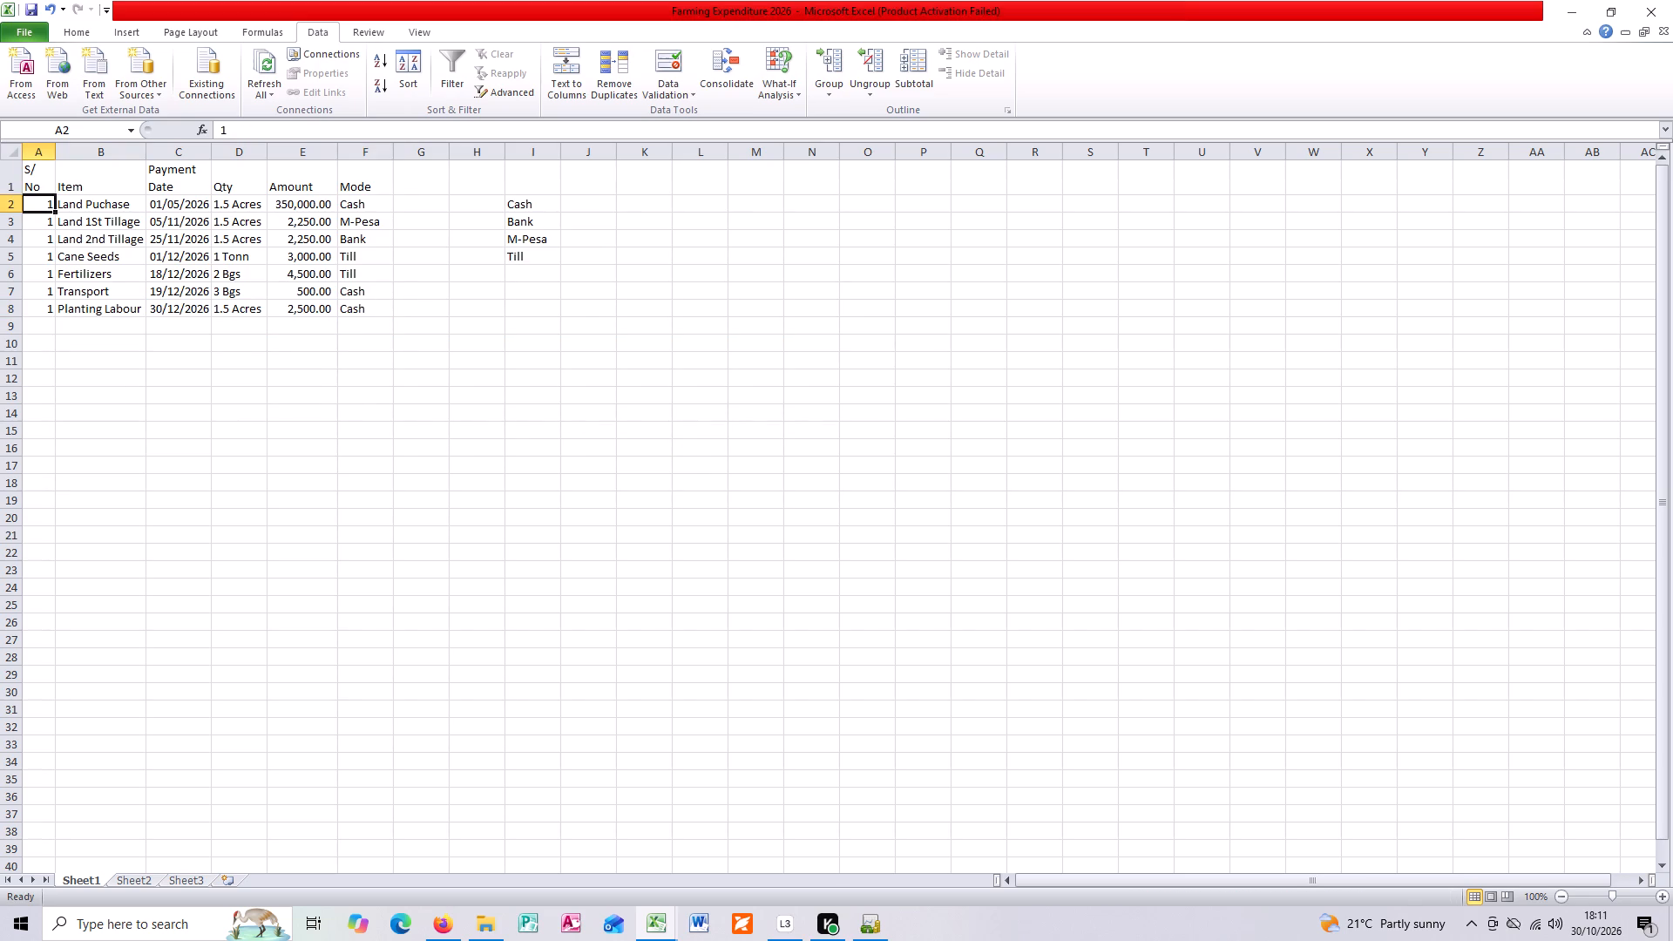
double_click(52, 213)
left_click(71, 322)
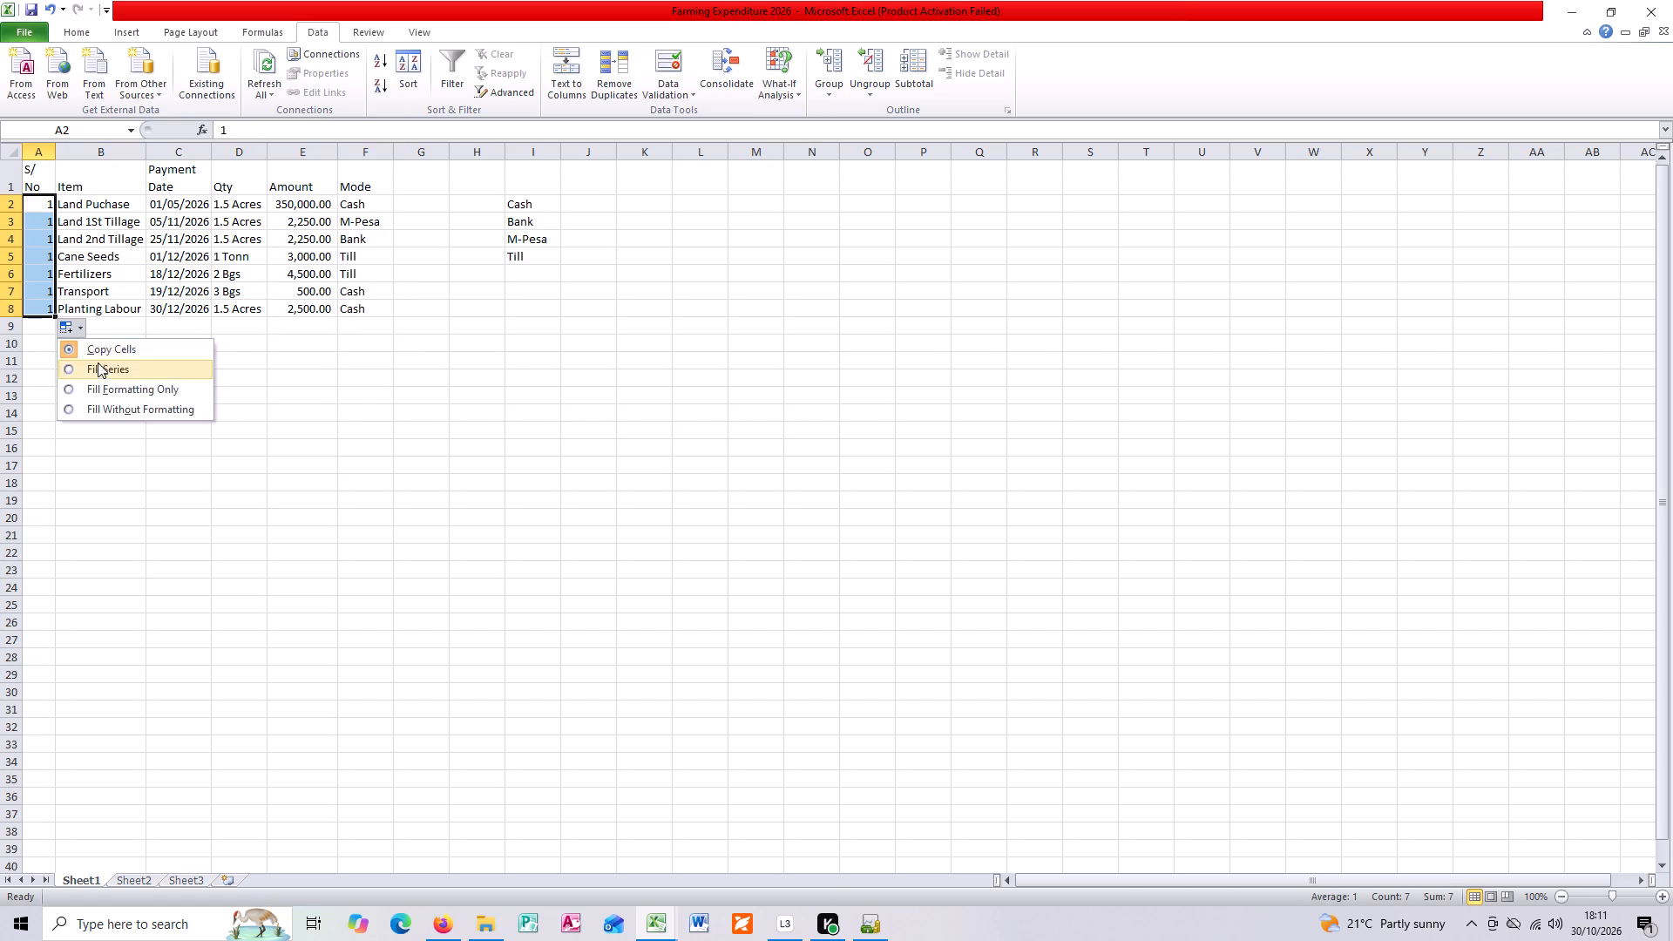
left_click(97, 366)
left_click(46, 310)
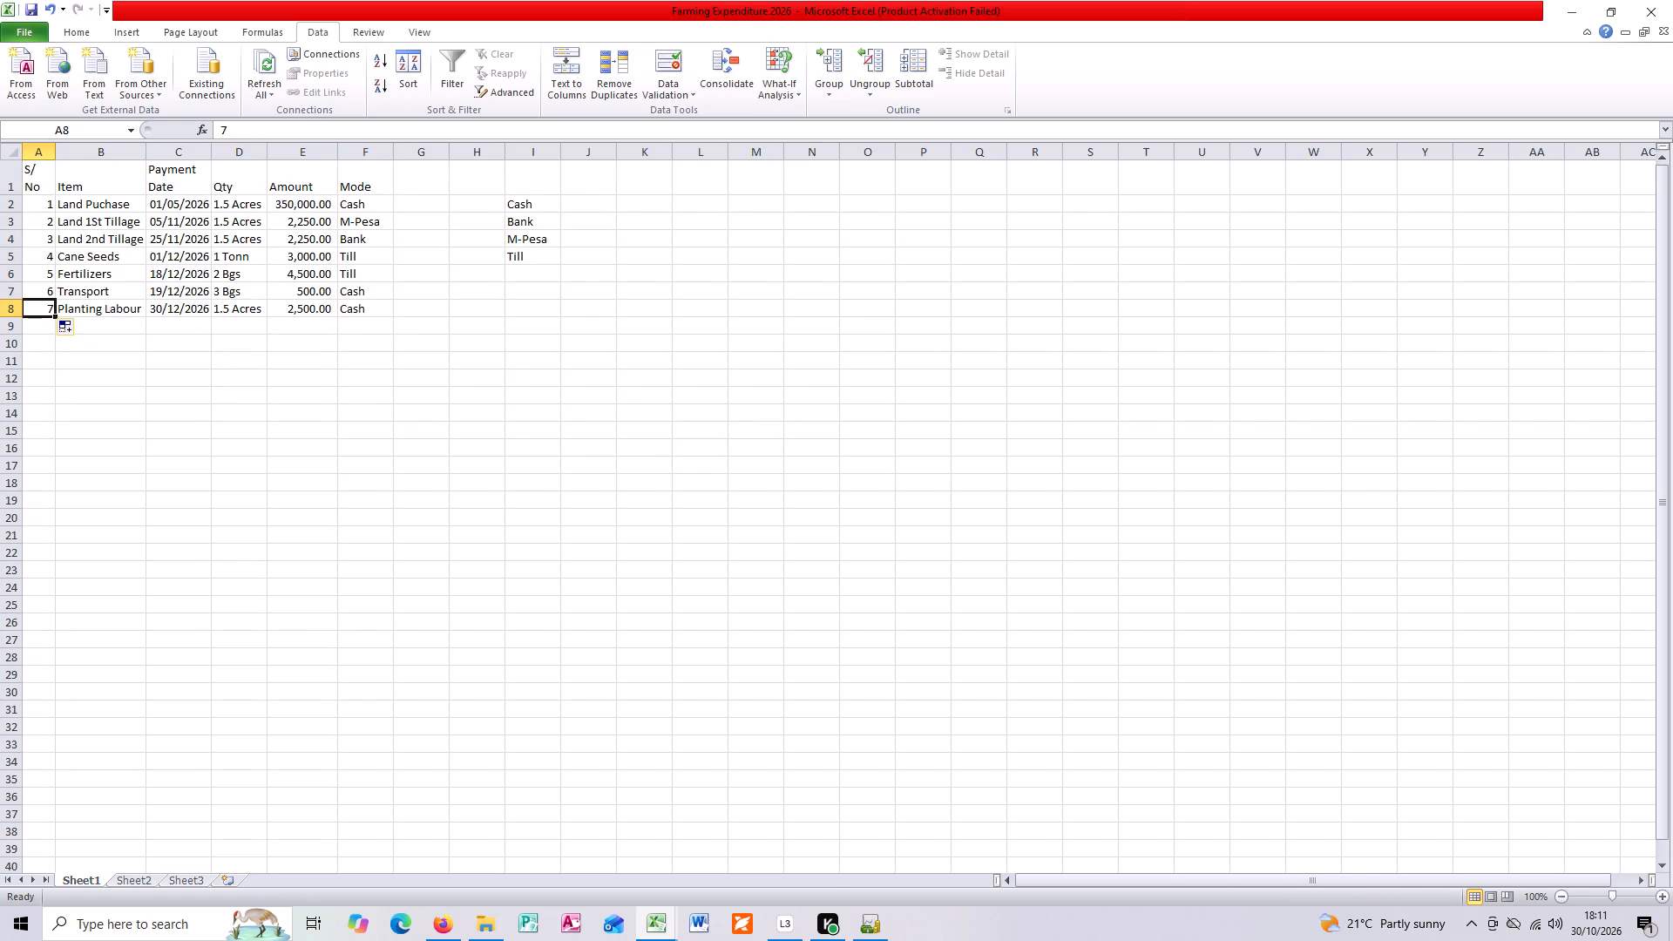
Auto-fit the width of the Item column B to its contents.
double_click(145, 151)
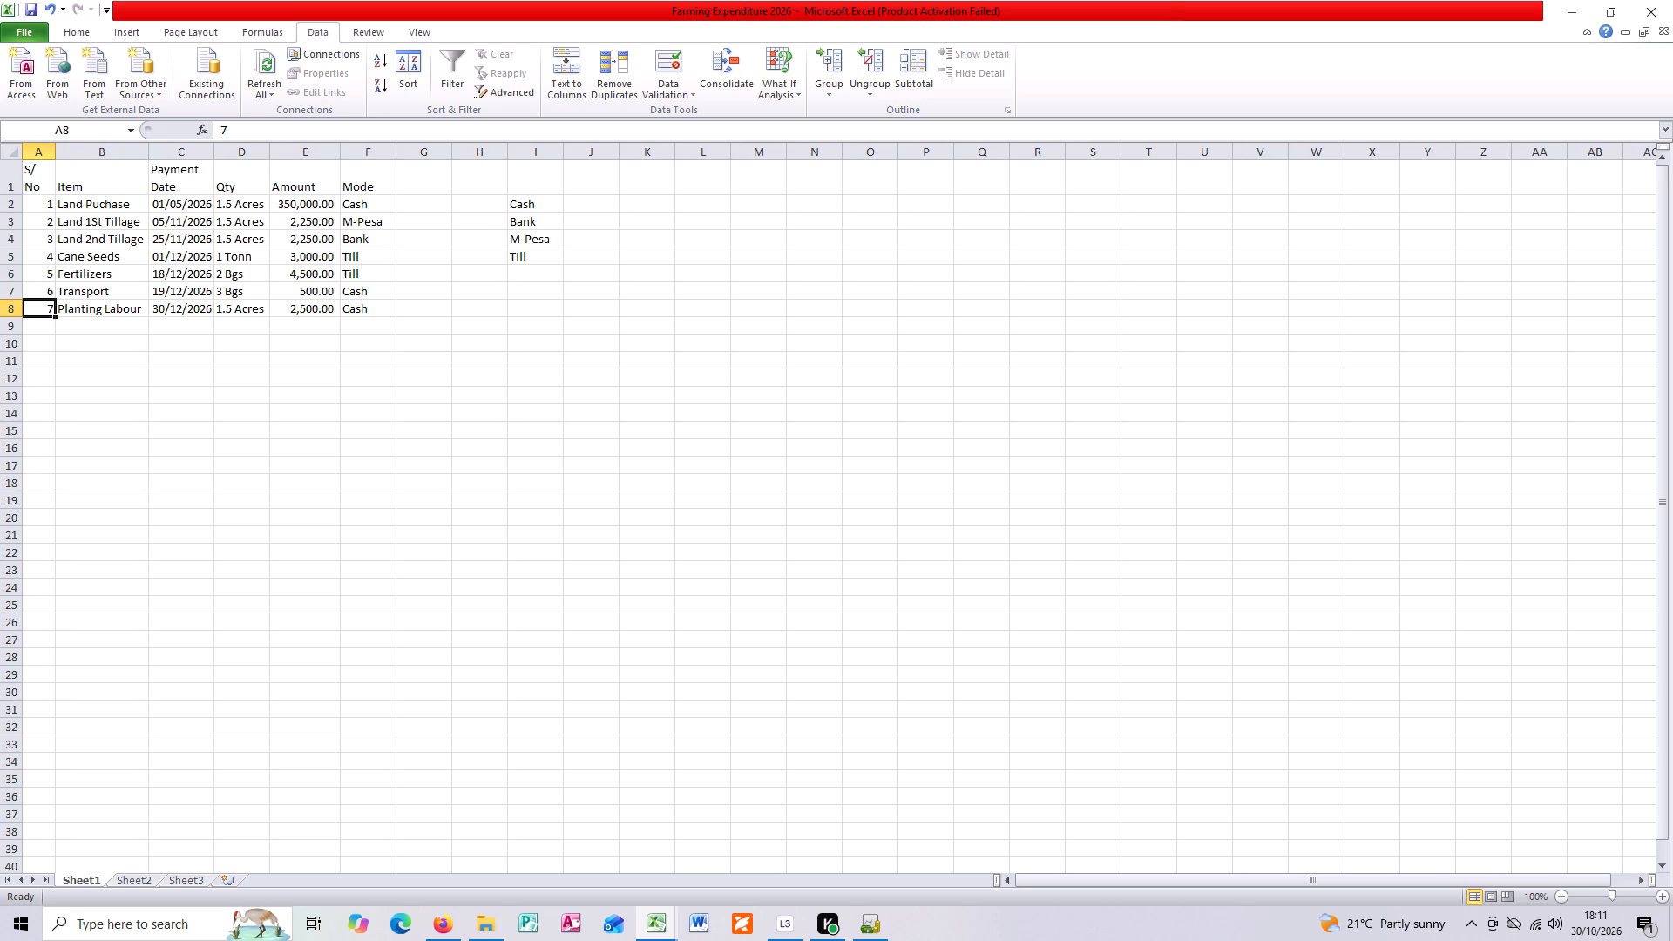
Select cells C10:D10 beneath the payment table.
left_click(297, 343)
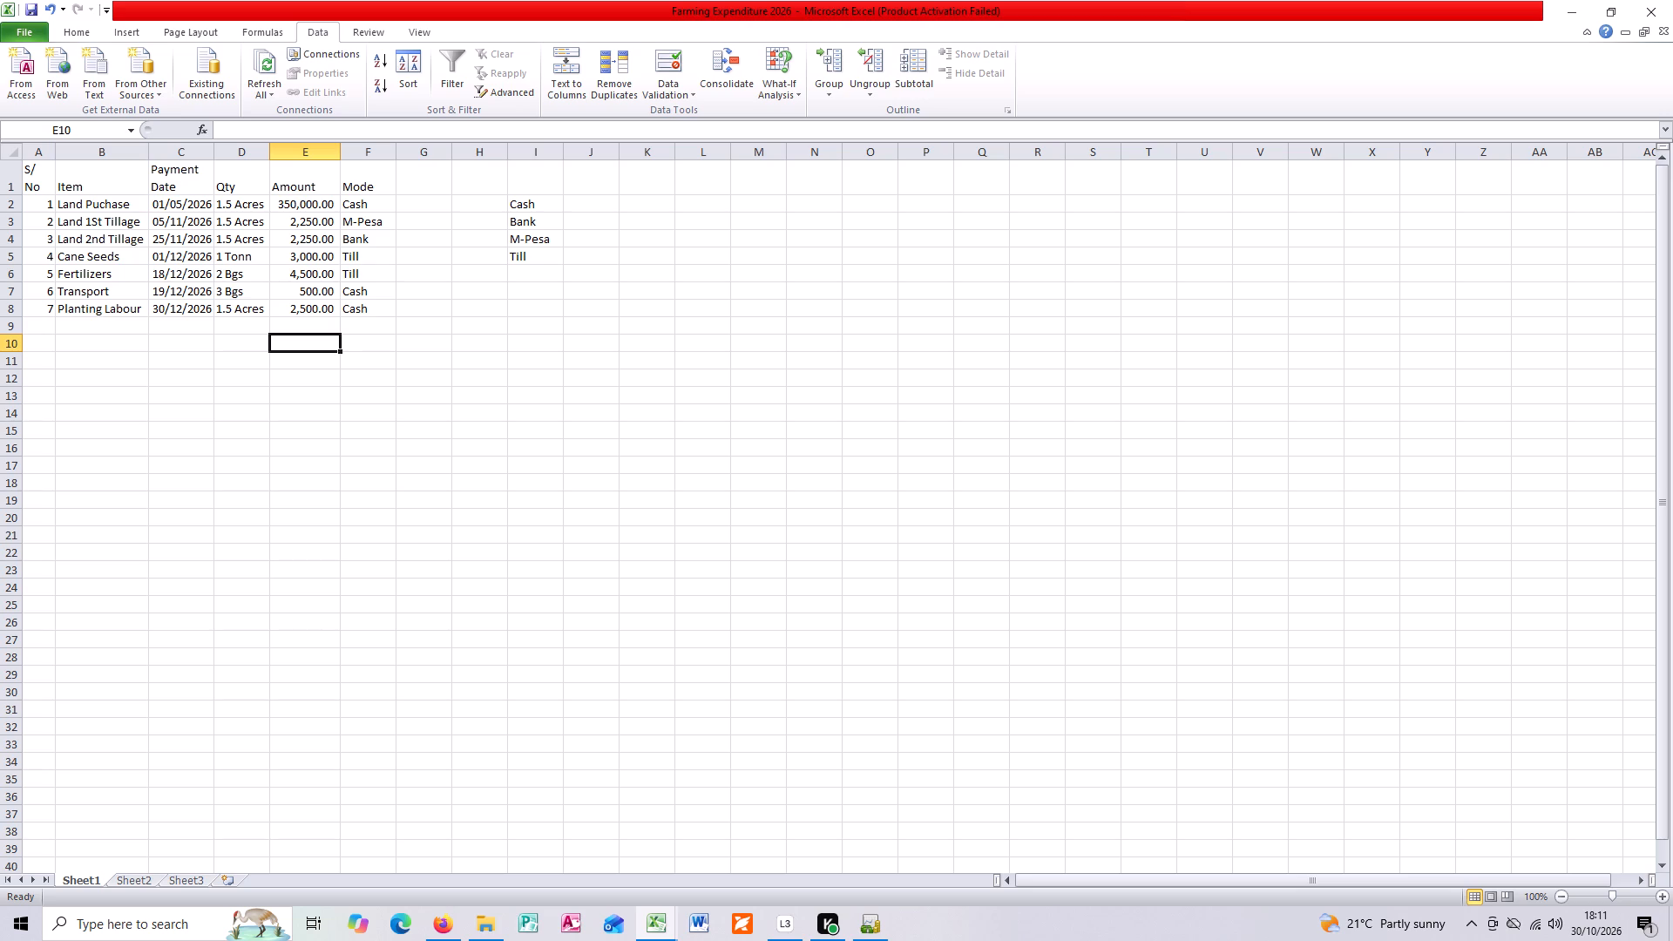
left_click_drag(186, 345, 225, 345)
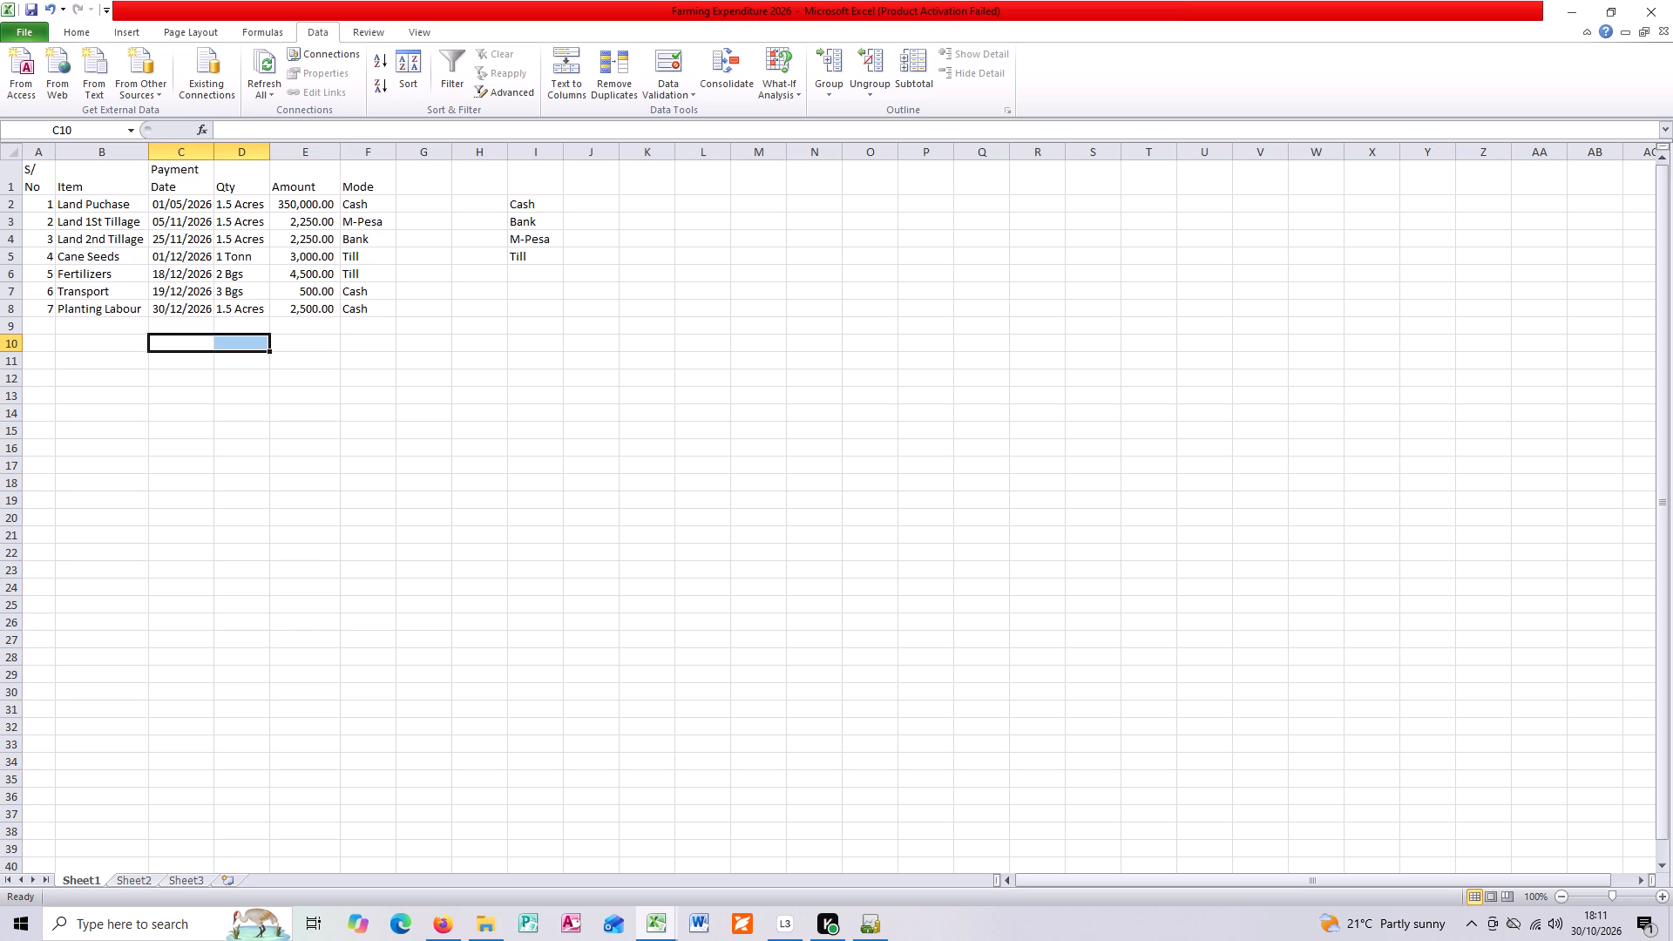
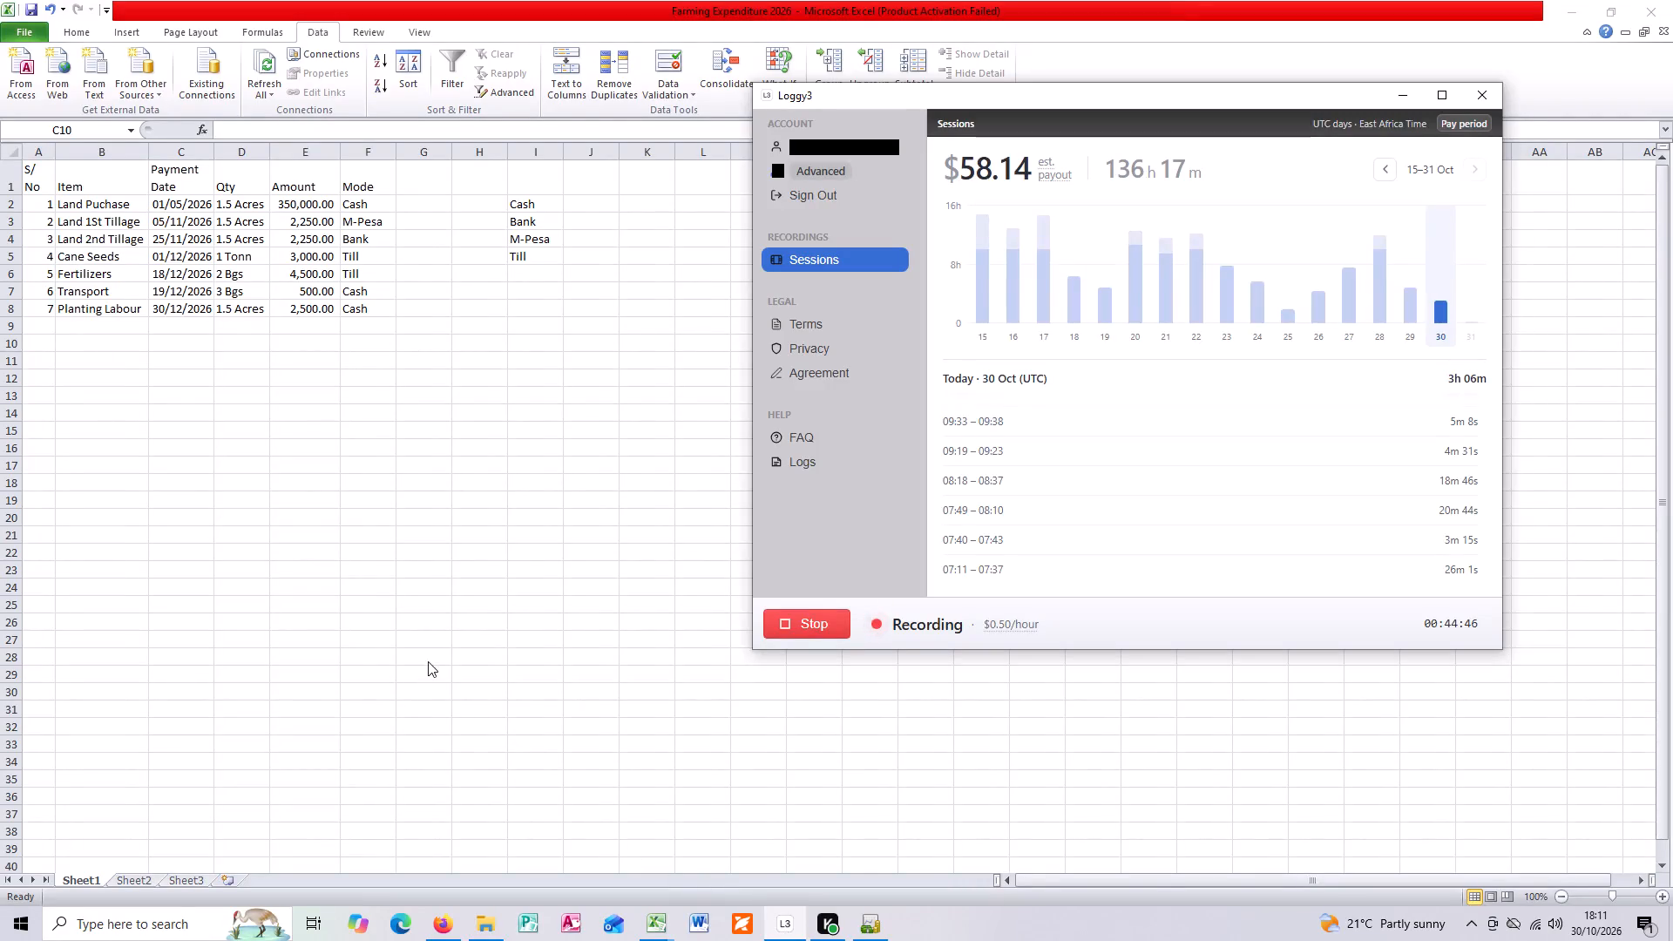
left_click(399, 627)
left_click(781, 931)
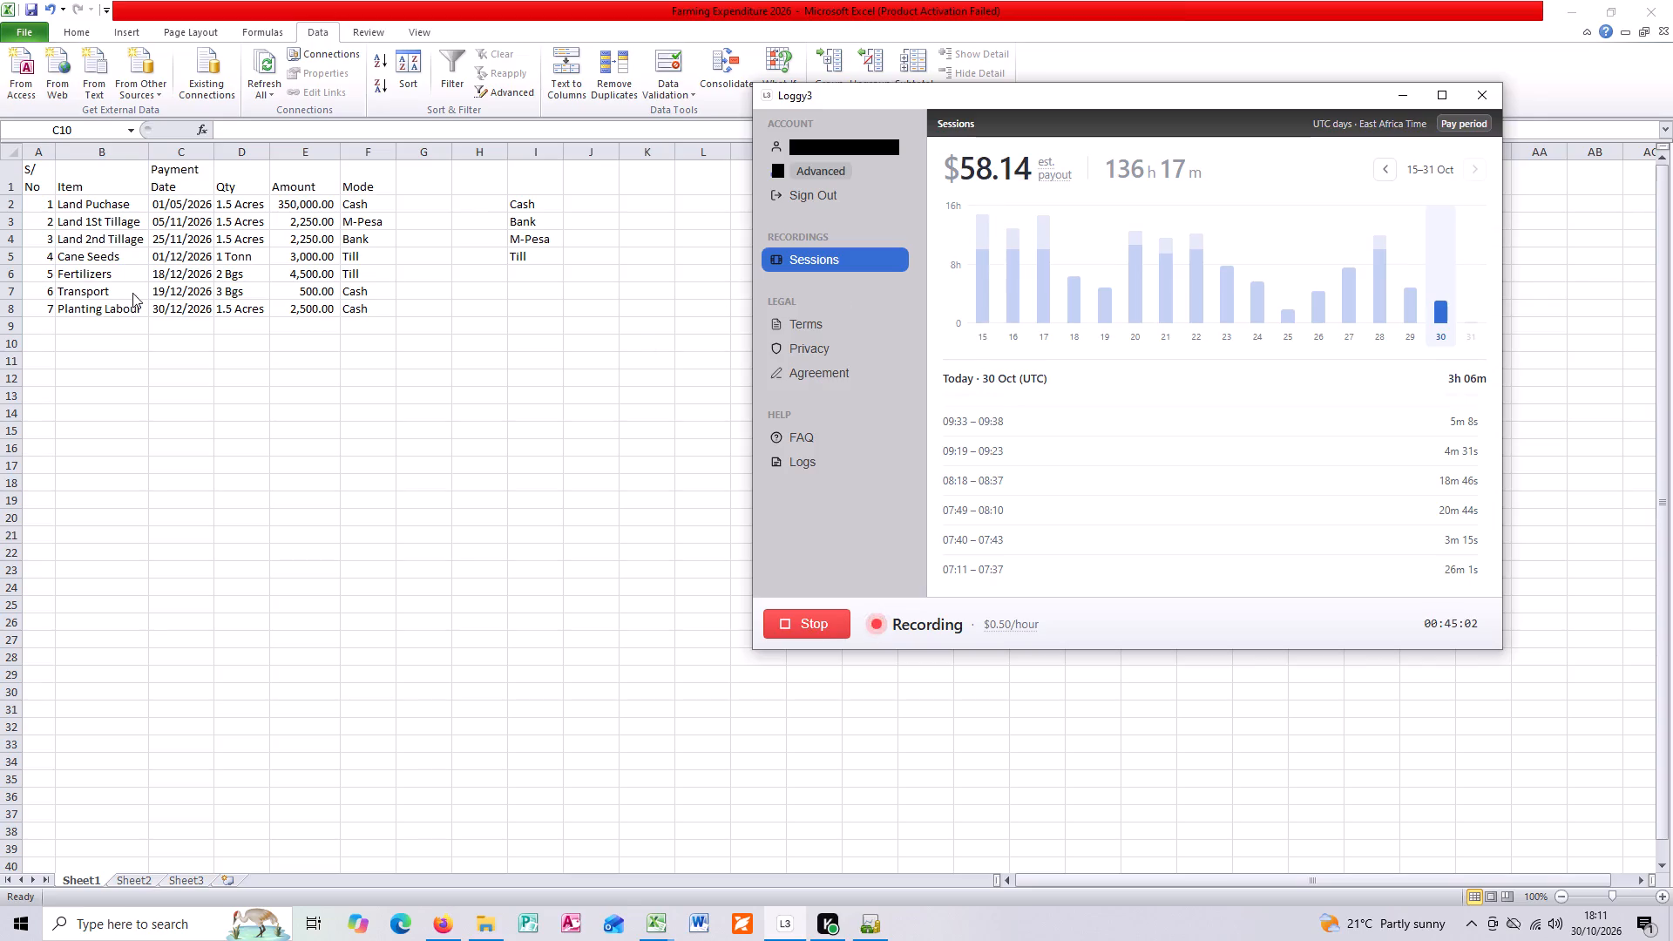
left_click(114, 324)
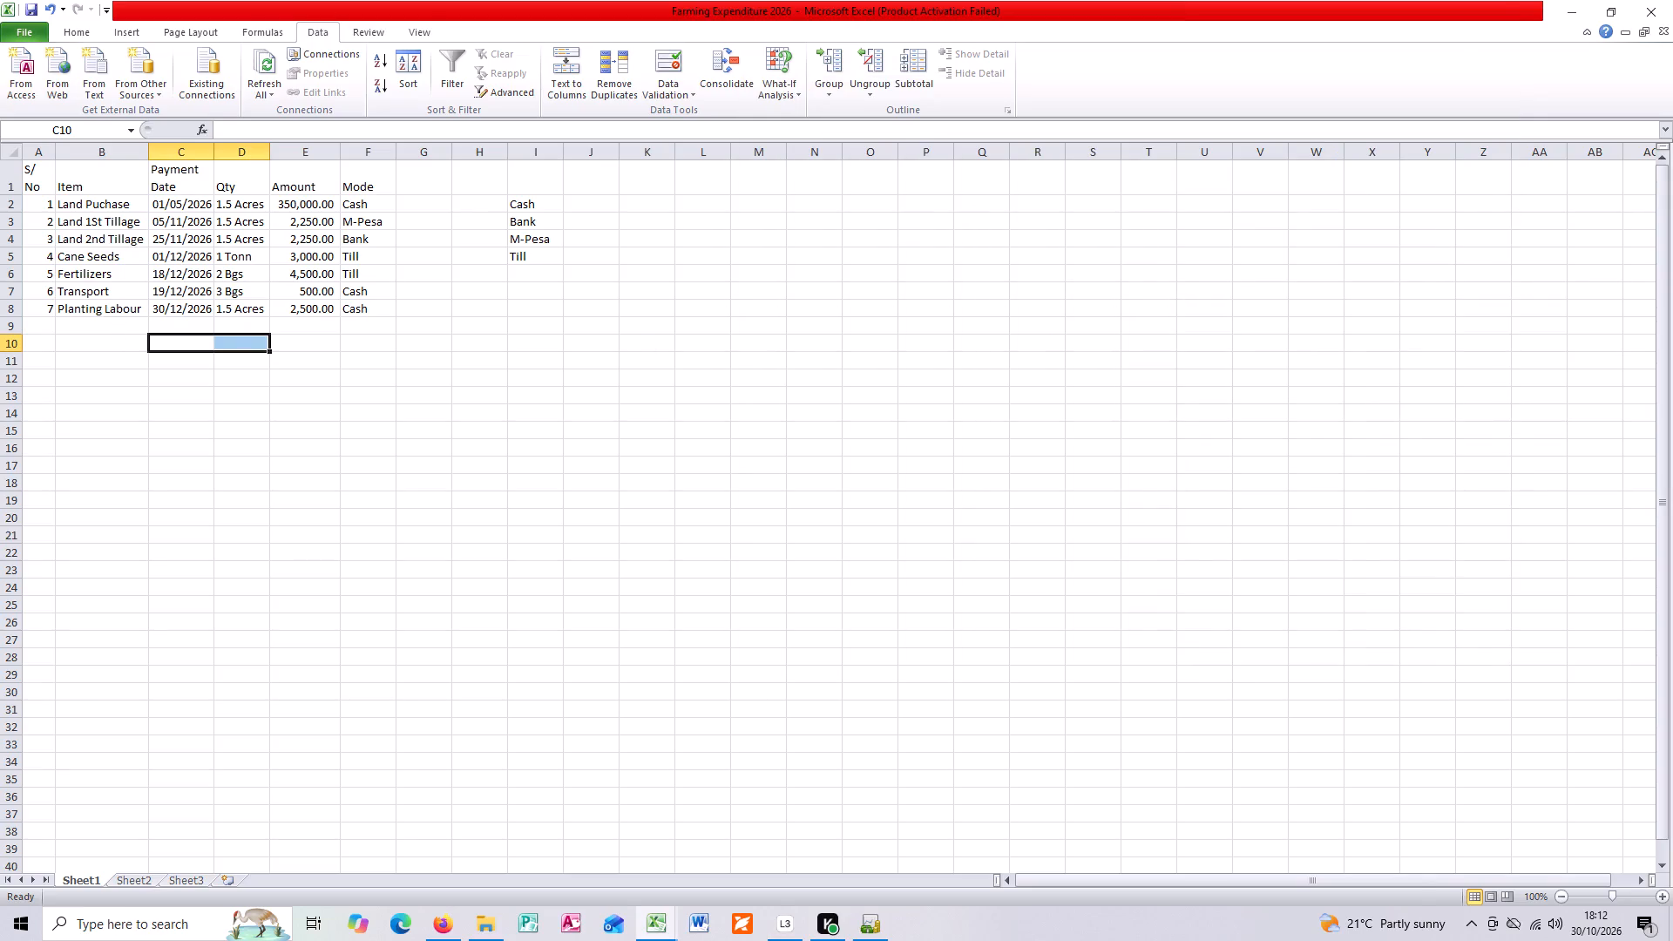
Move the payment mode list (Cash, Bank, M-Pesa, Till) from I2:I5 to B26:B29.
left_click_drag(536, 202, 535, 257)
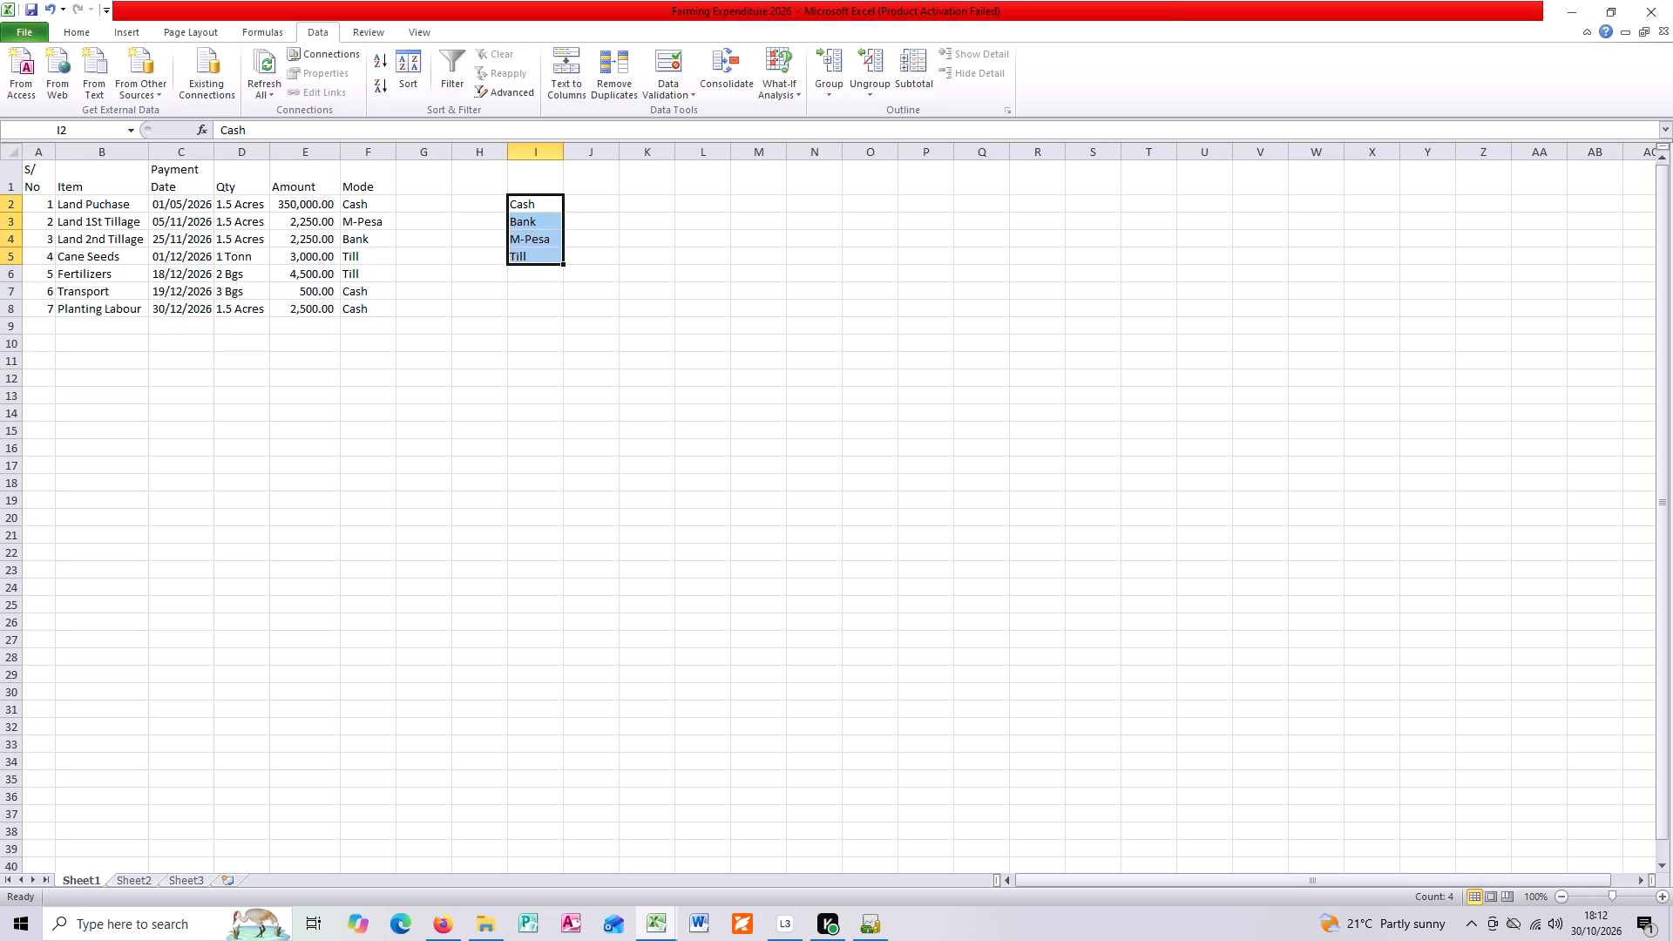
left_click_drag(535, 264, 100, 670)
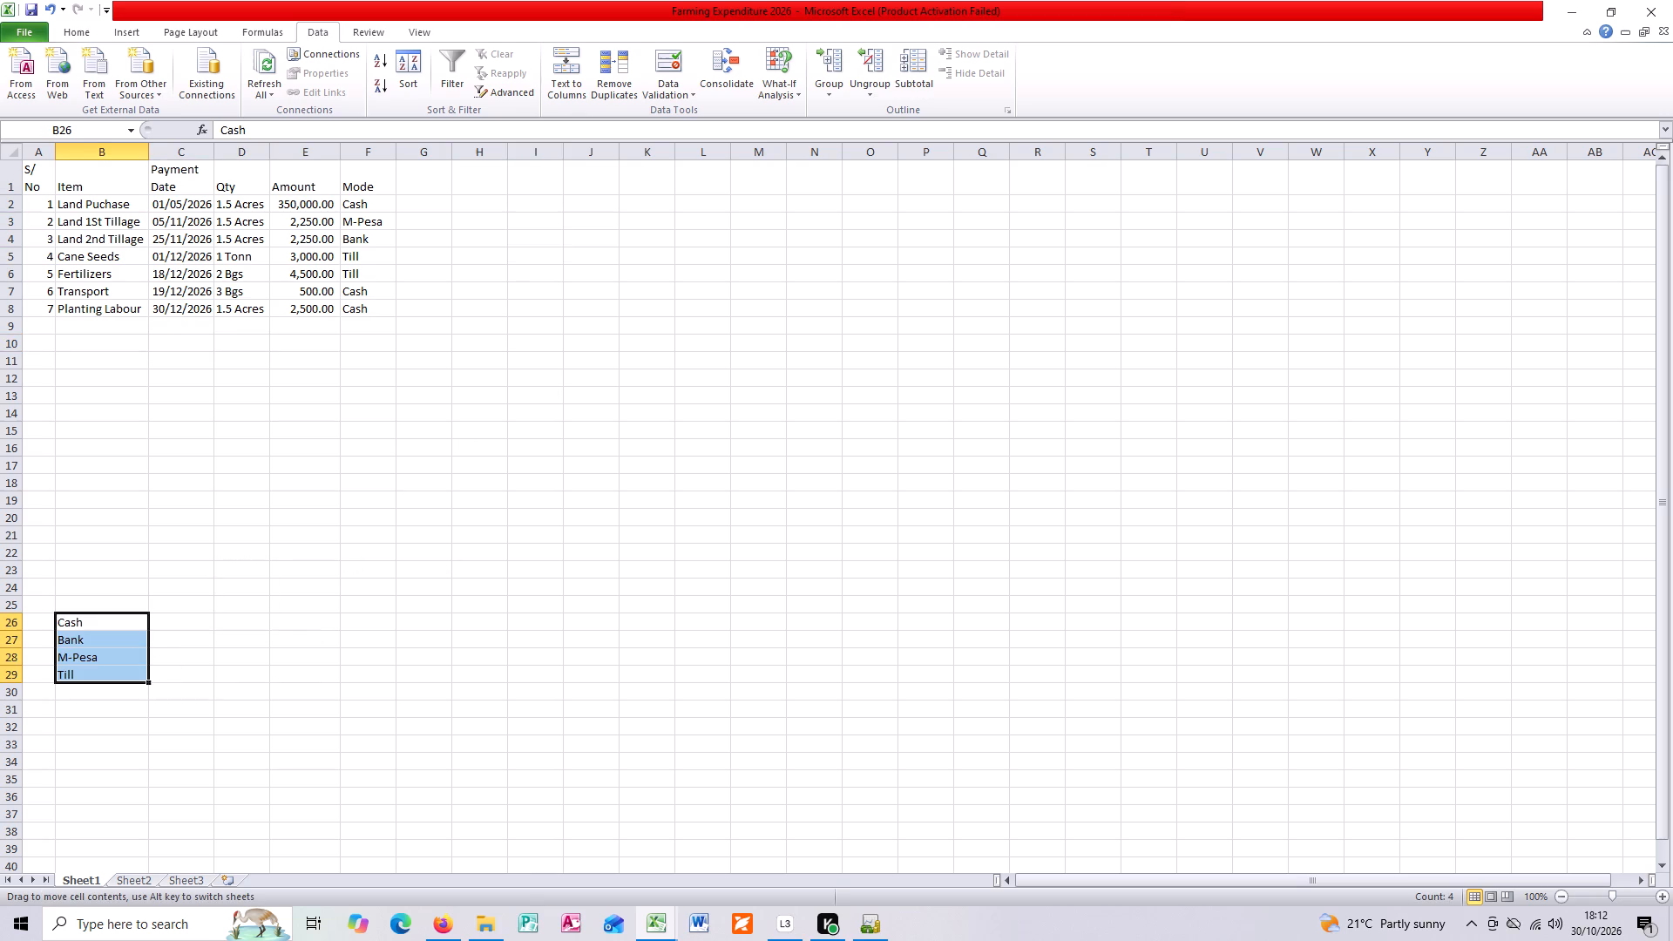
left_click(106, 624)
Check the payment mode dropdown in the Mode column at cell F3.
left_click(372, 186)
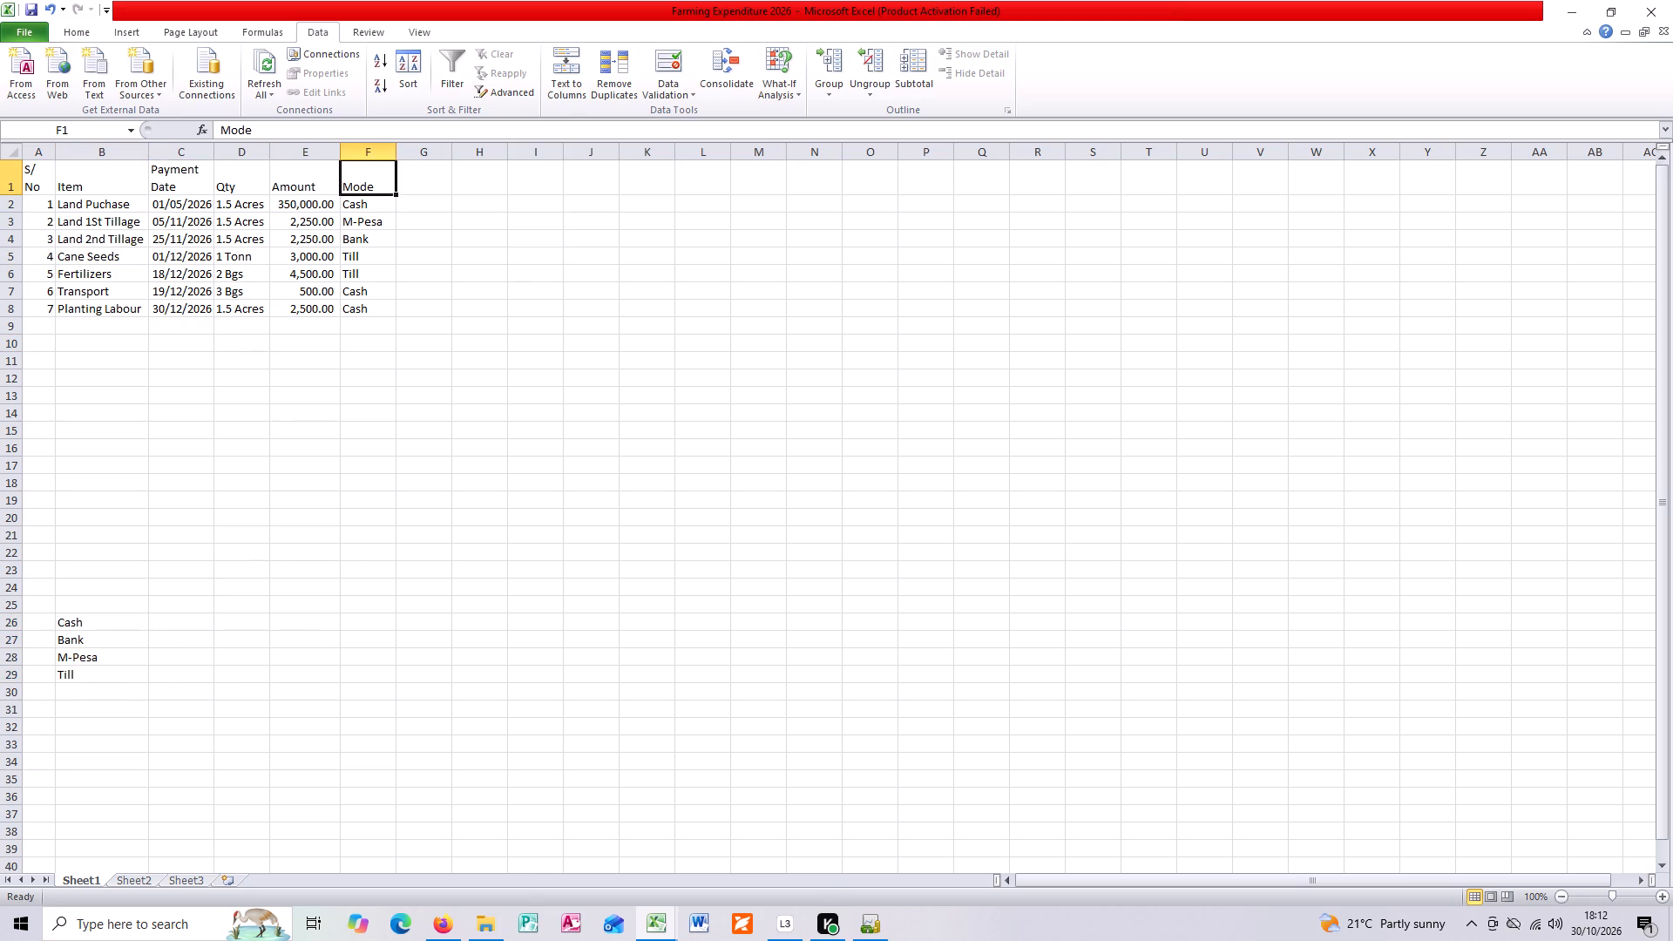
double_click(372, 200)
left_click(379, 217)
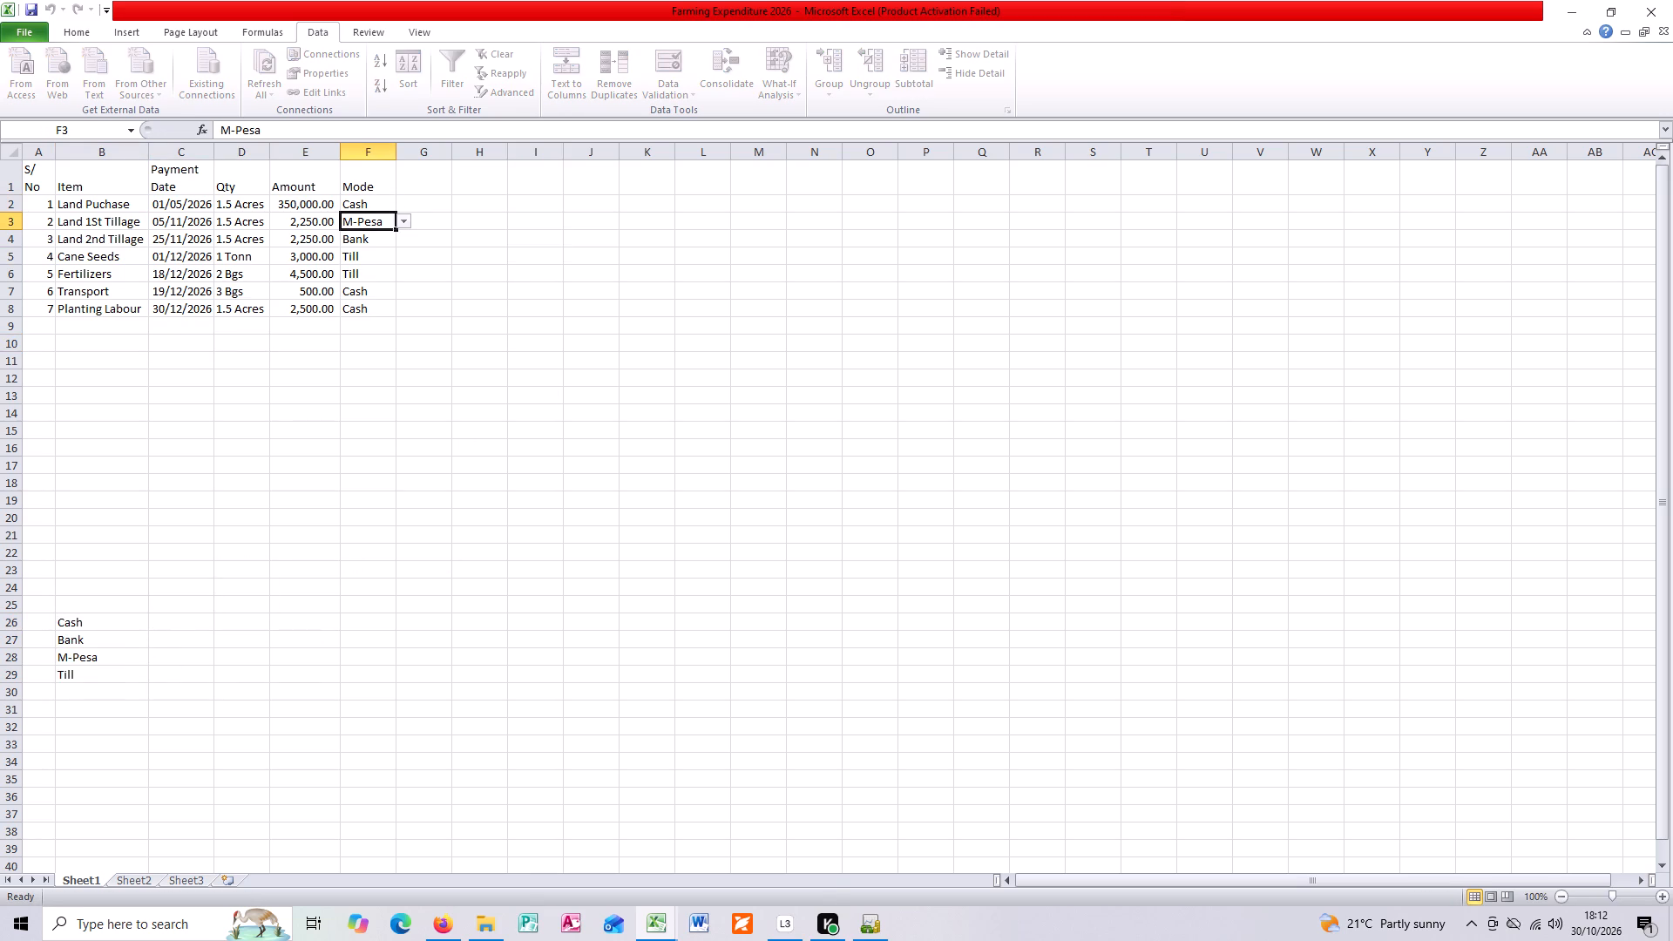
left_click(402, 218)
left_click(402, 218)
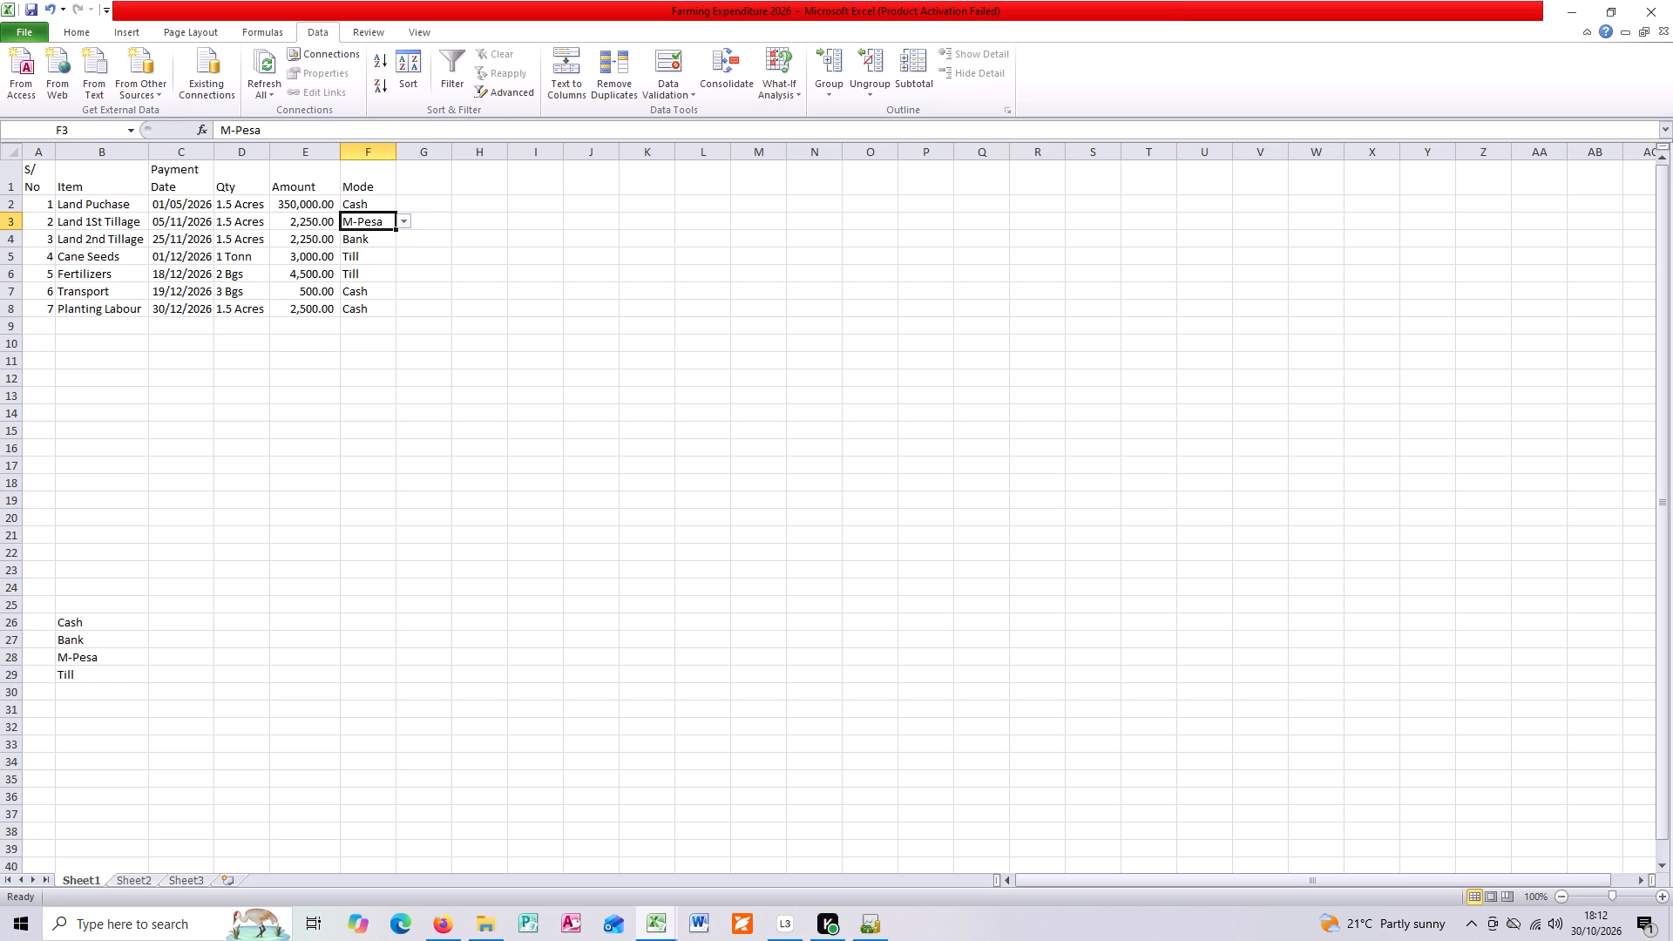
Shade the payment mode list in B26:B29 with a light blue theme fill.
left_click(101, 625)
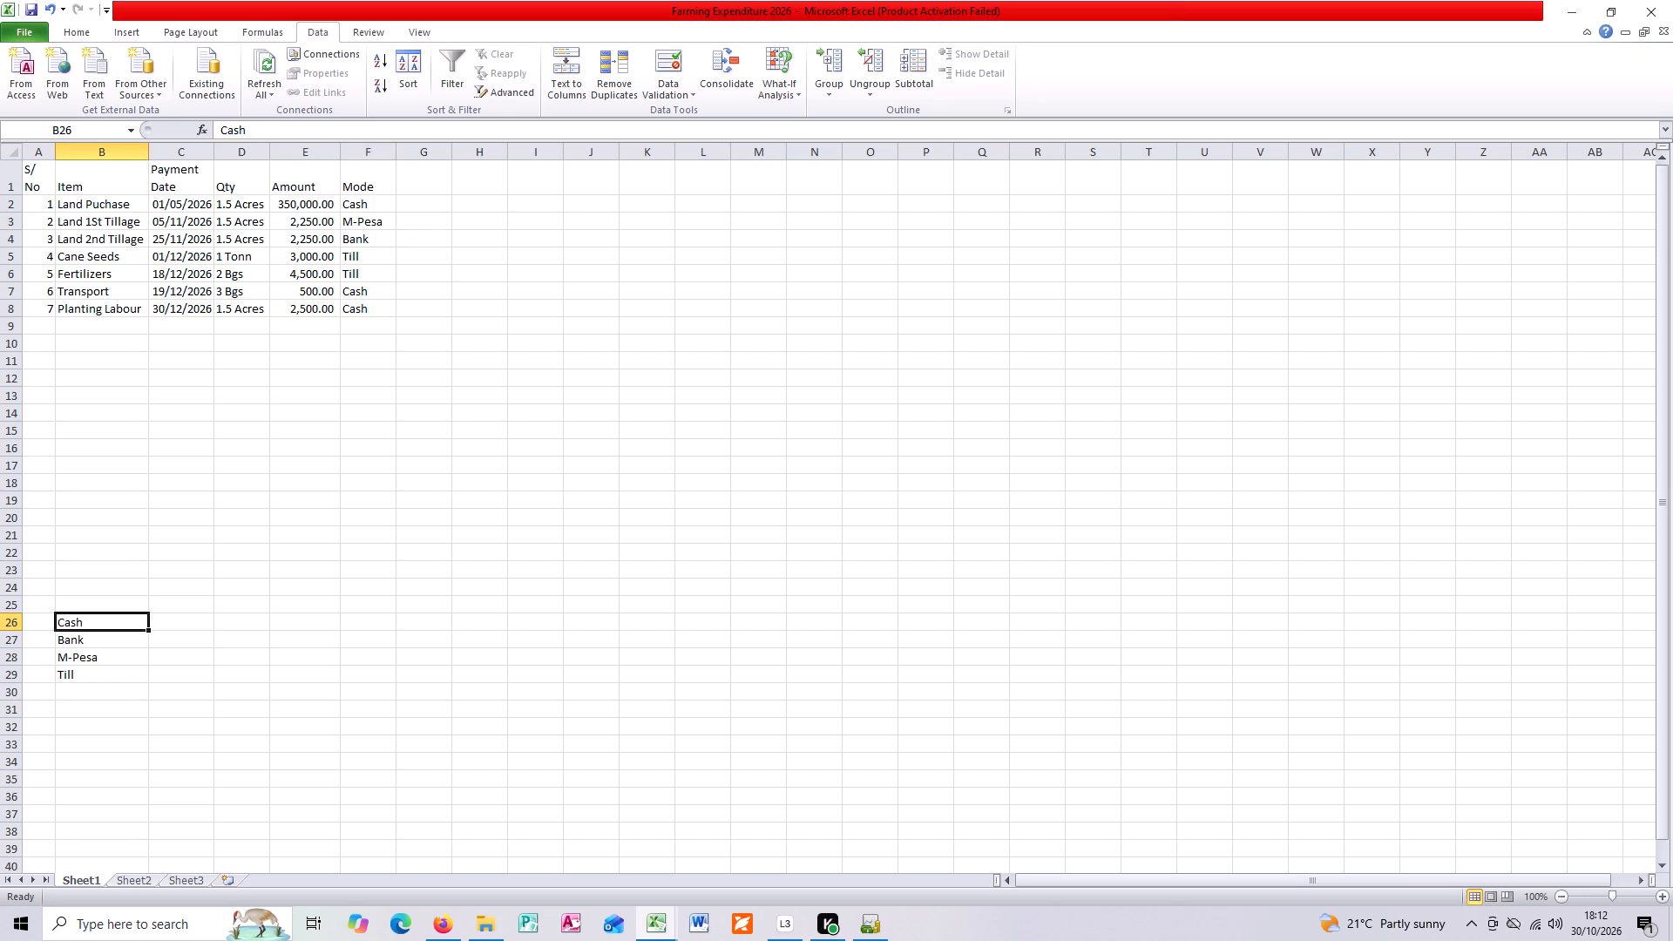
left_click(163, 321)
left_click(111, 328)
left_click_drag(89, 621, 89, 677)
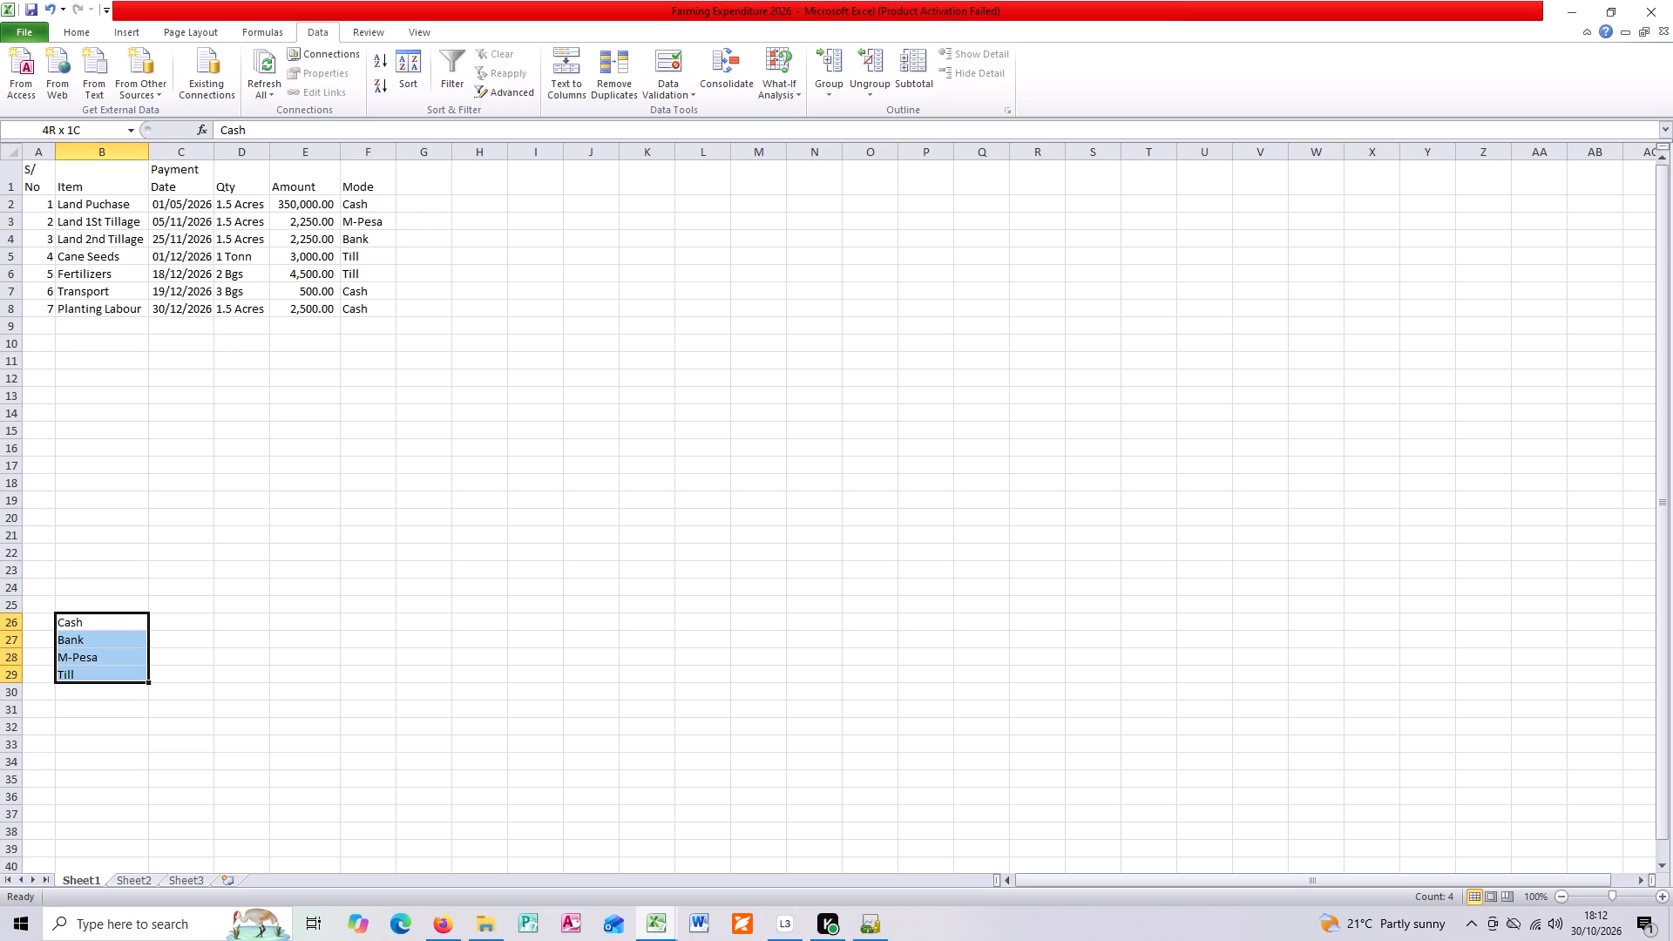
left_click_drag(89, 677, 89, 682)
left_click(80, 27)
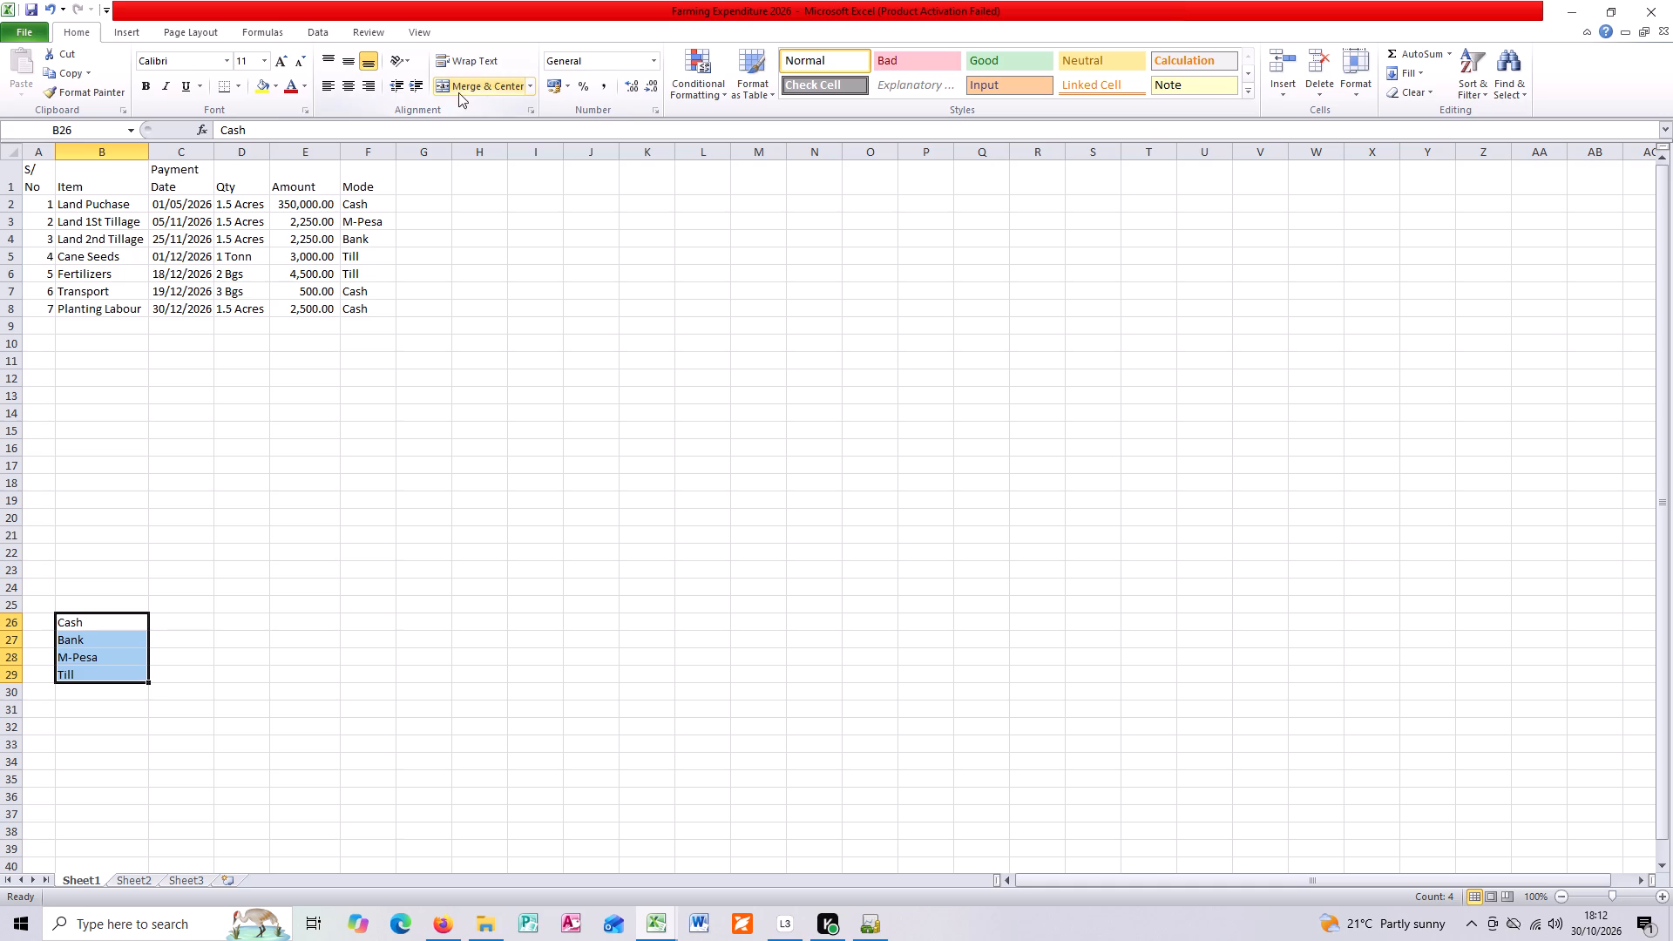
left_click(275, 86)
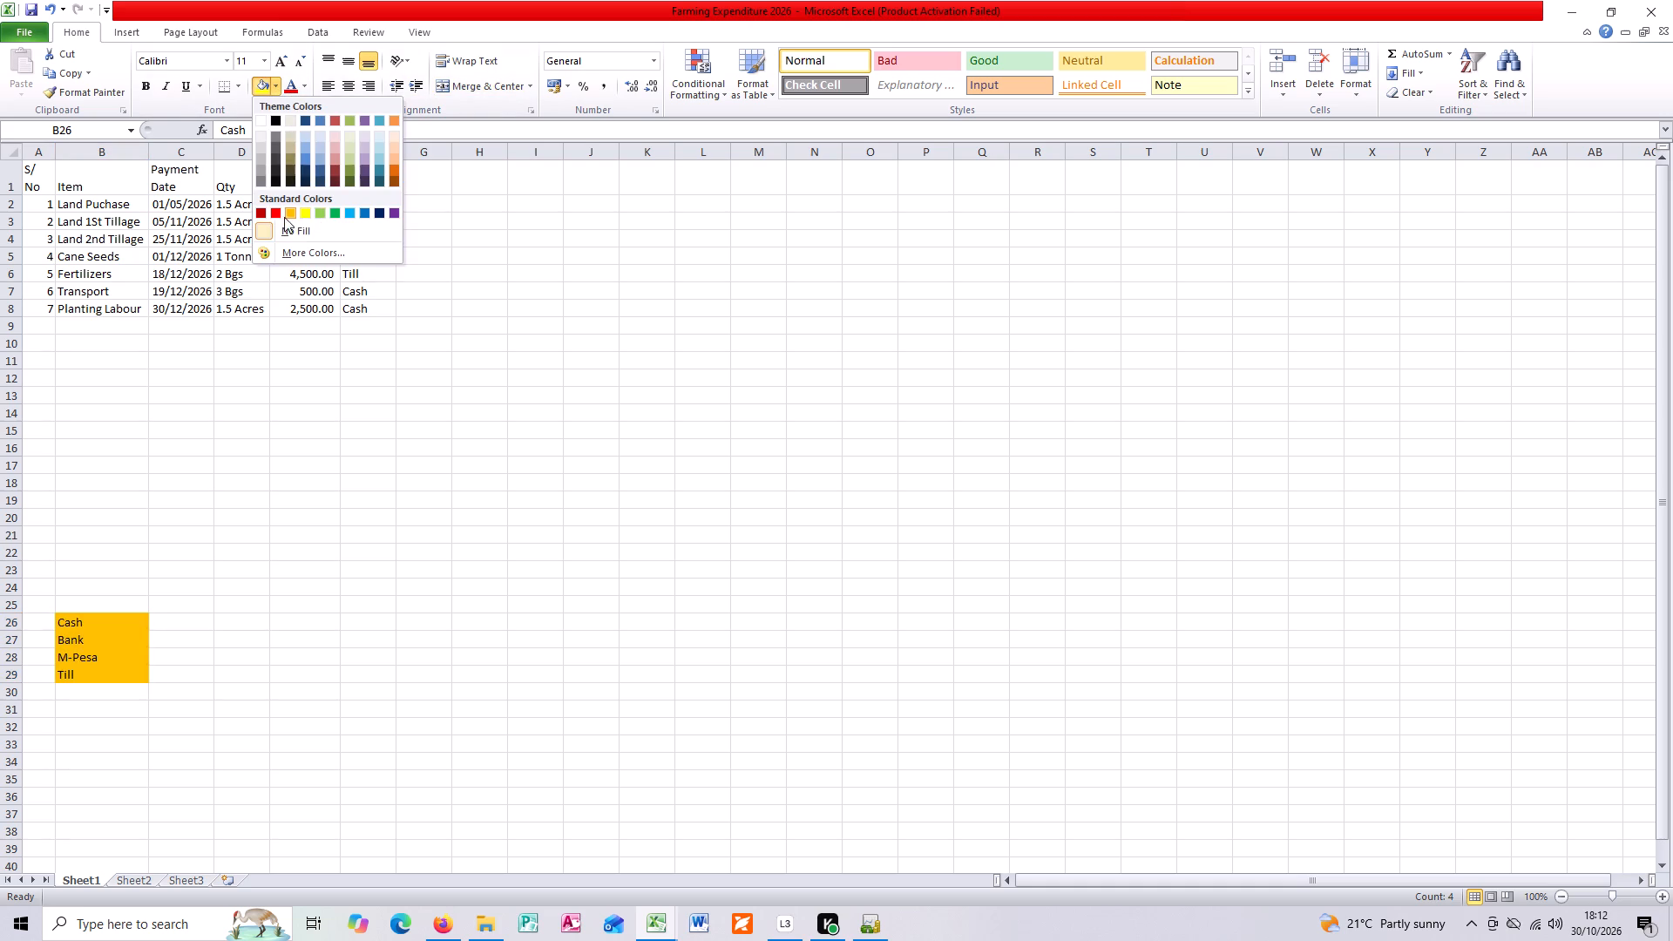
left_click(305, 133)
Apply All Borders to the payment mode list in B26:B29.
left_click(242, 87)
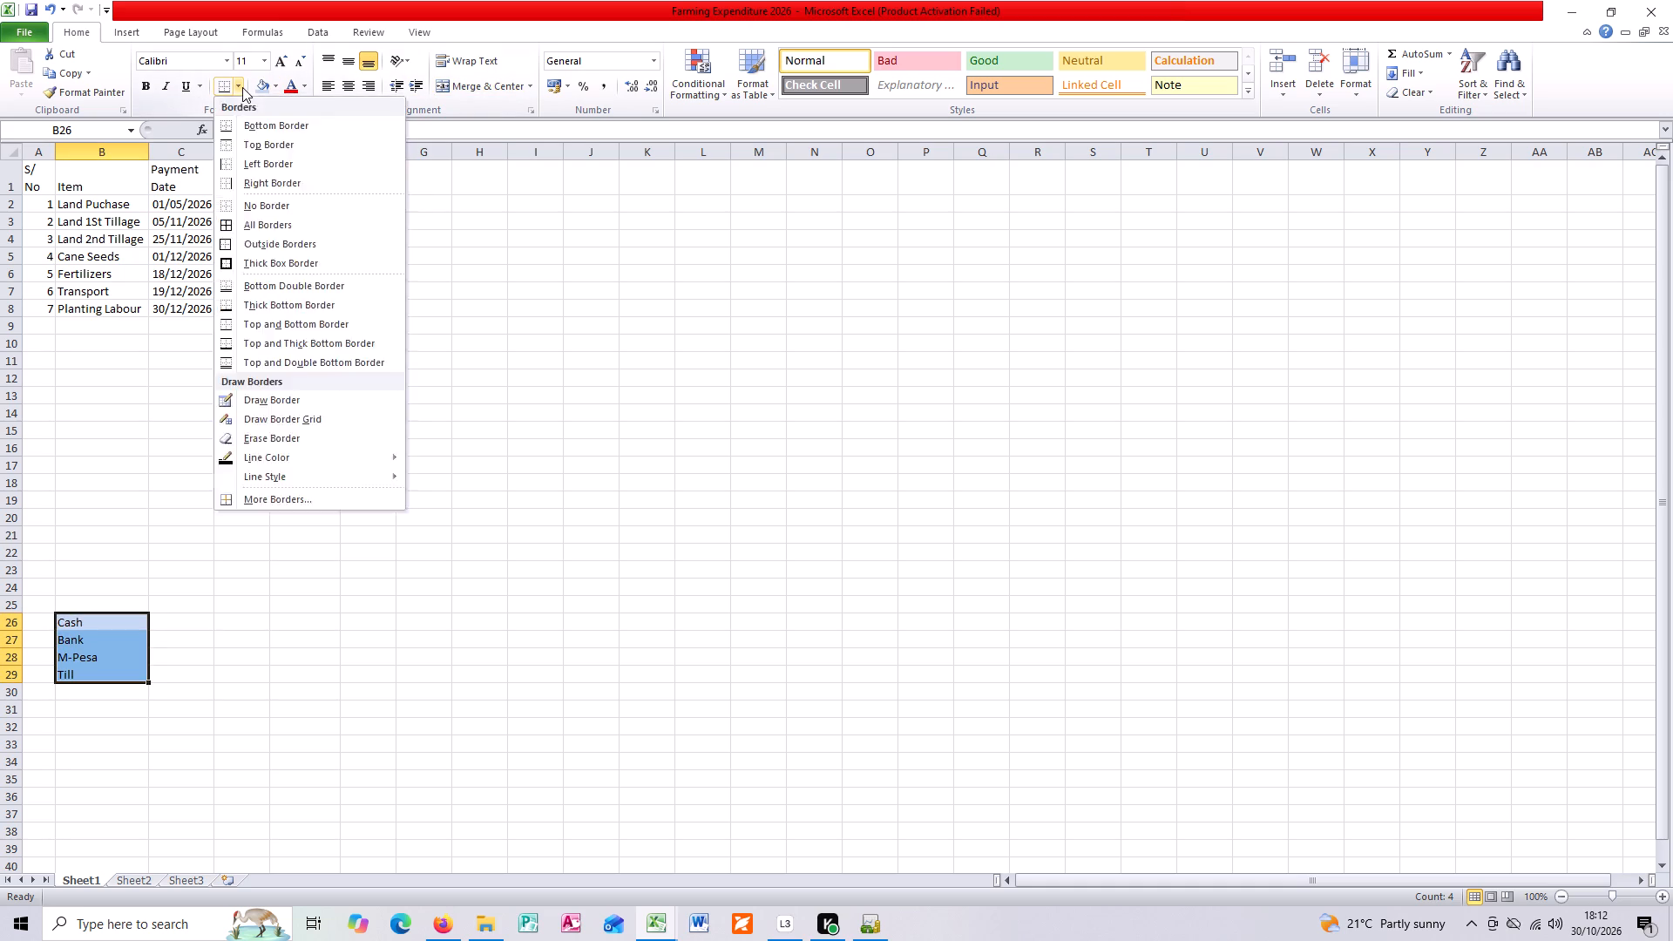
left_click(251, 225)
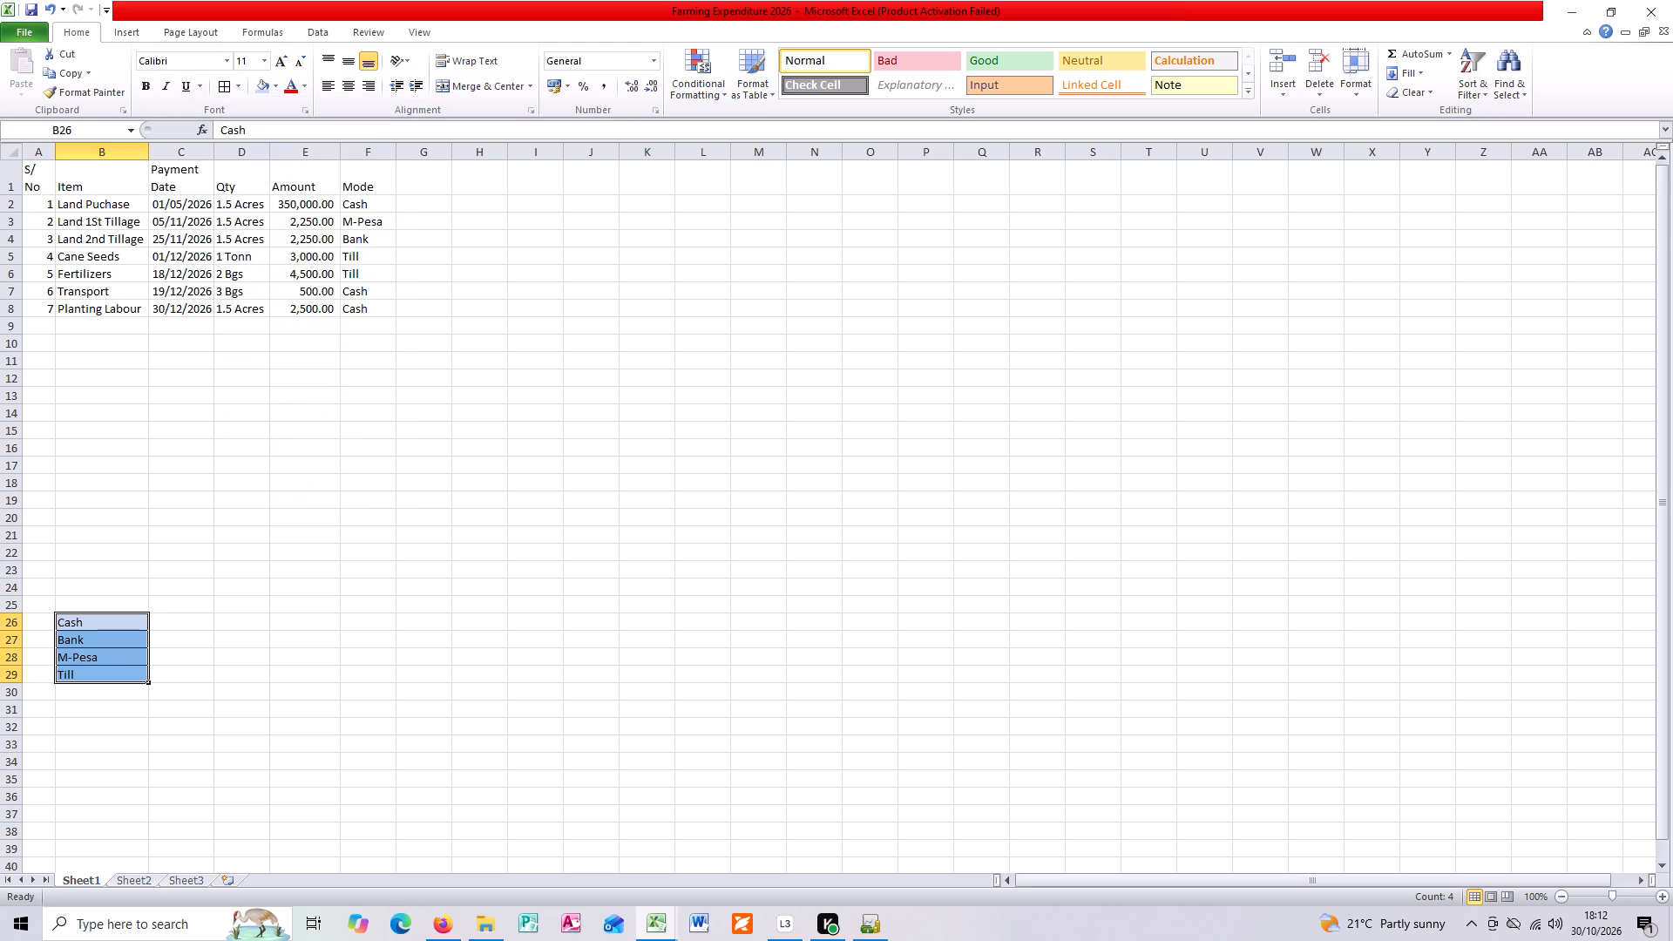
left_click(111, 632)
left_click(99, 605)
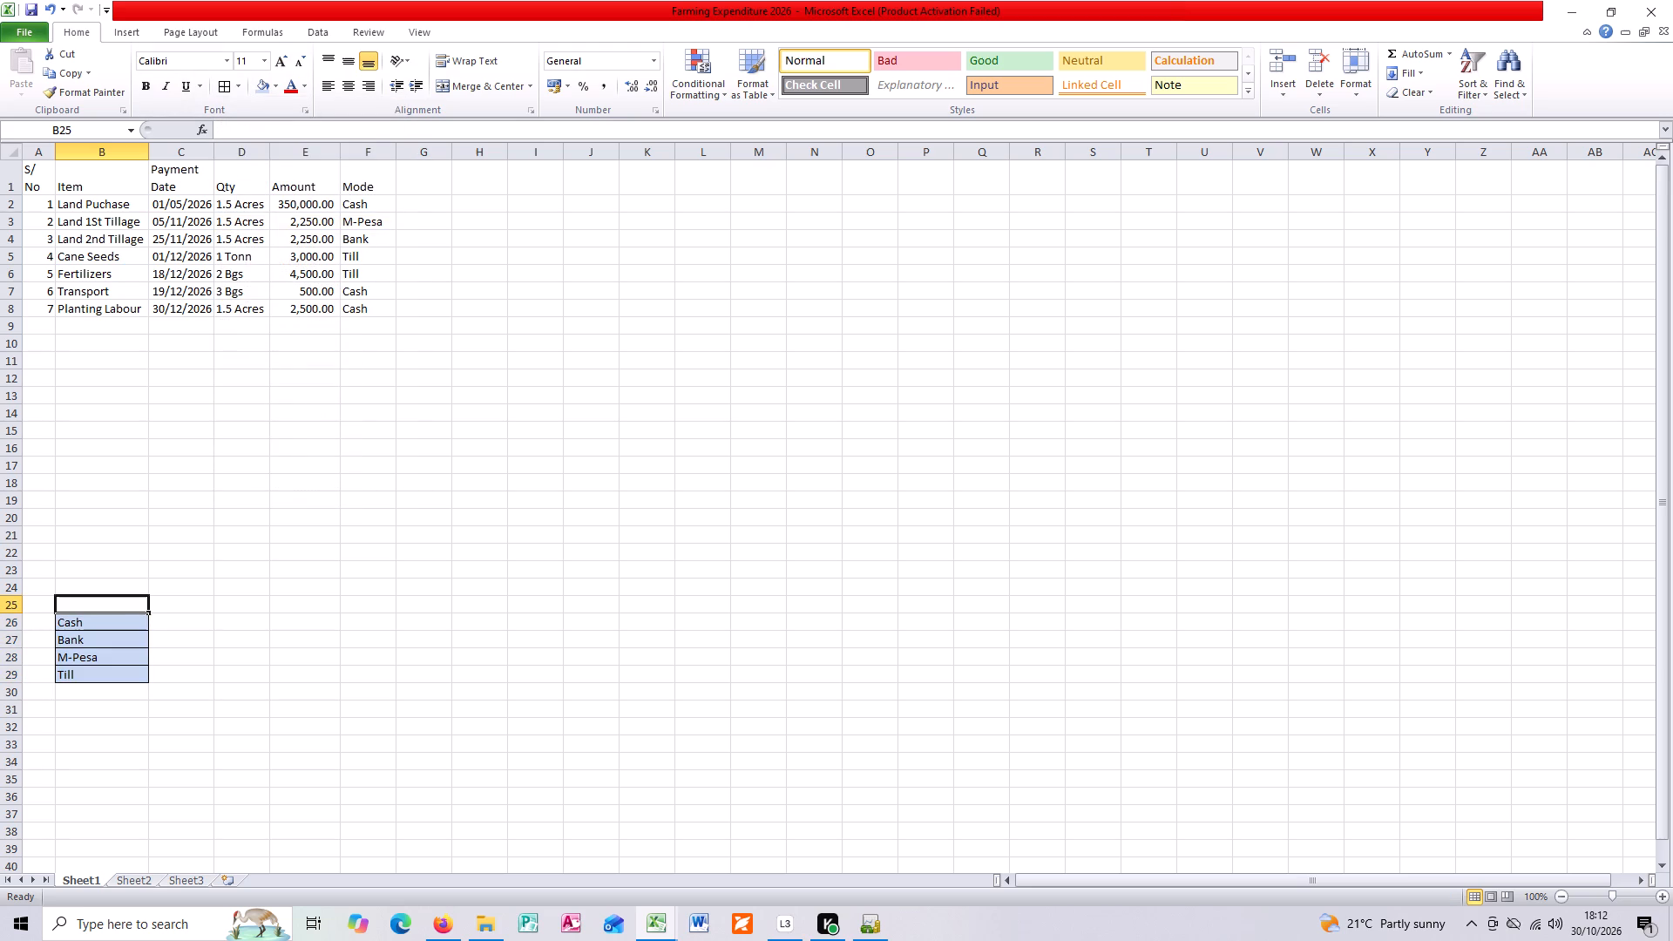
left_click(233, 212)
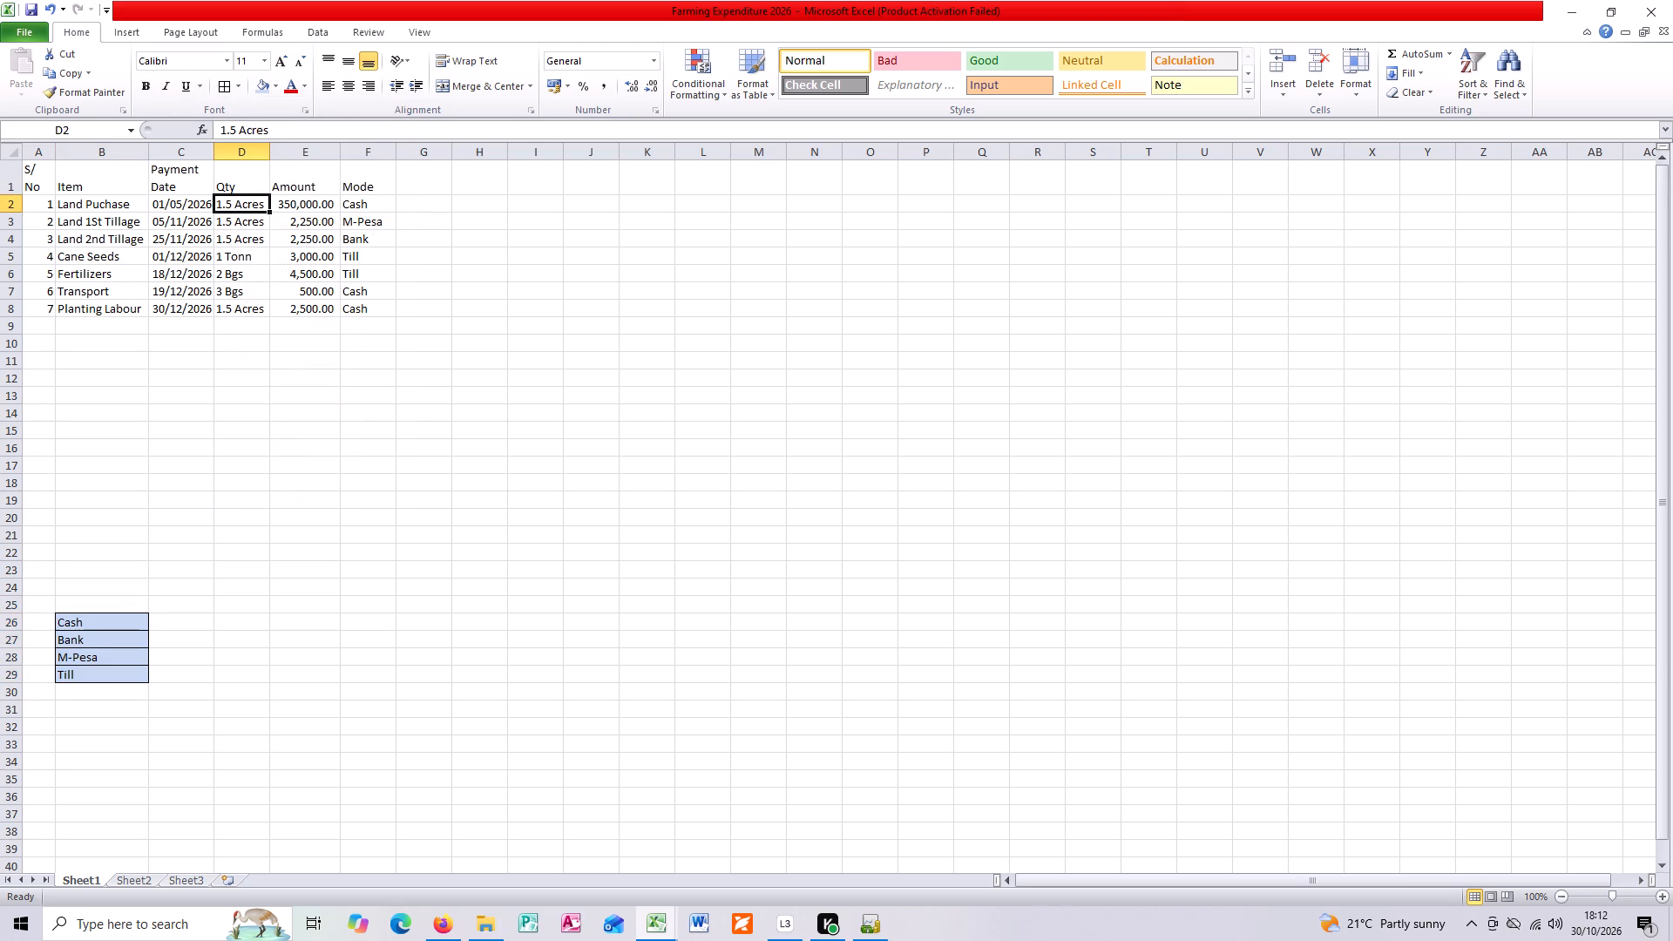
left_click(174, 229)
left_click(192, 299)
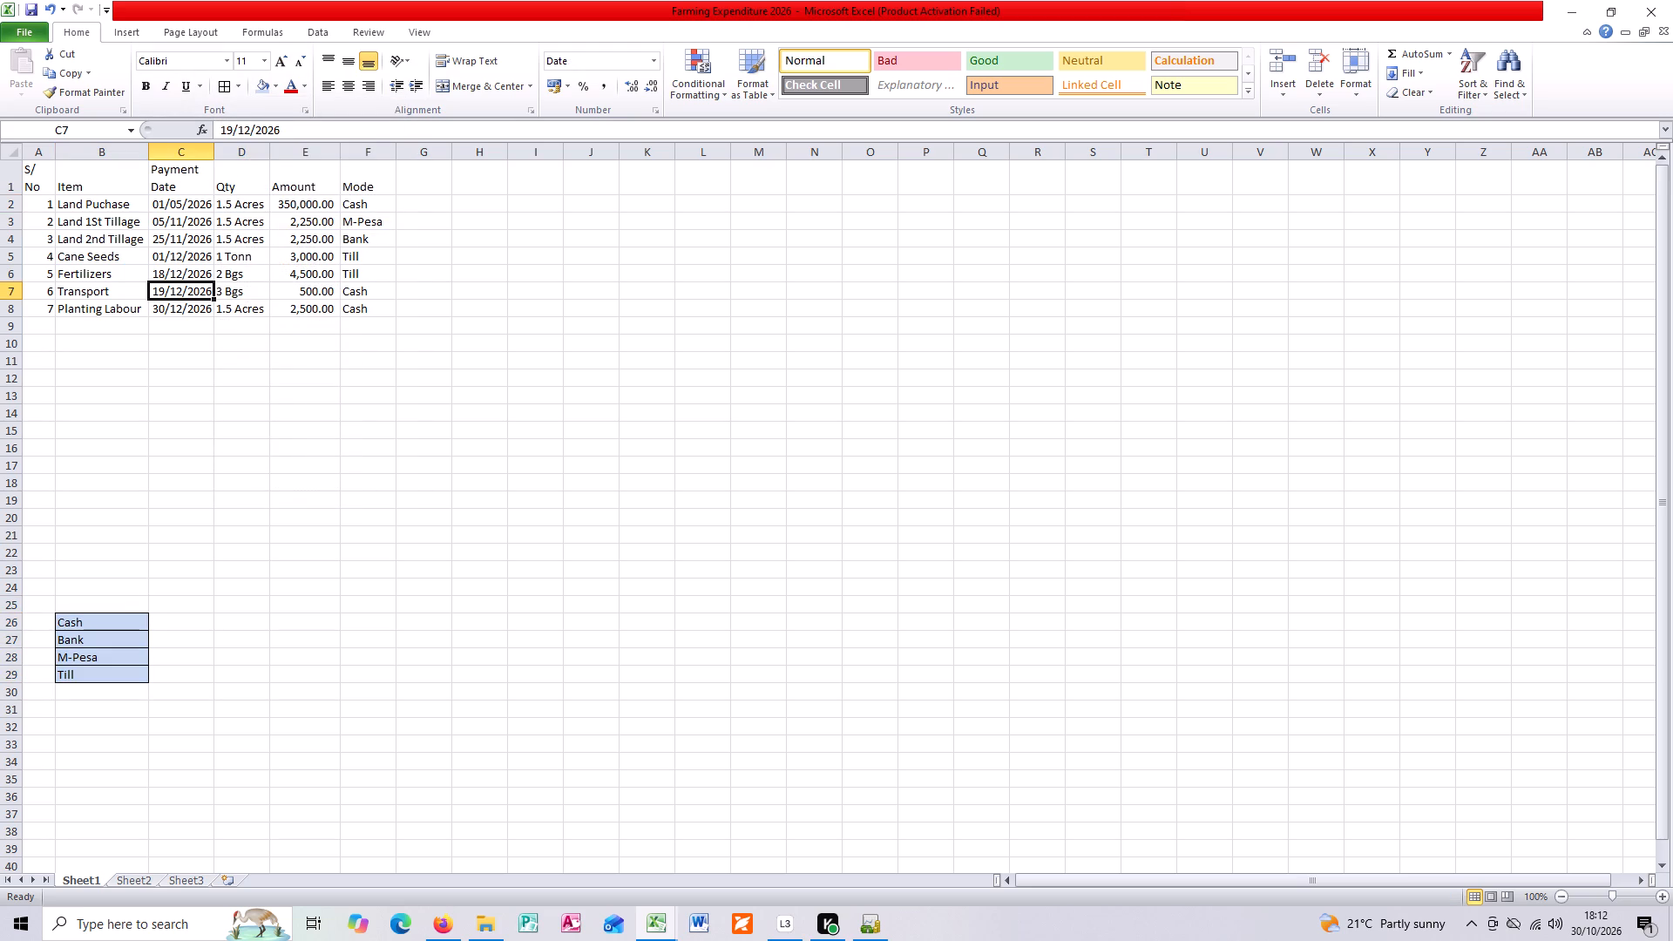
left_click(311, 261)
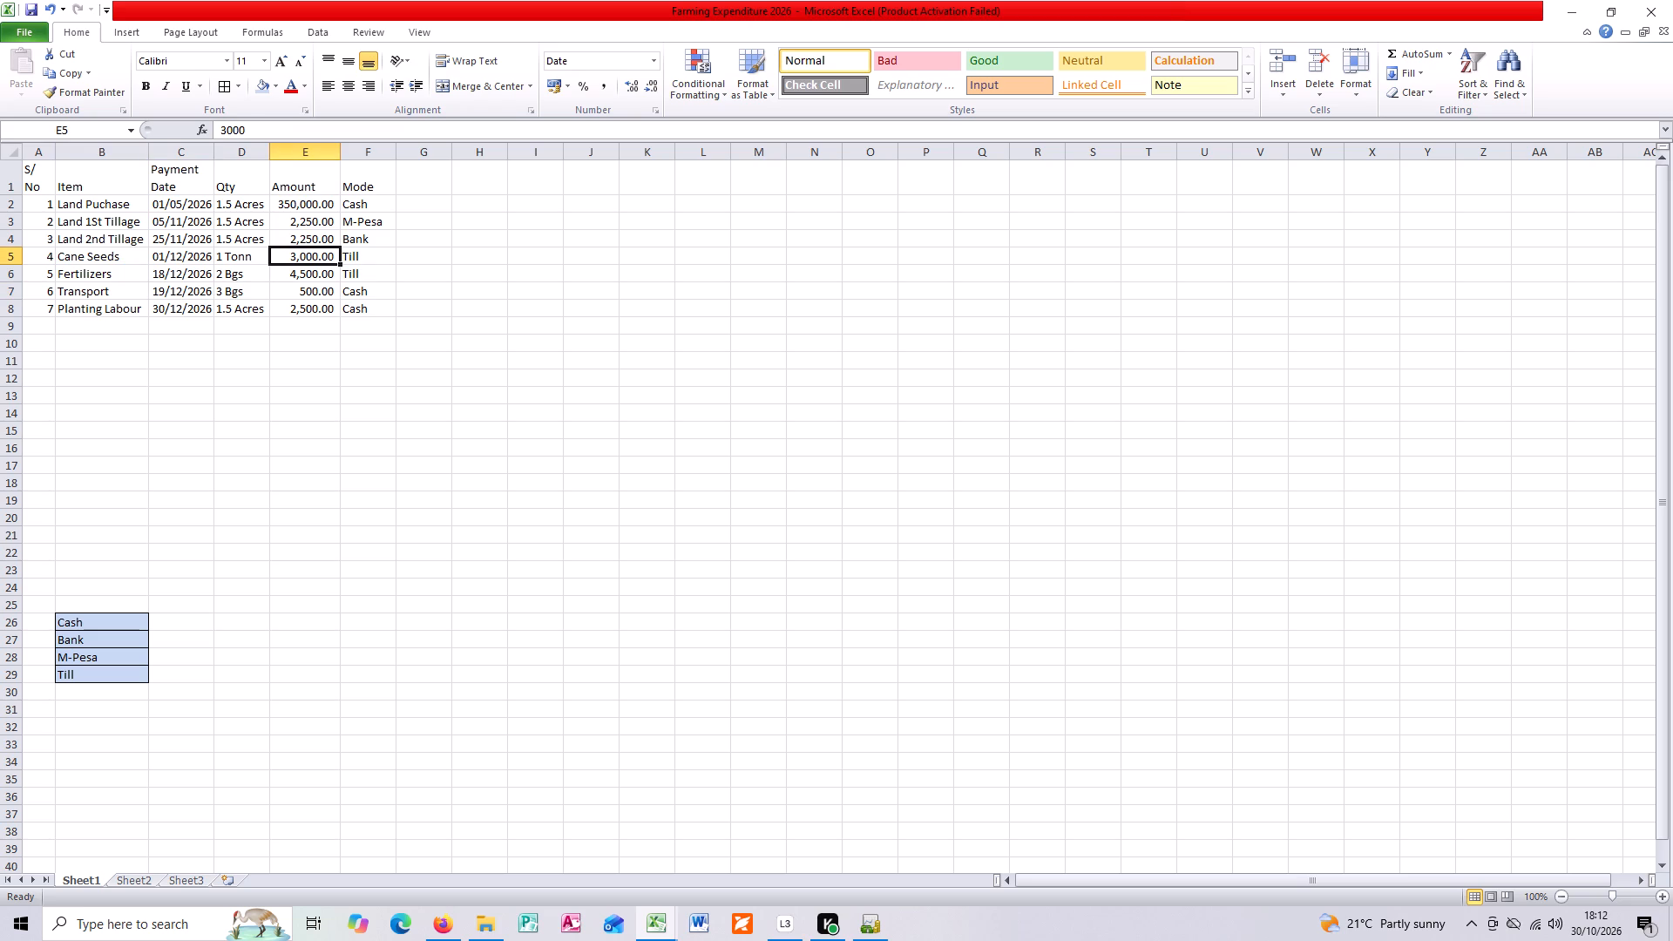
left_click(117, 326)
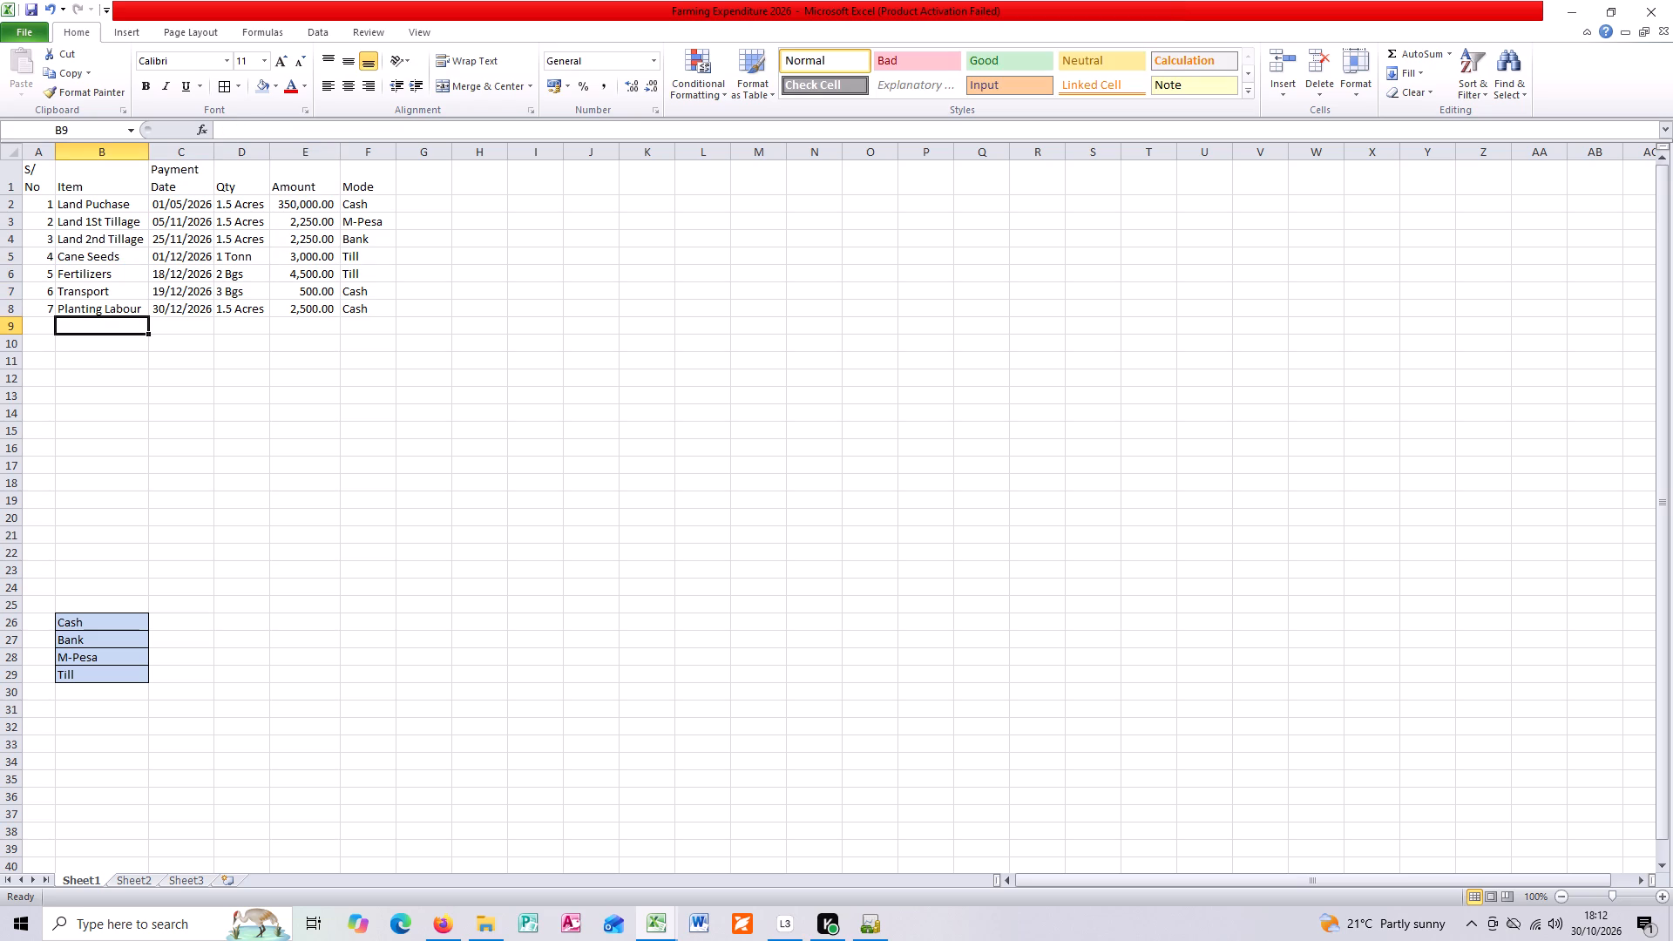
Merge and center cells C10:D10 beneath the payment table.
left_click_drag(175, 348, 244, 345)
left_click(463, 85)
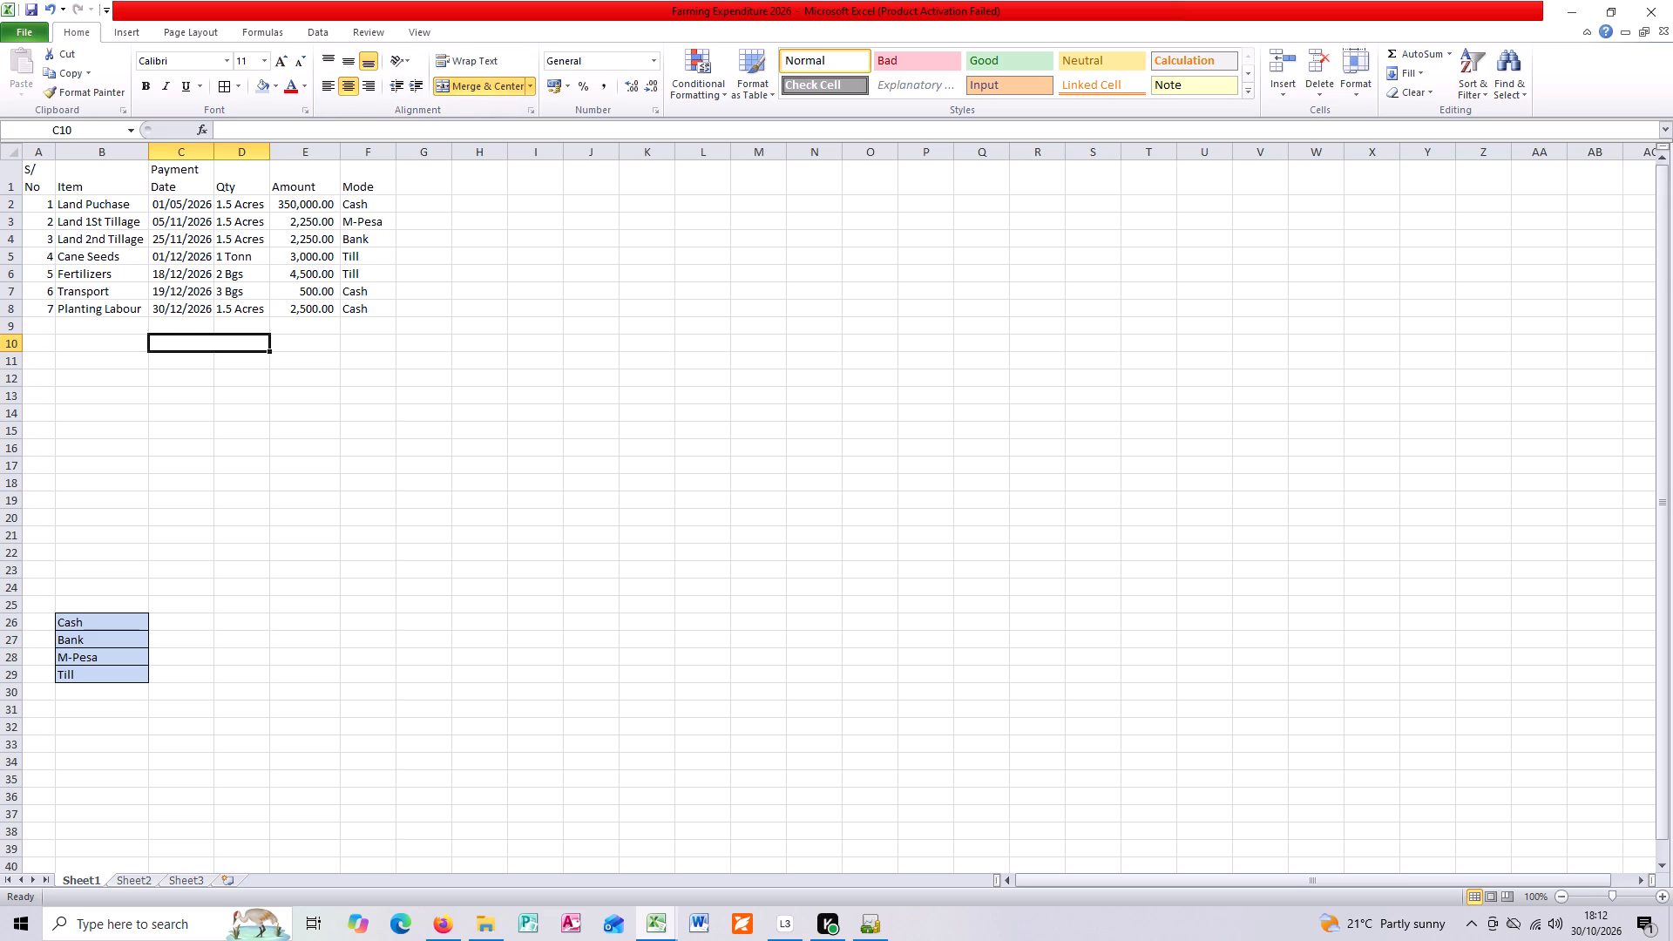
Enter the label "Sammary Totals" in the merged cell C10:D10.
type("Samm")
type("ry")
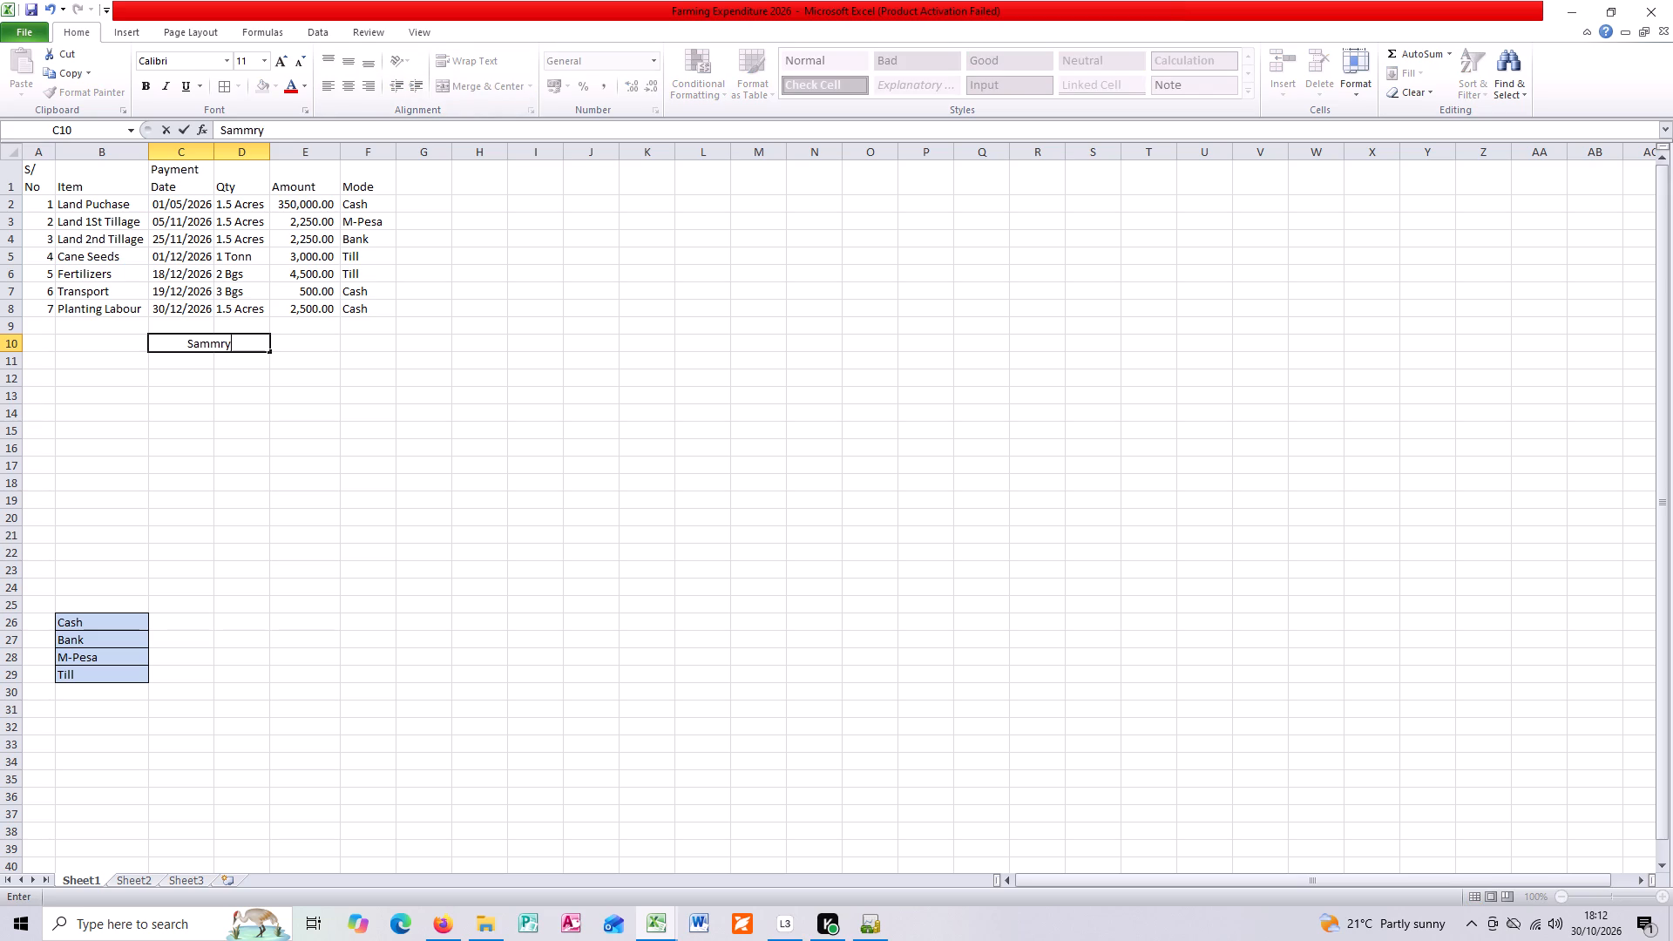
key("space")
key("BackSpace")
key("BackSpace")
key("BackSpace")
key("BackSpace")
key("BackSpace")
key("BackSpace")
type("amm")
type("ary")
key("space")
key("shift+t")
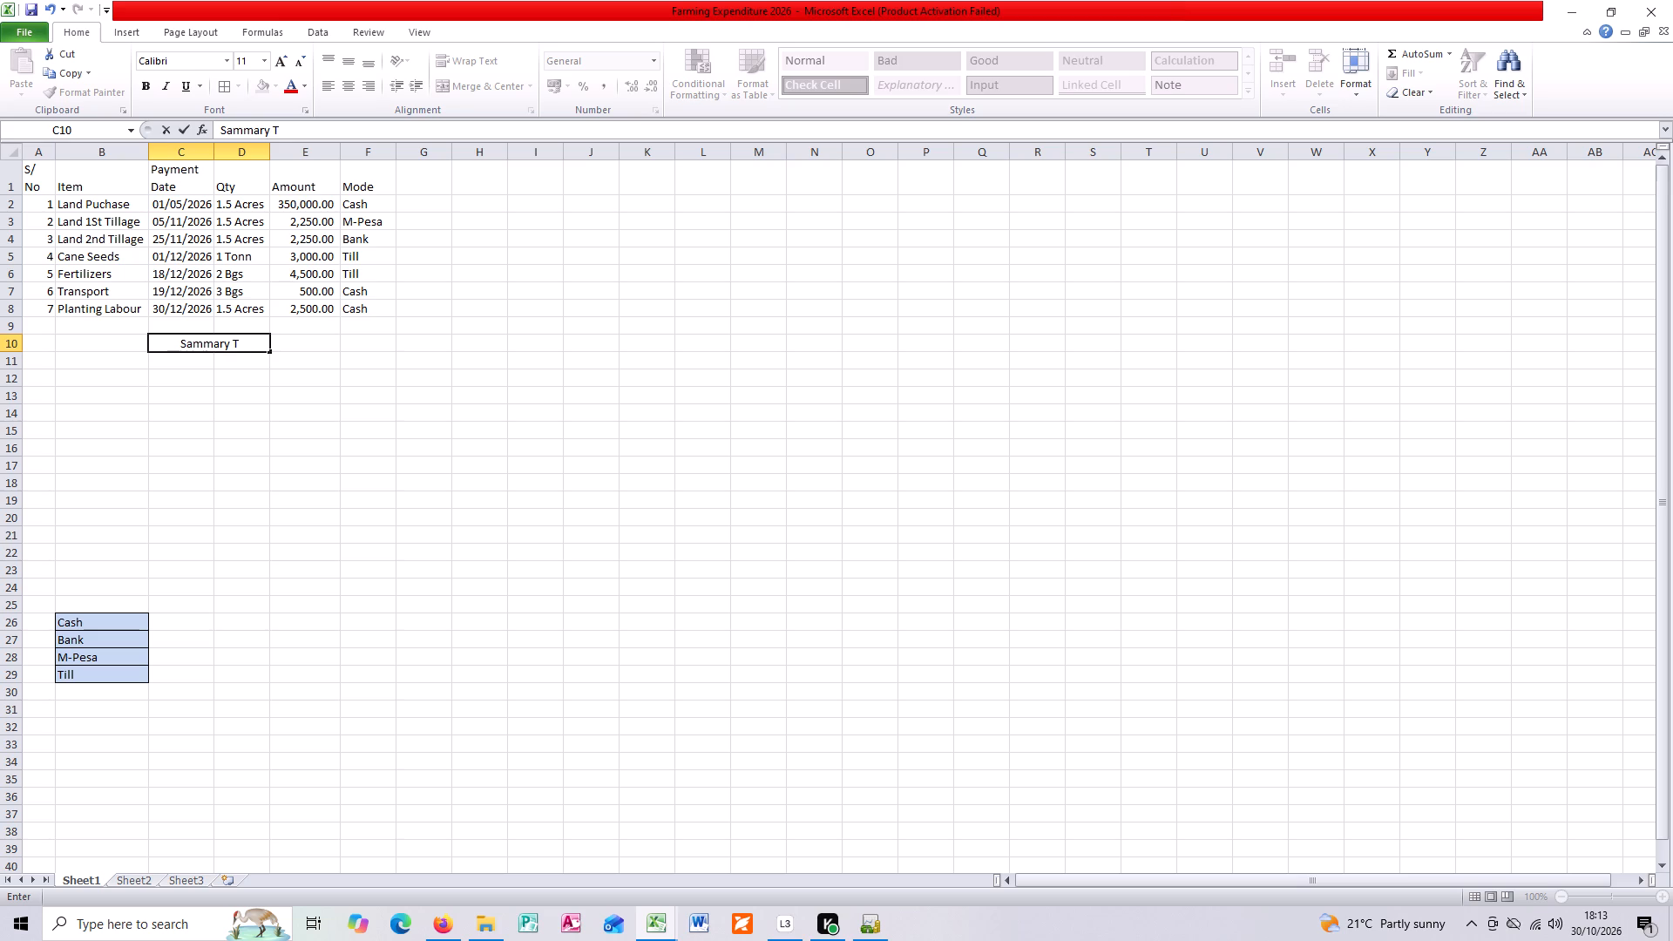
type("otals")
key("Tab")
Right-align the Sammary Totals label in the merged cell C10:D10.
left_click(241, 342)
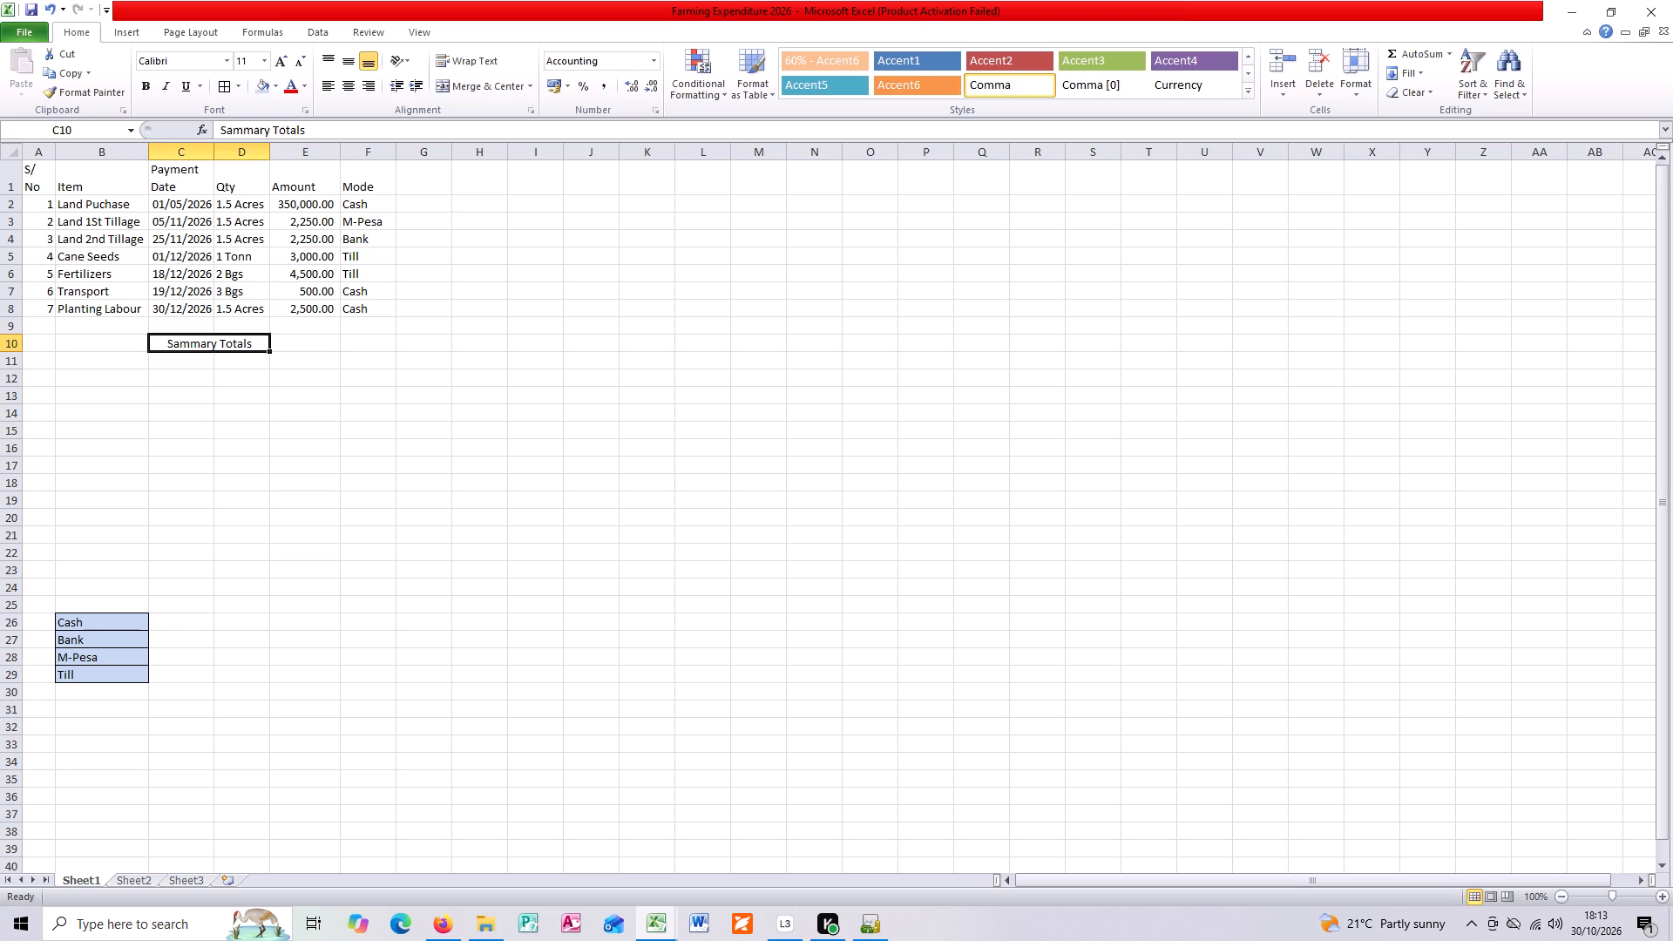
left_click(366, 87)
Total the Amount column in E10 with a SUM formula over E2:E8.
left_click(297, 340)
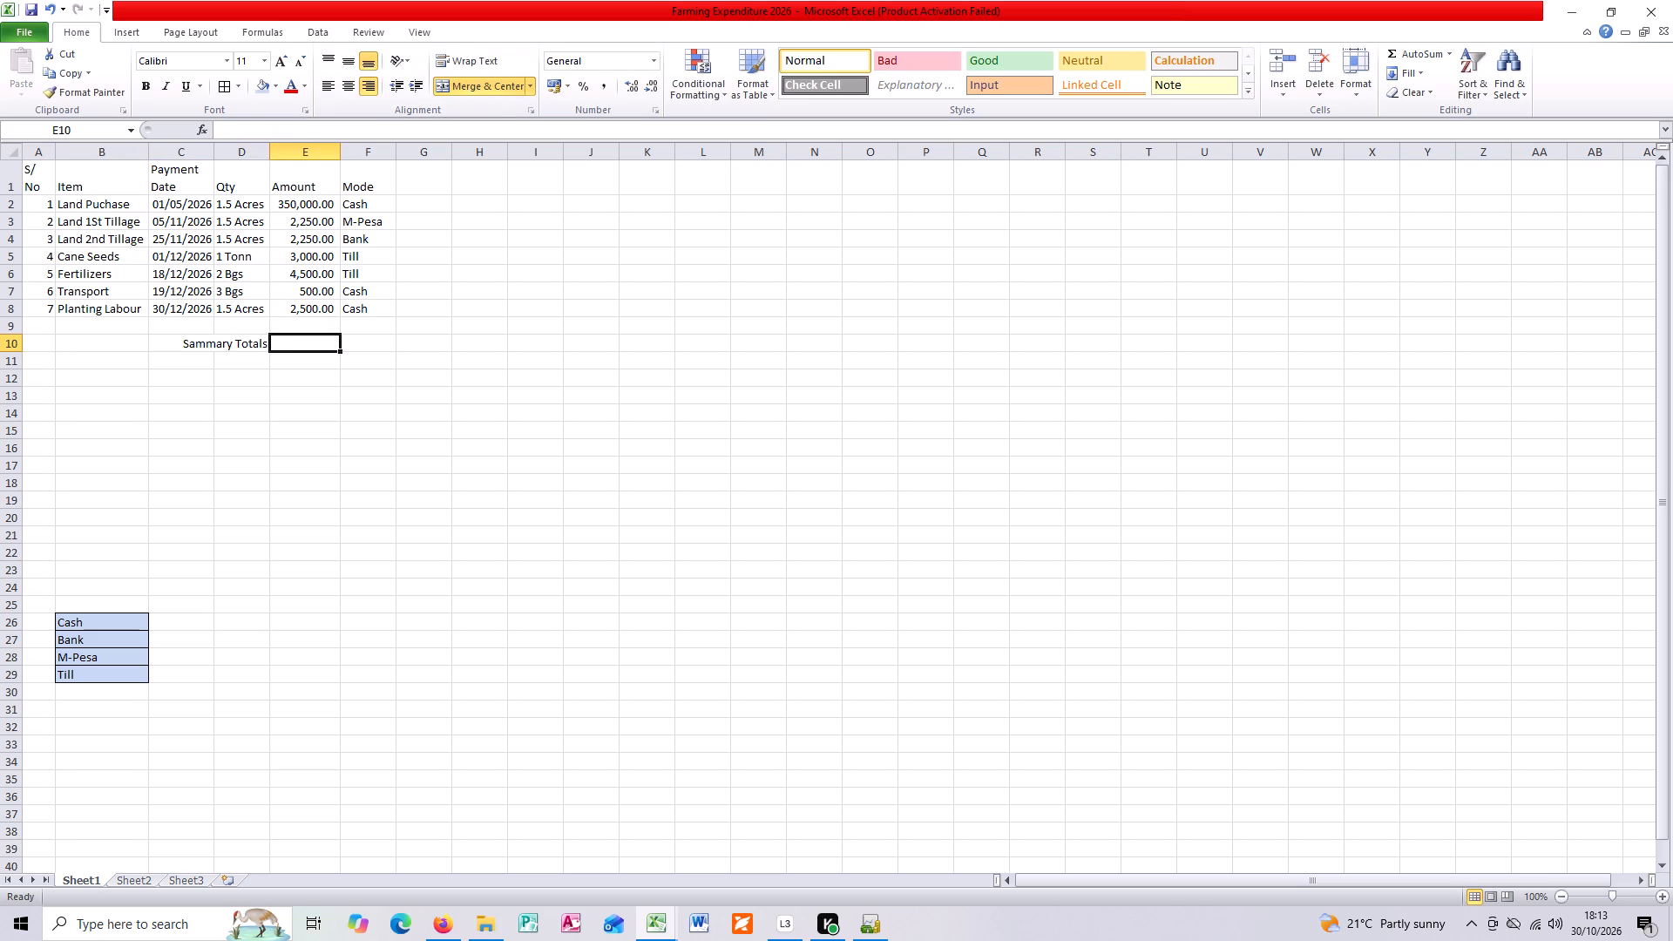
key("equal")
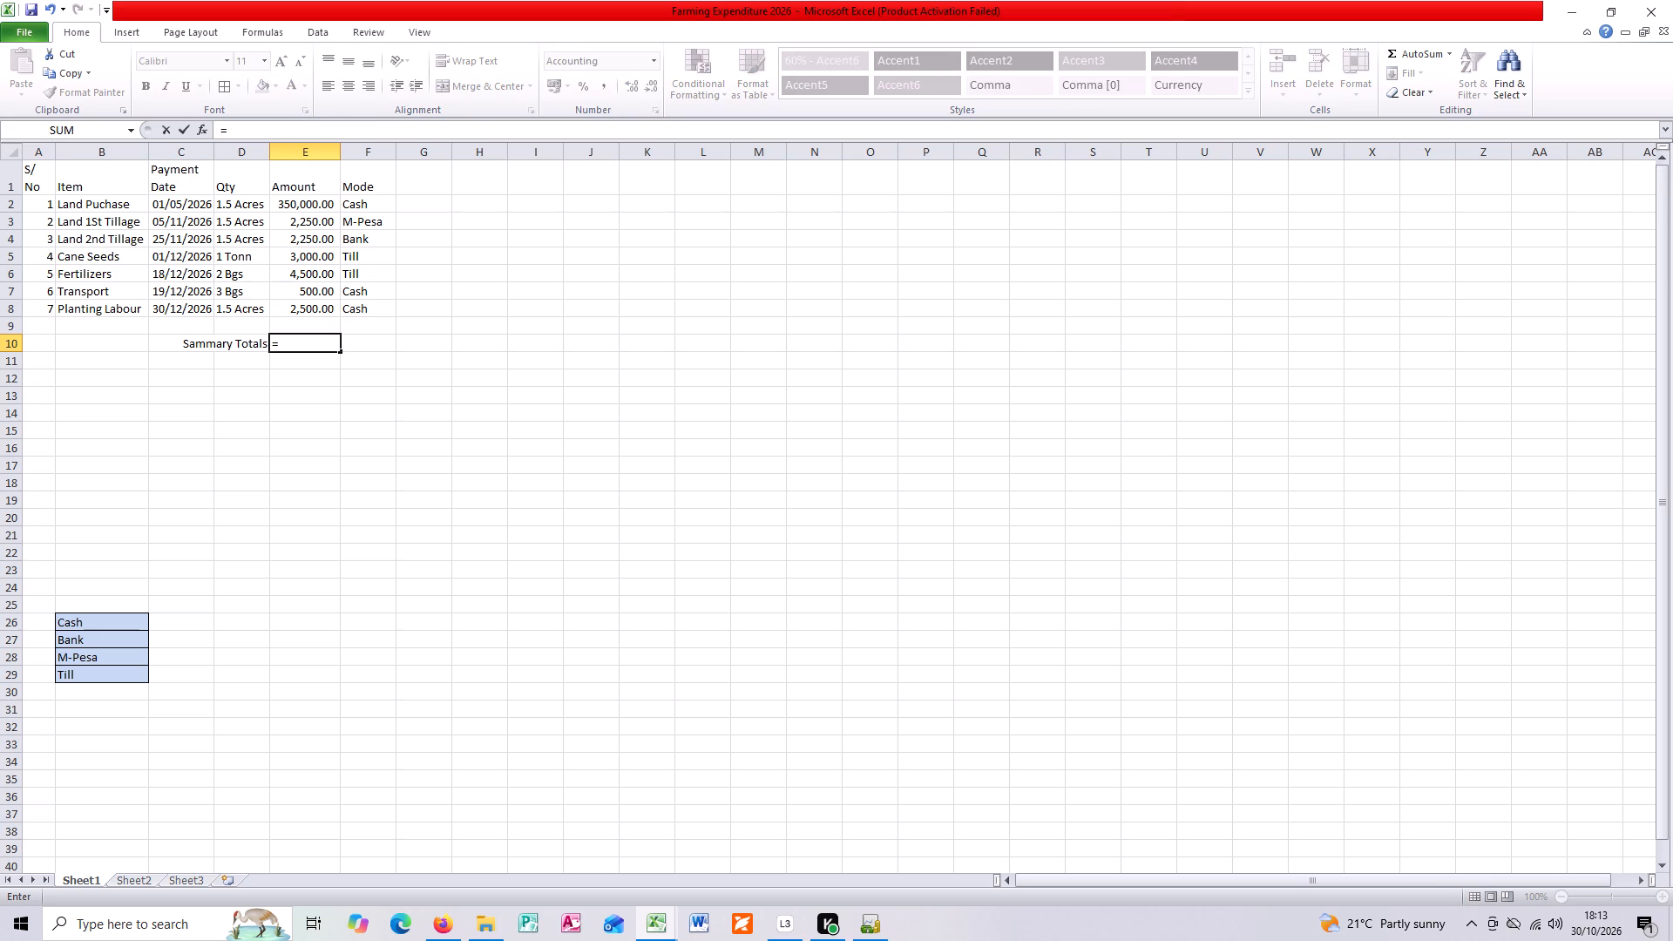
key("s")
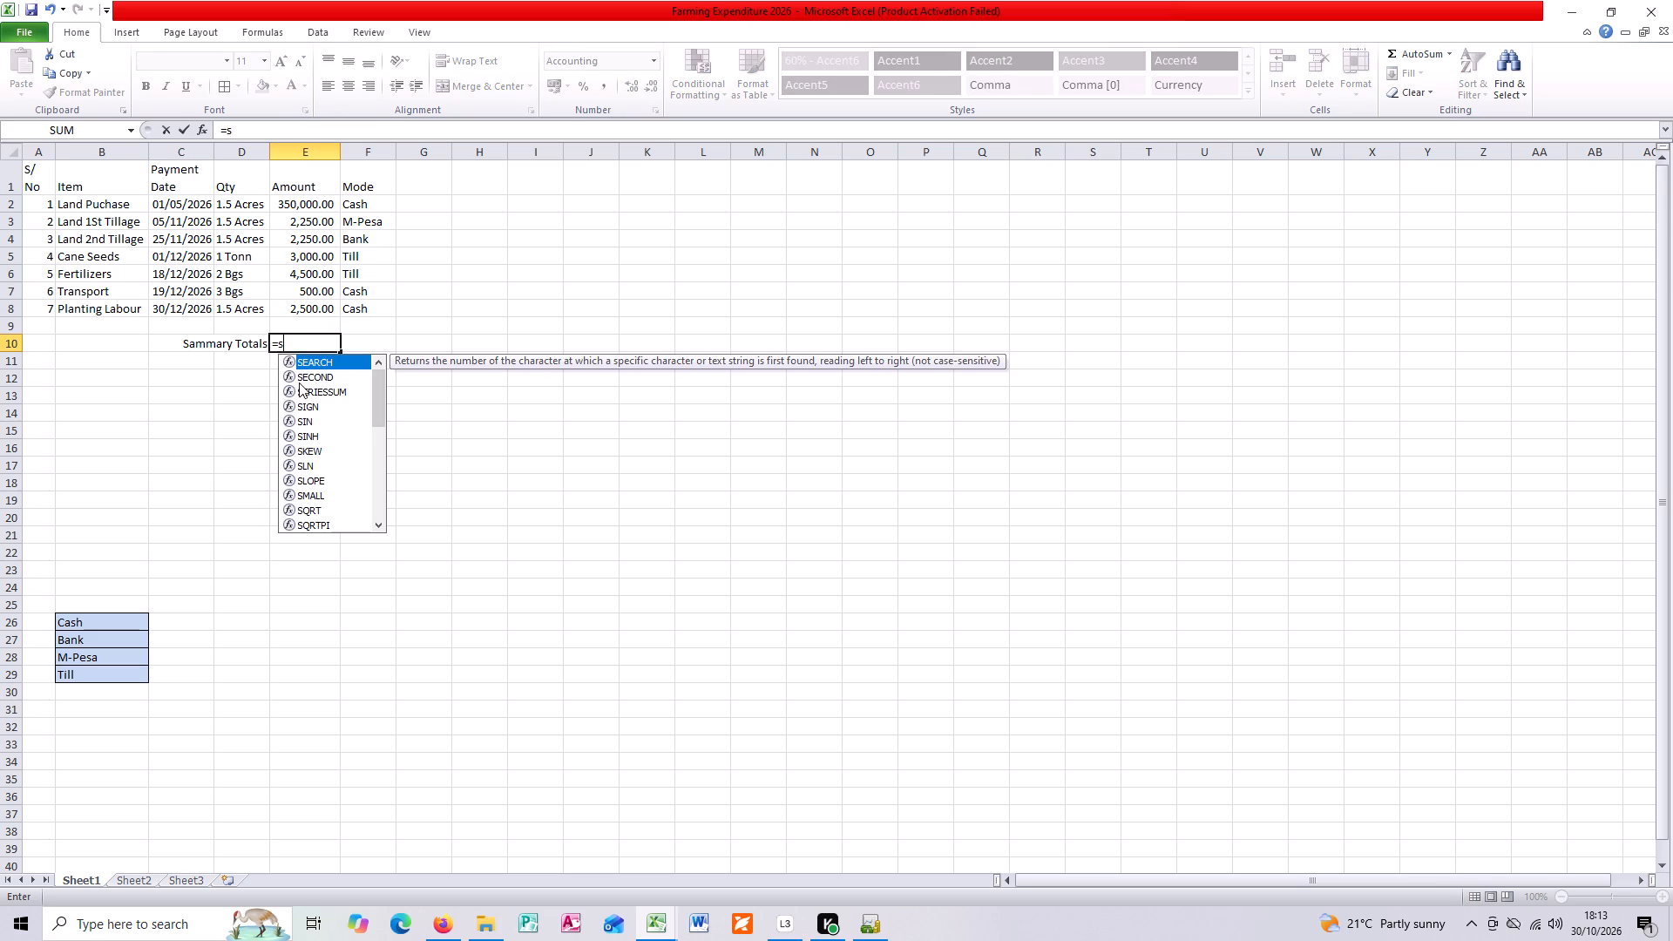
key("u")
double_click(316, 392)
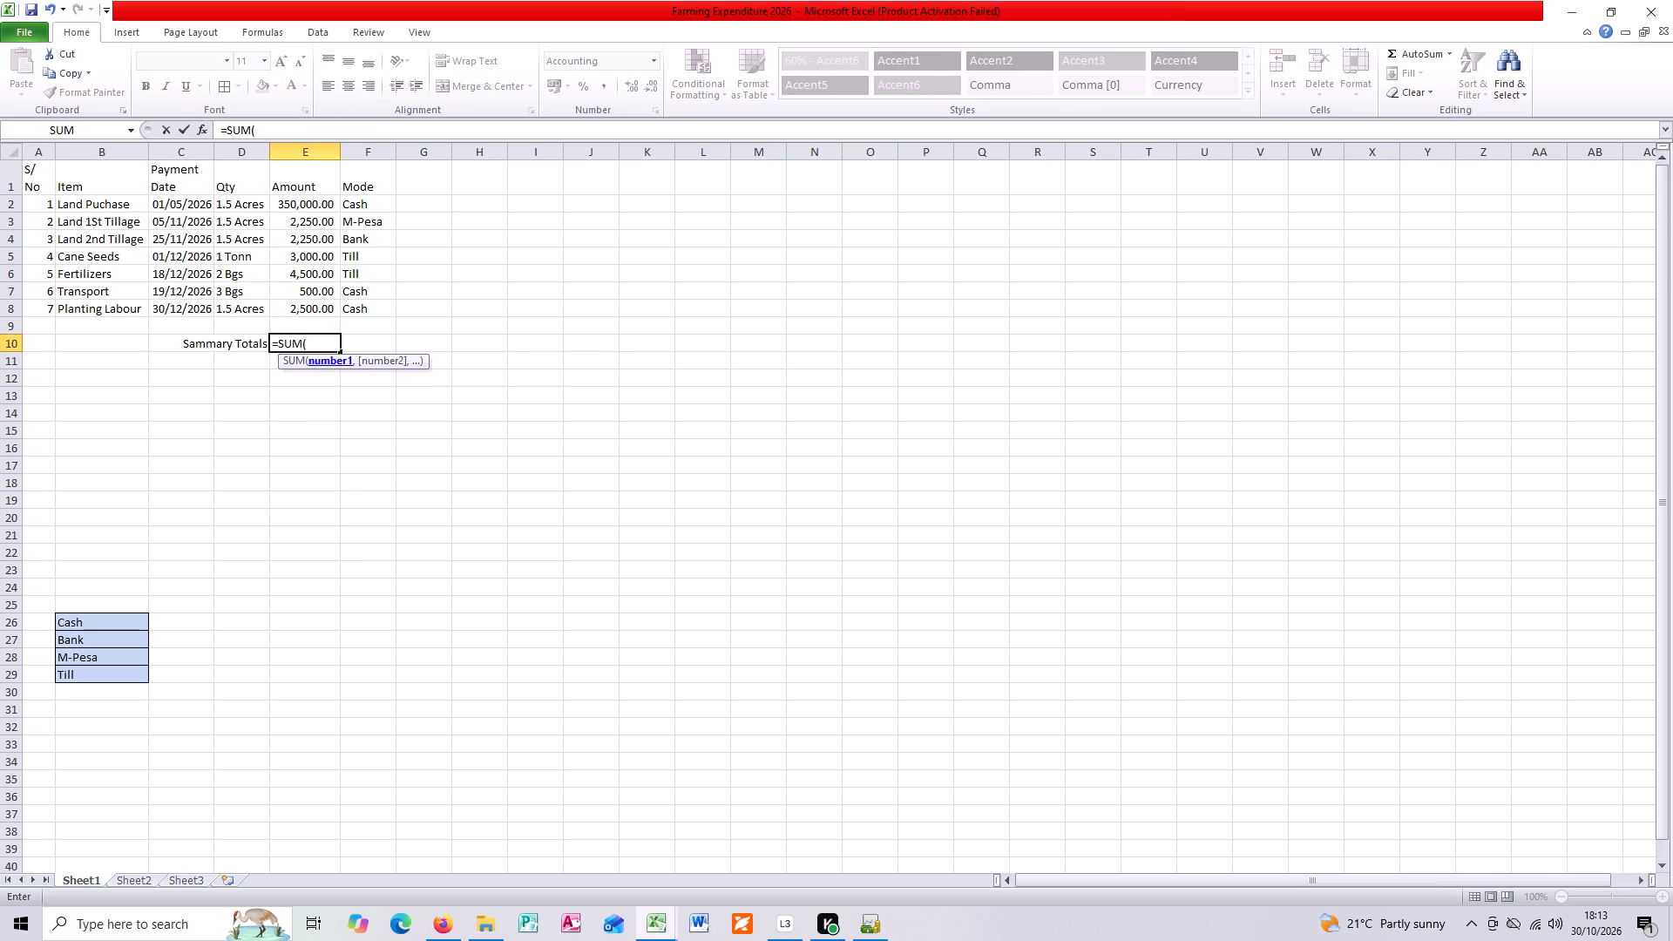
left_click_drag(326, 206, 325, 307)
key("Return")
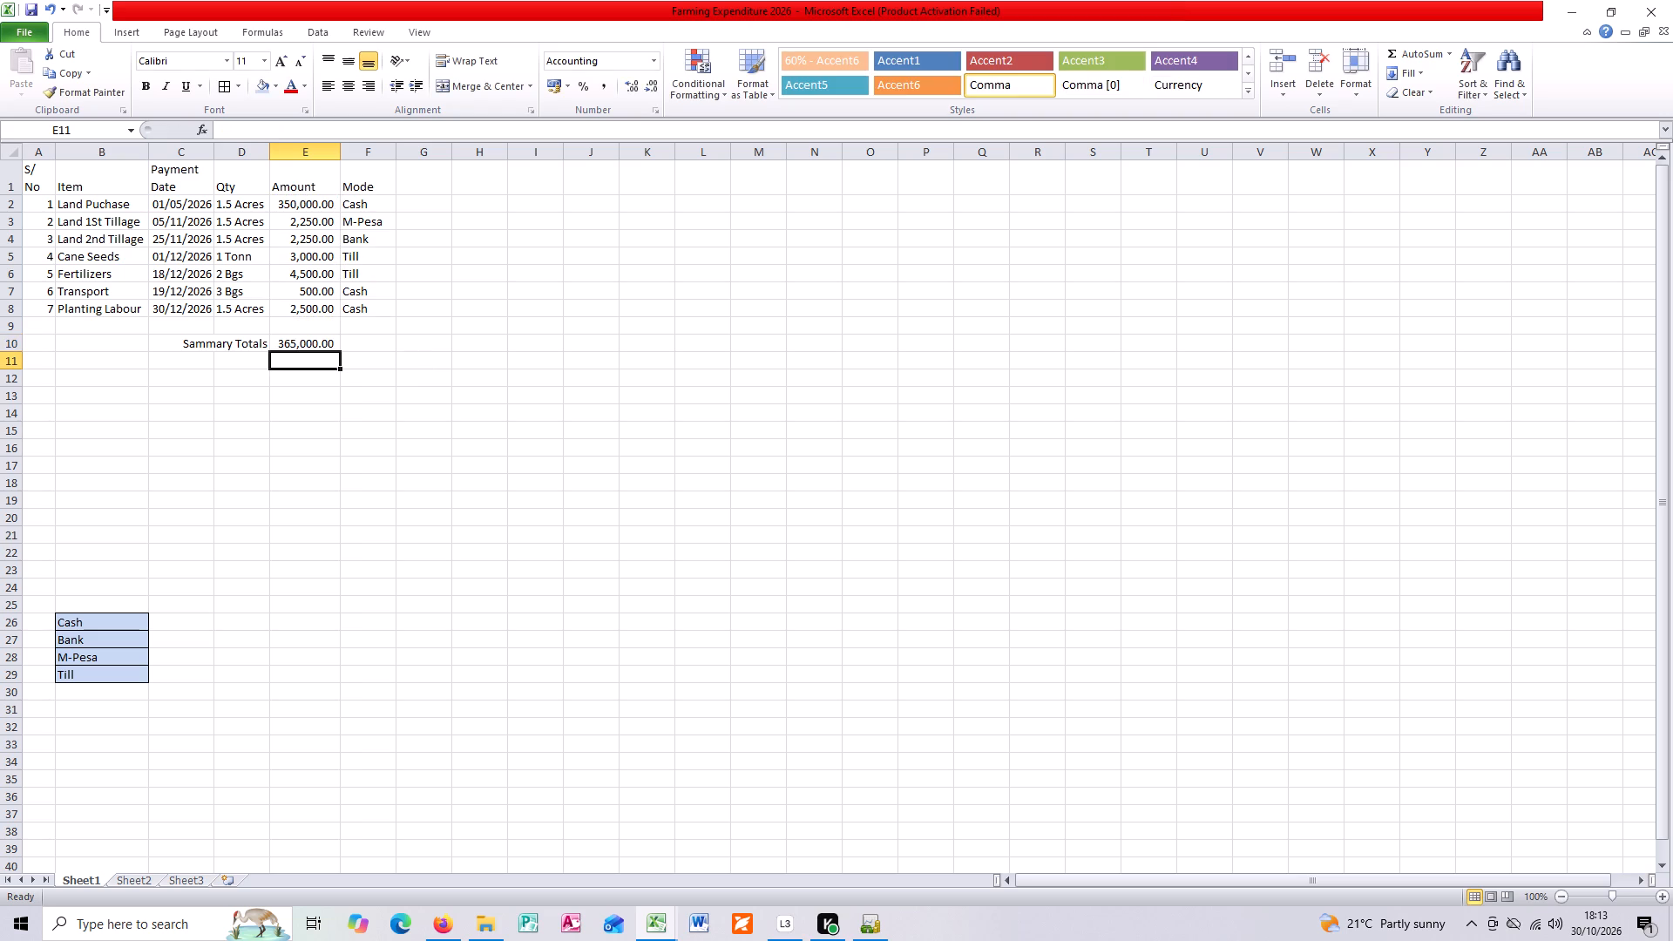
Replace the label in merged cell C10:D10 with "1St Total Summary".
left_click_drag(186, 345, 251, 344)
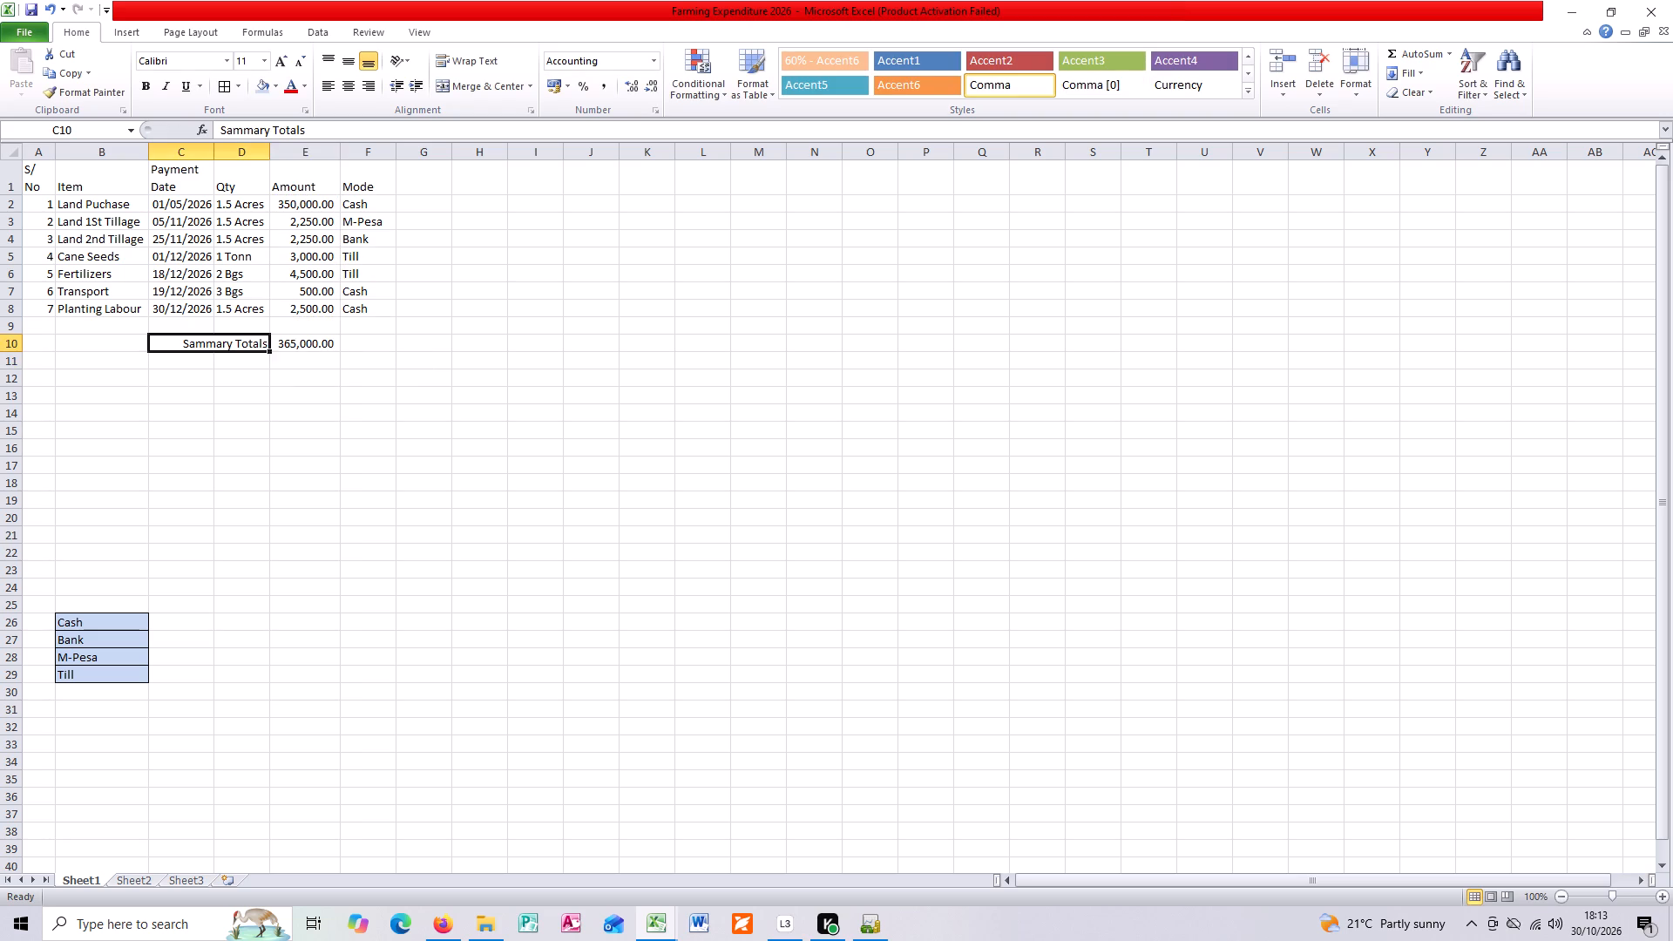
left_click_drag(251, 344, 319, 342)
double_click(206, 346)
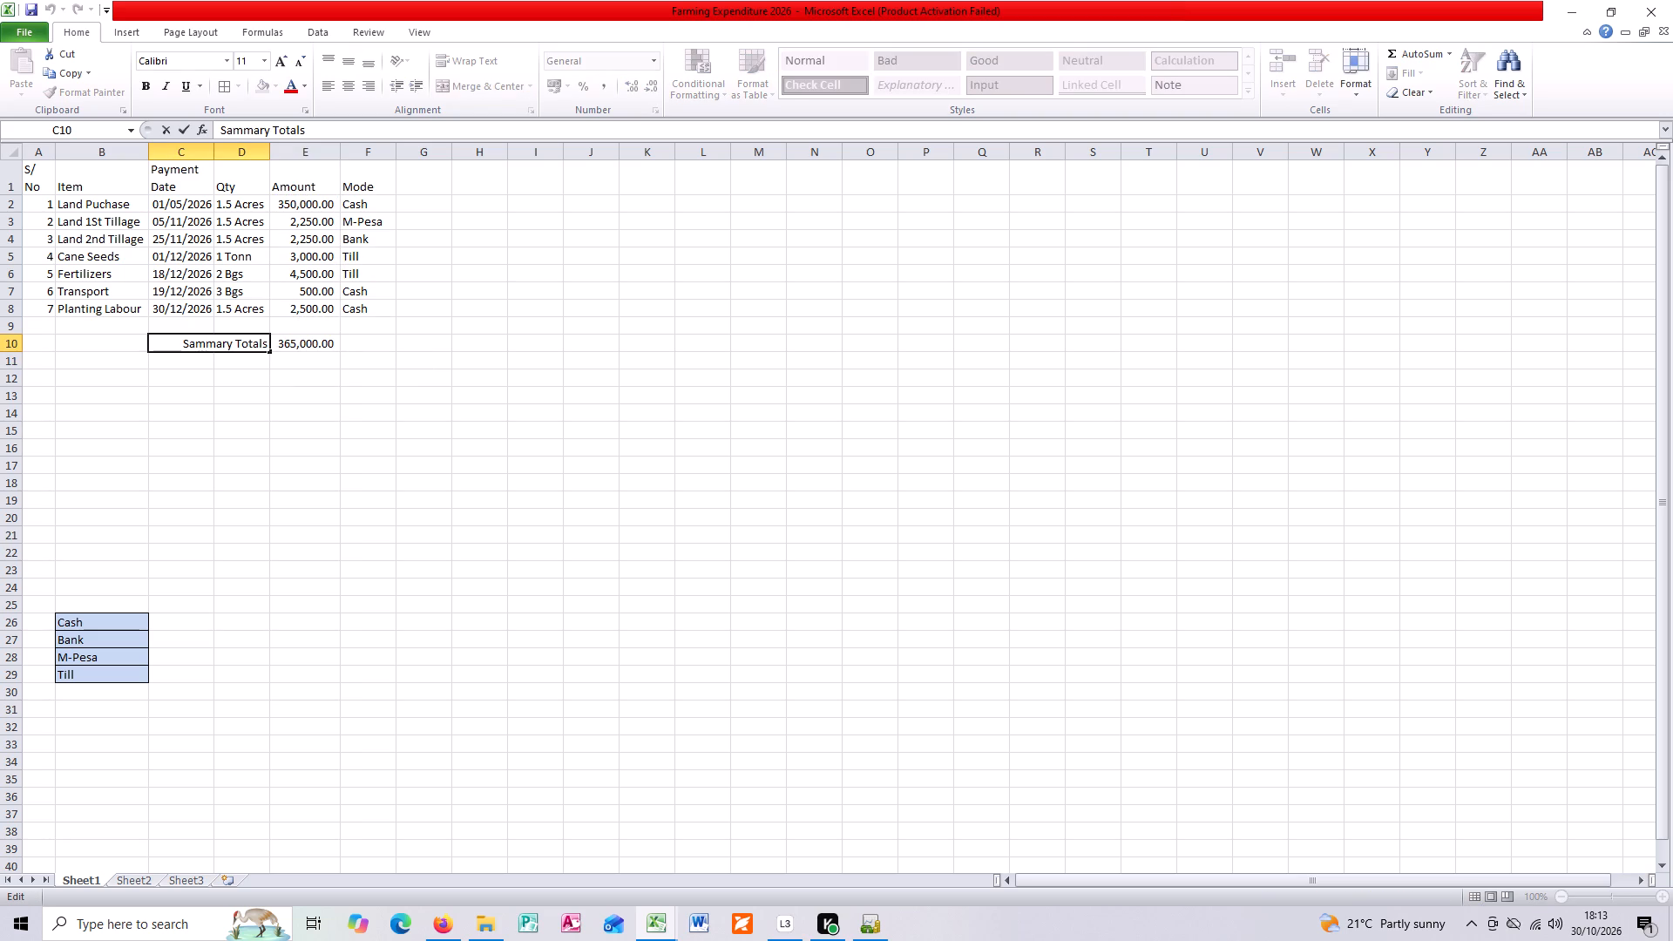
left_click(185, 341)
left_click_drag(267, 343, 138, 350)
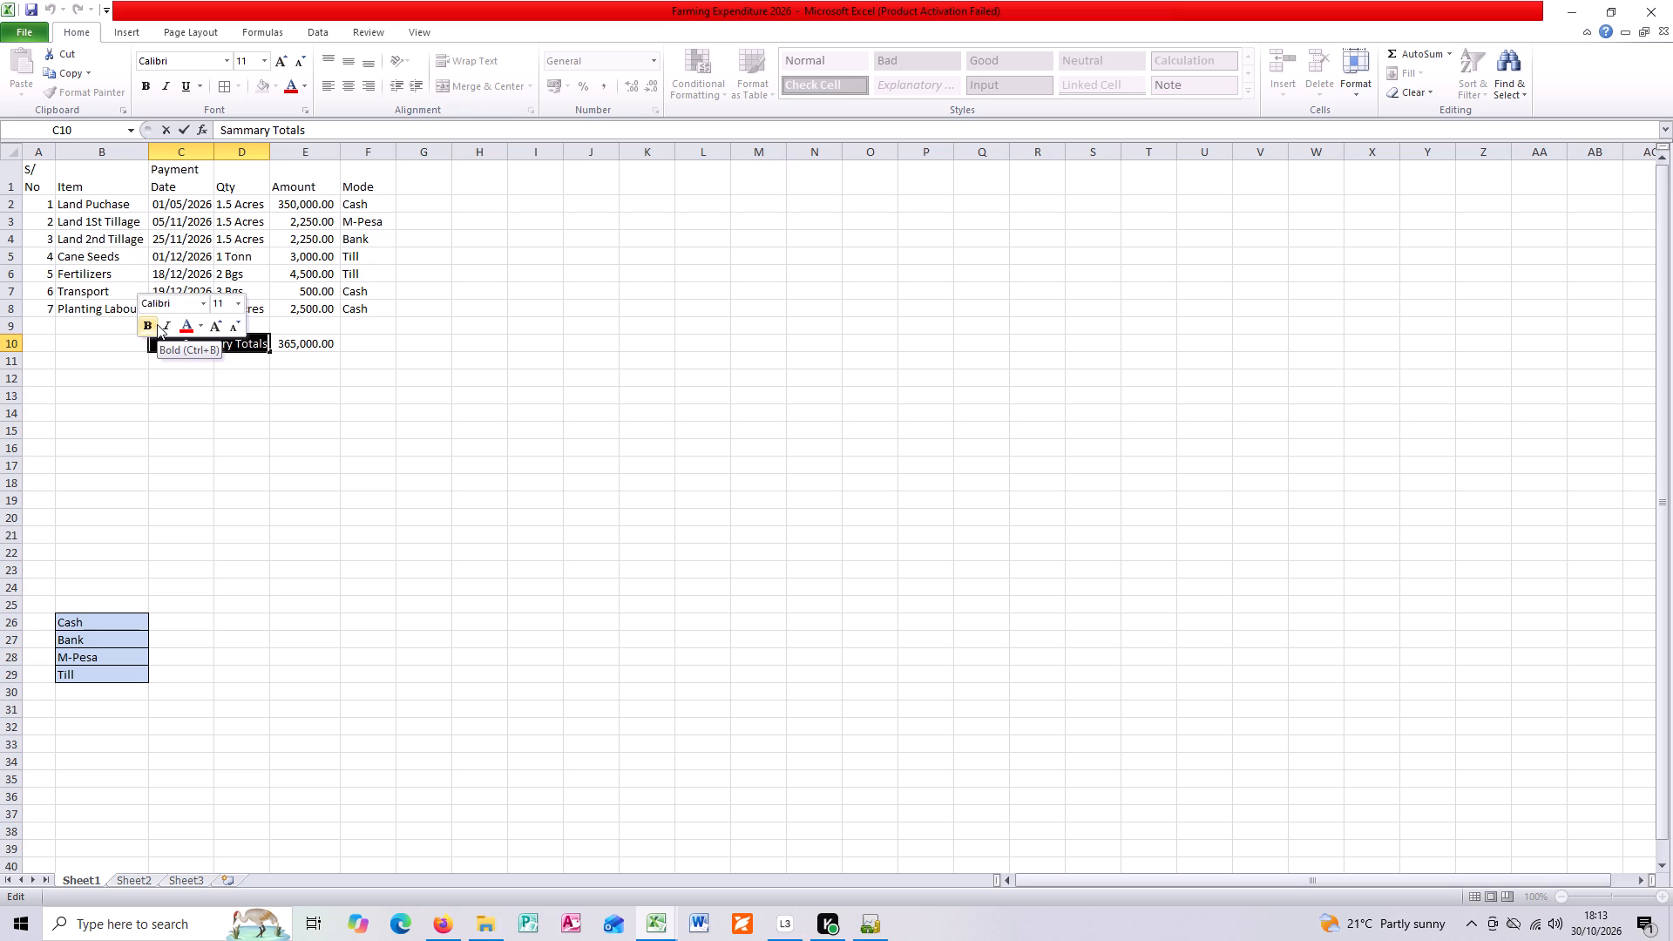
key("1")
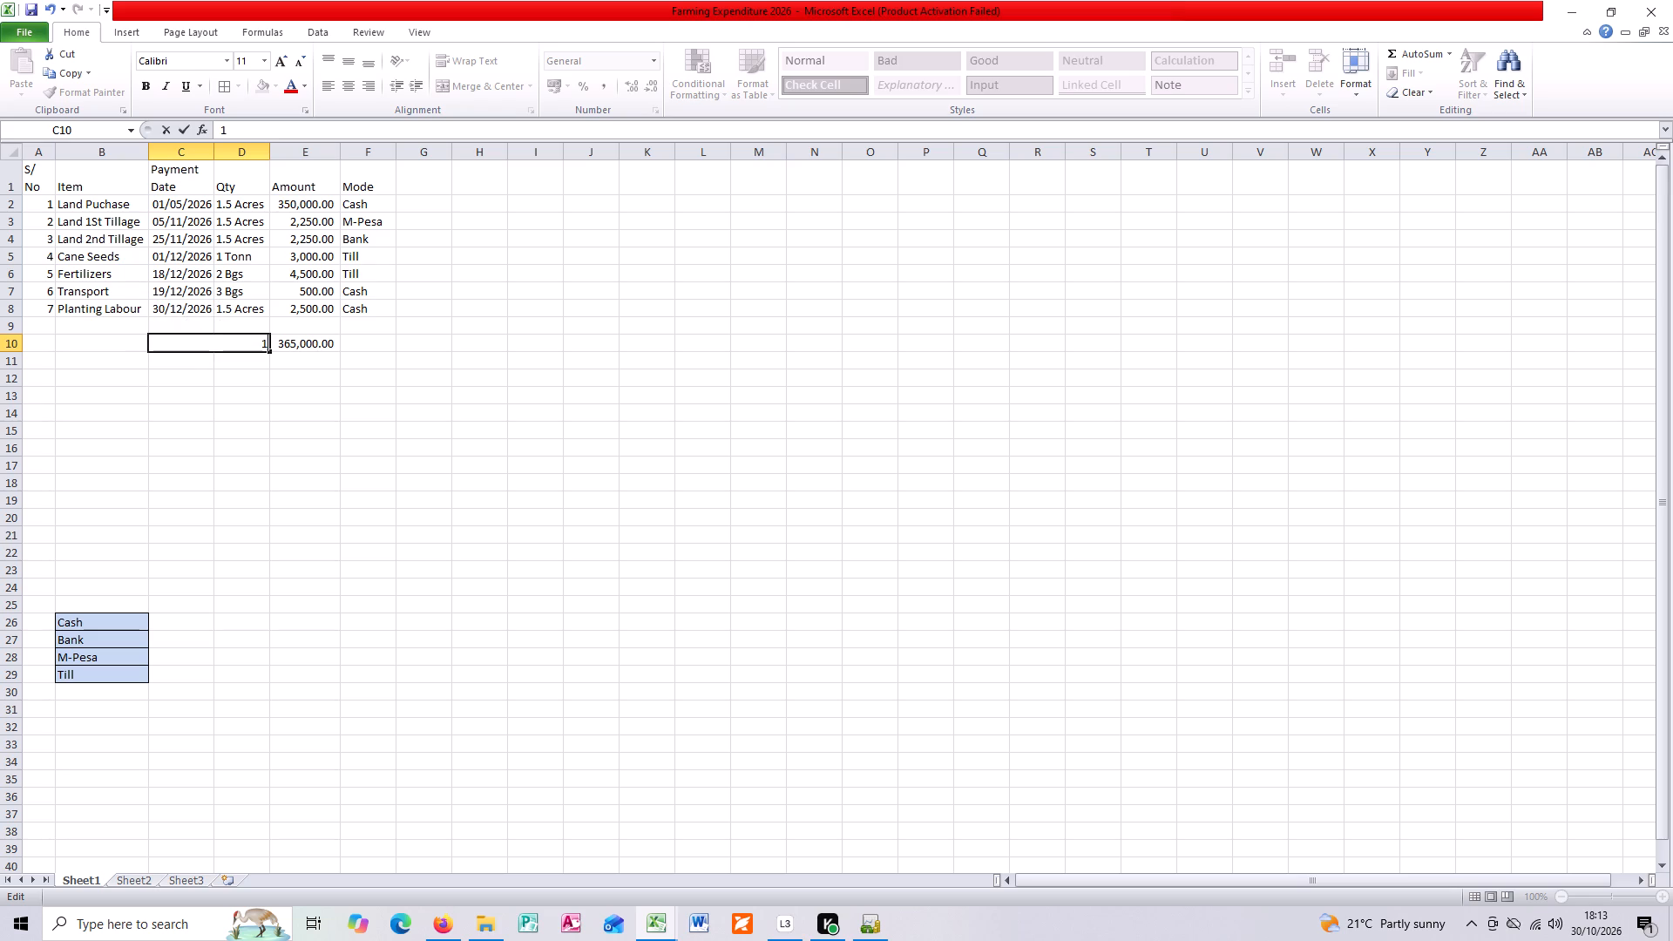
key("shift+s")
key("shift+t")
key("BackSpace")
type("t")
key("space")
key("shift+t")
type("otal")
key("space")
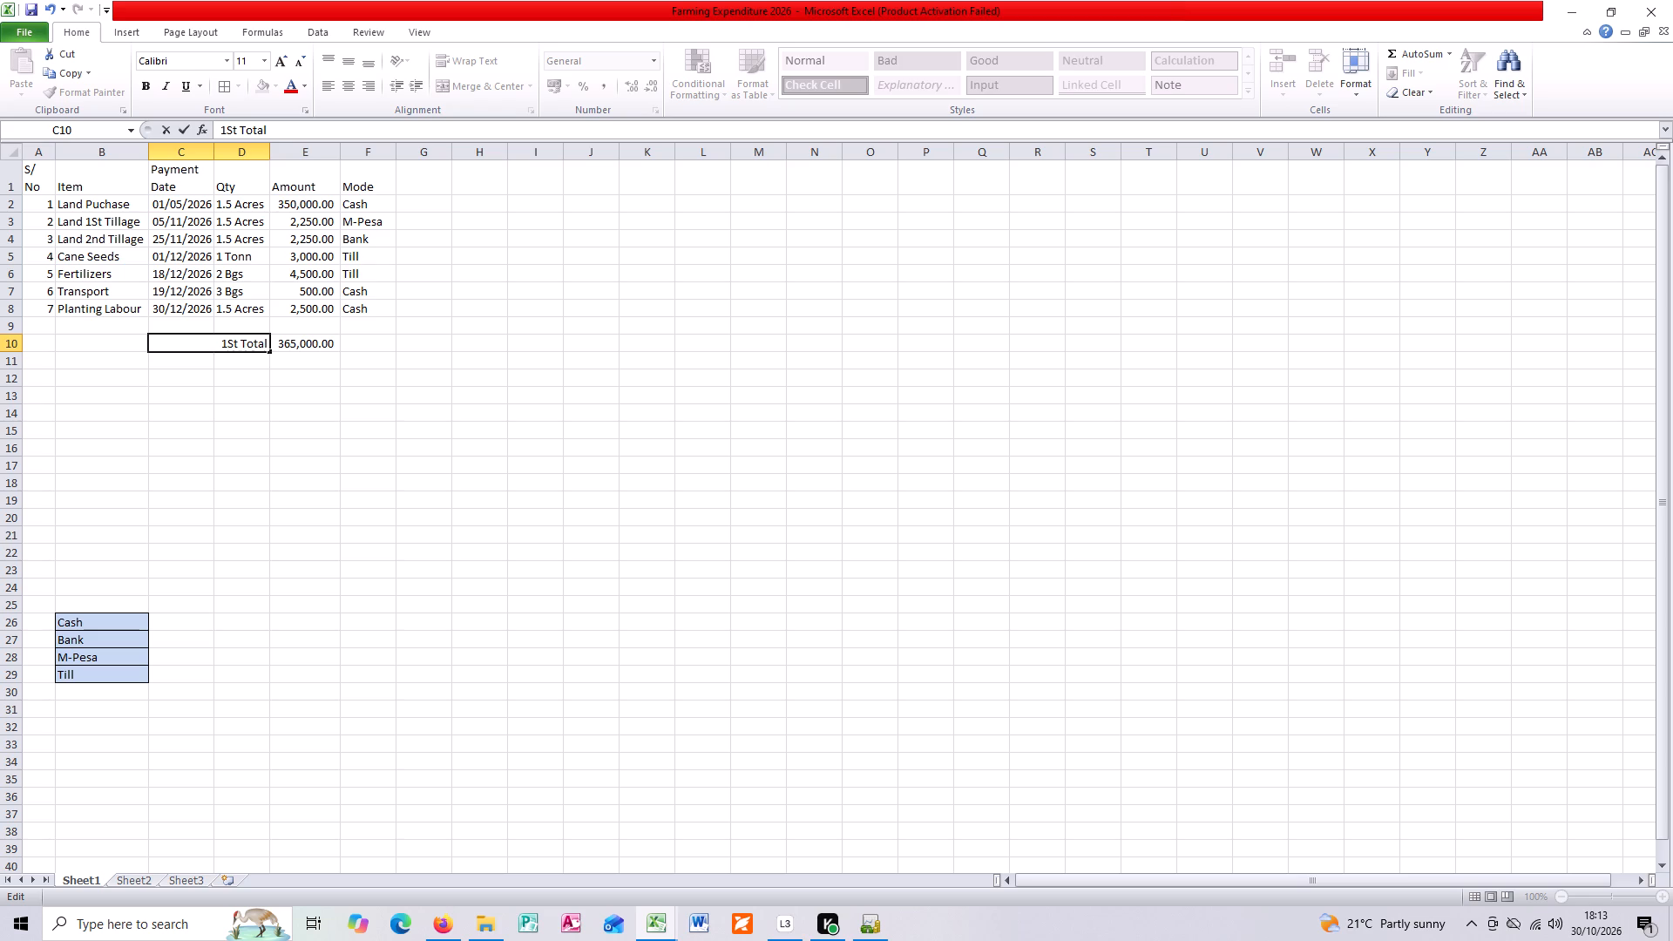
type("Sa")
key("BackSpace")
type("ummar")
key("y")
key("Return")
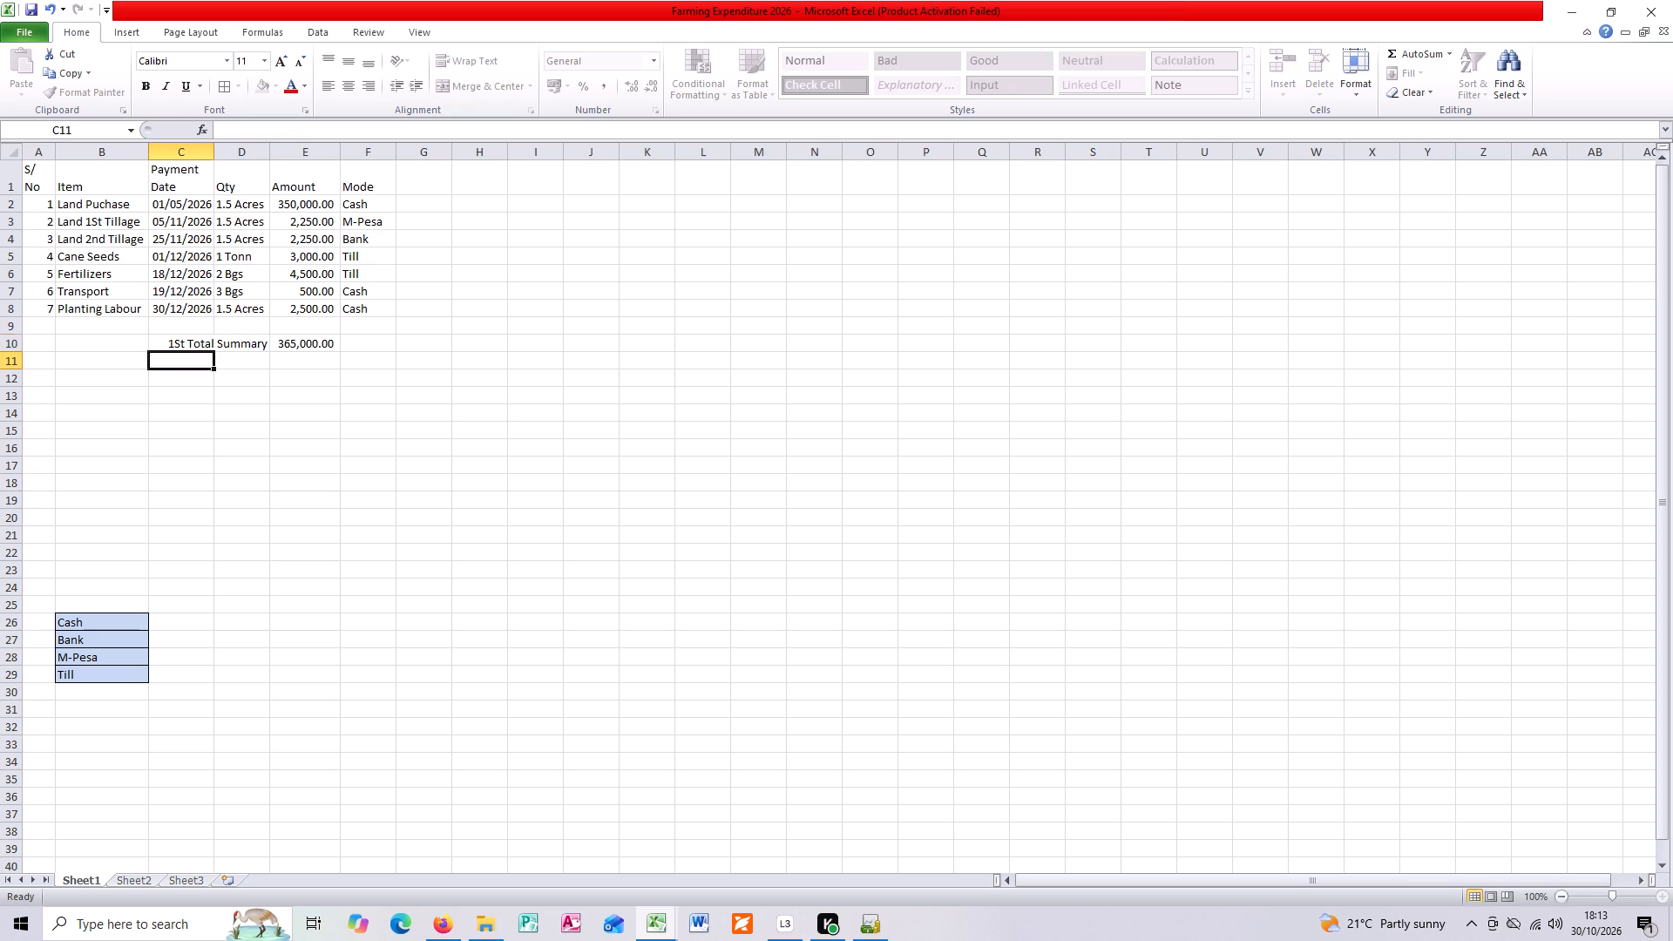
Make the total summary label and amount in C10:E10 bold at font size 12.
left_click_drag(167, 343, 314, 343)
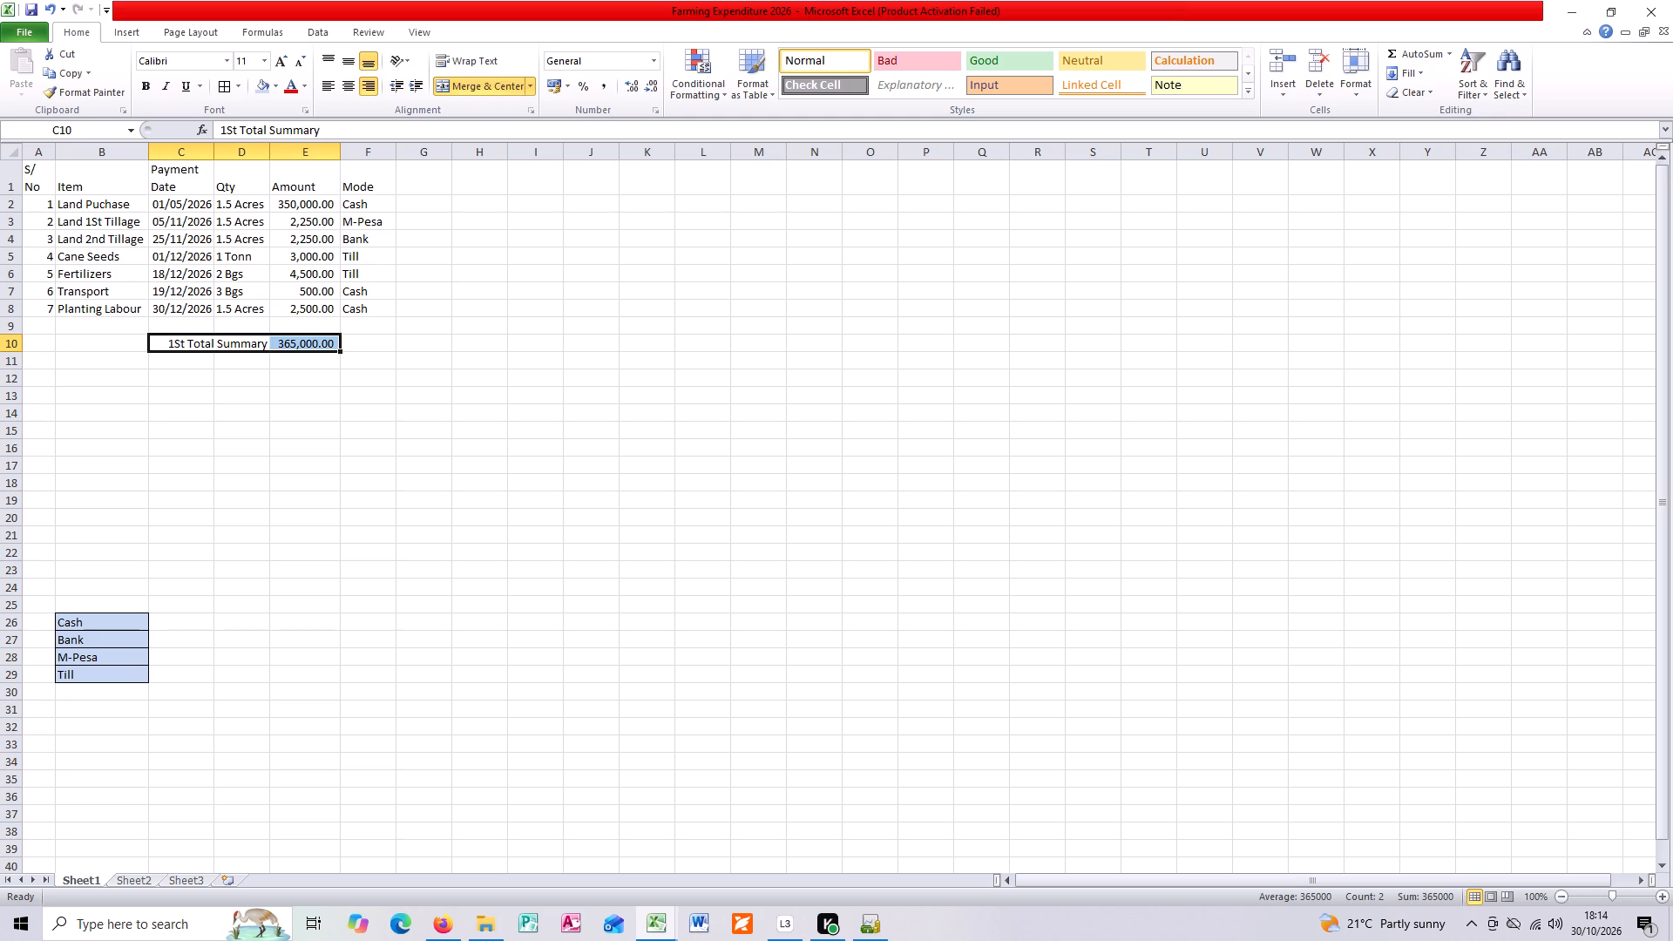
left_click(147, 90)
left_click(261, 61)
left_click(245, 137)
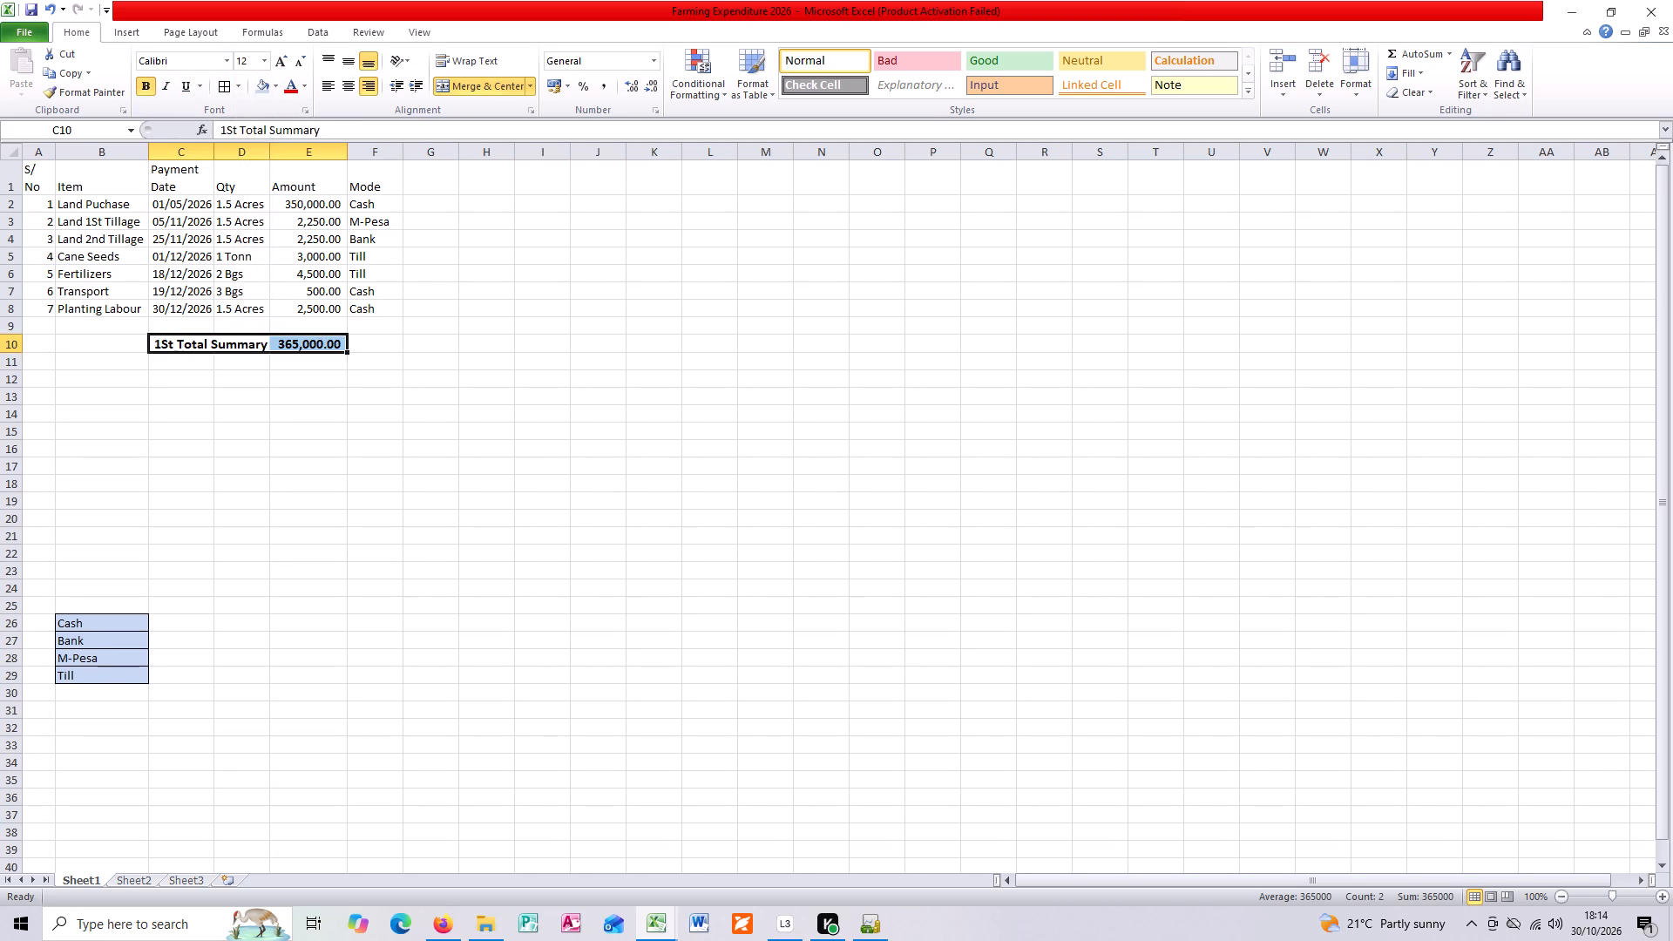
left_click(298, 342)
left_click(362, 319)
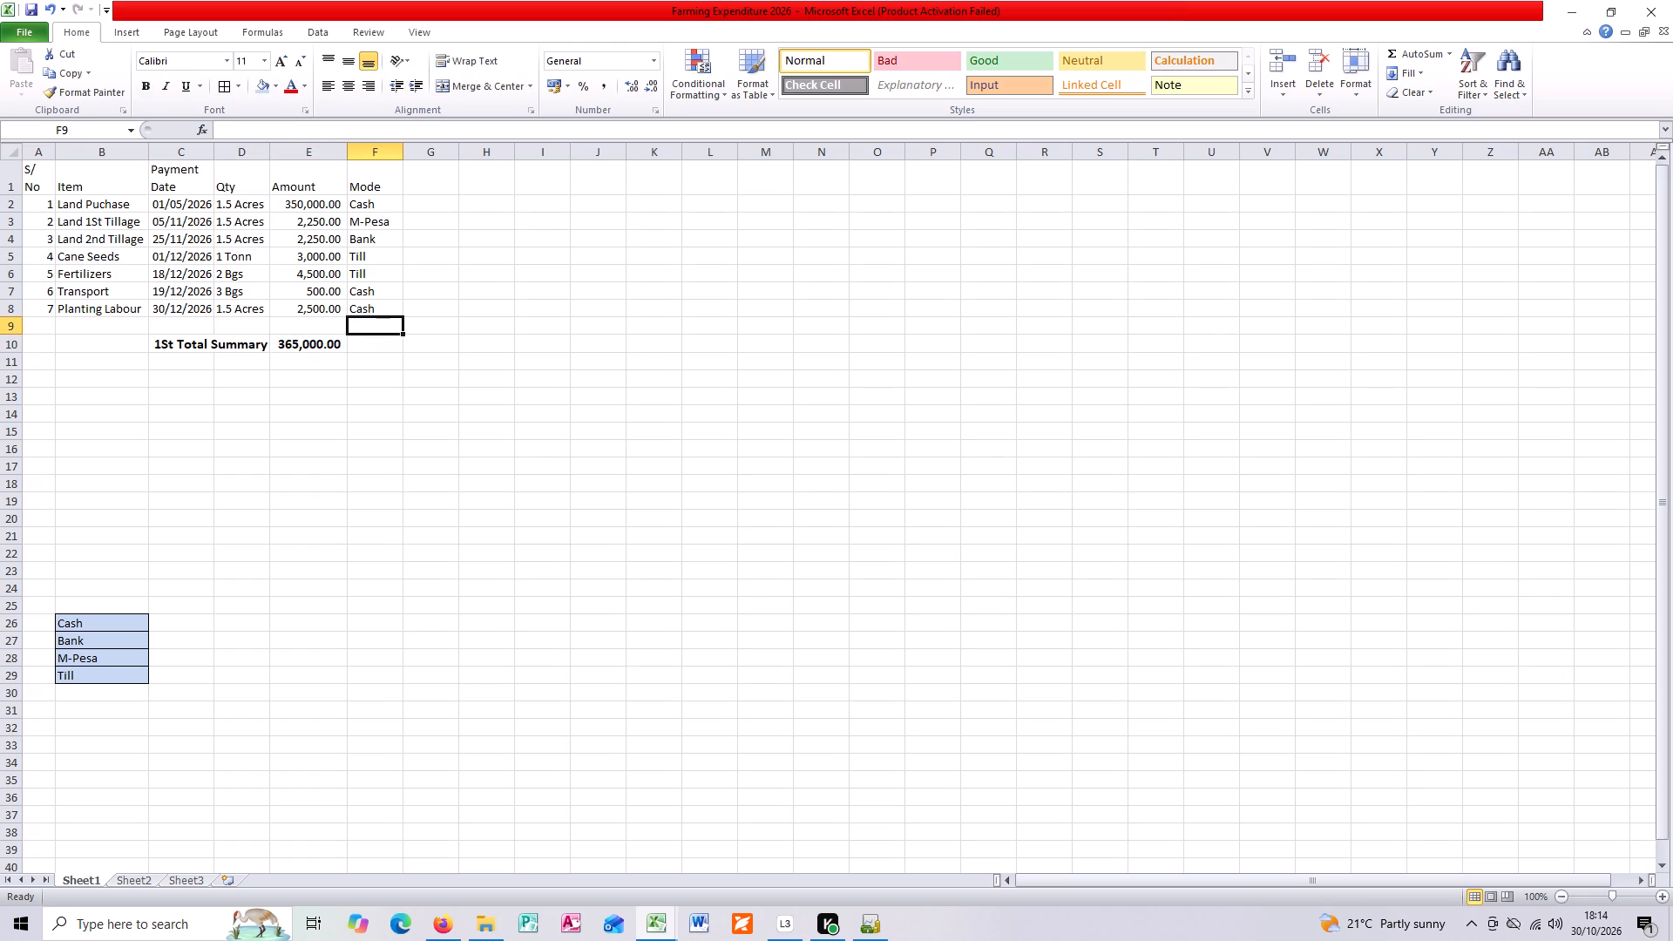
left_click(342, 398)
left_click(491, 425)
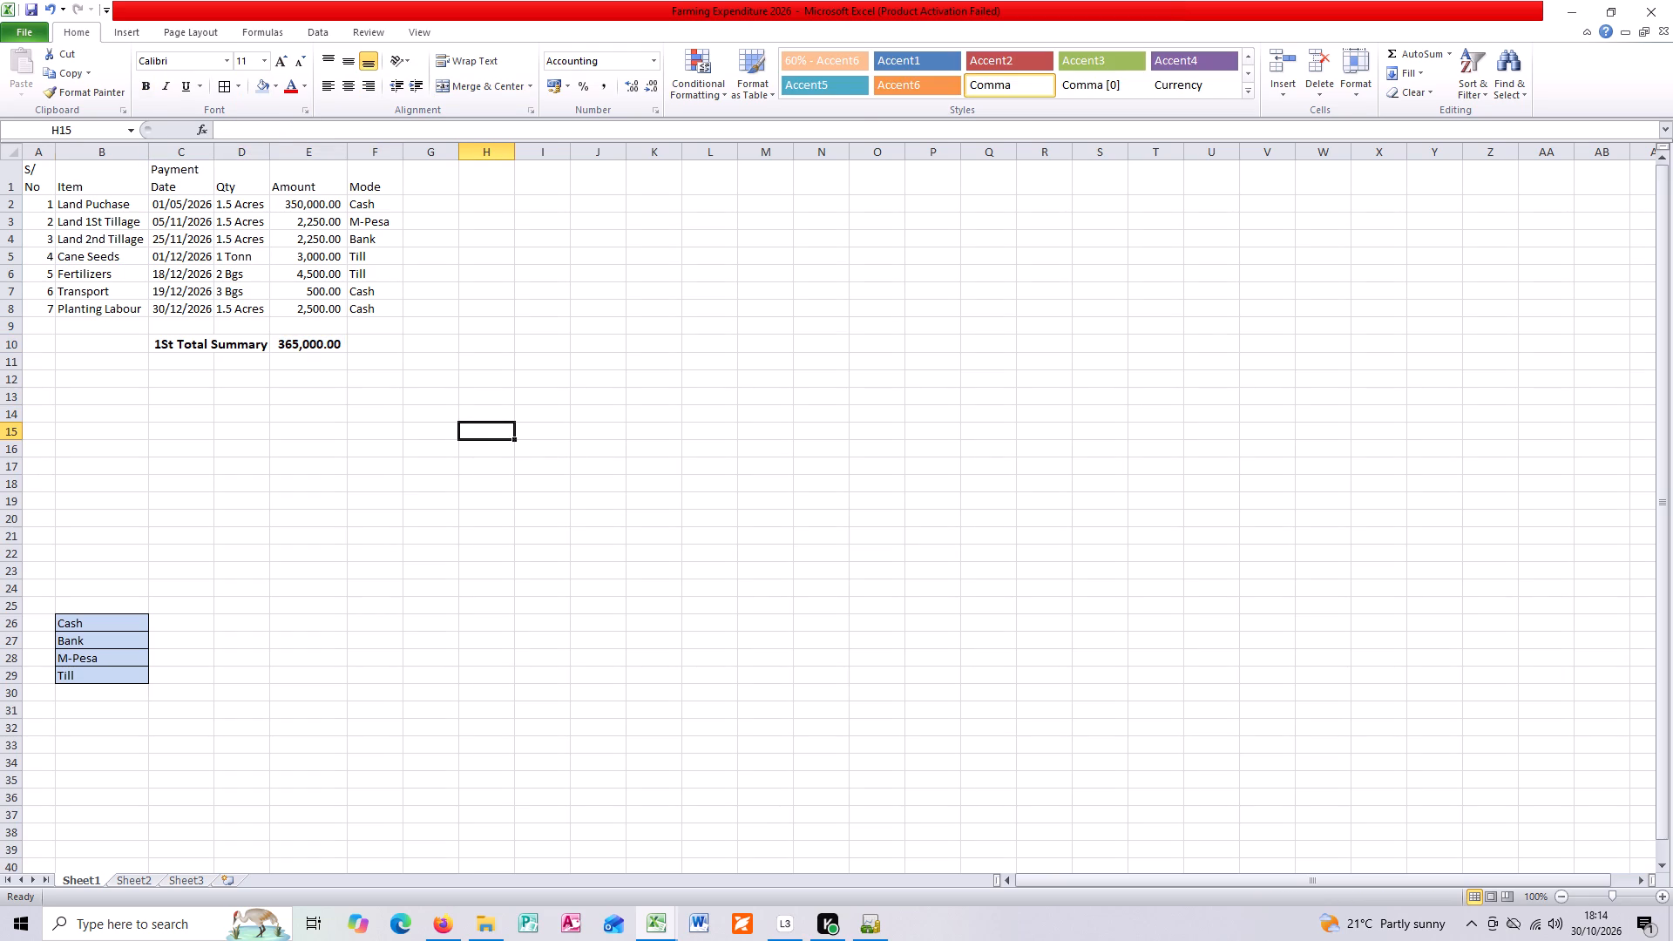
Make the table's header row A1:F1 bold at font size 12.
left_click_drag(93, 207, 93, 303)
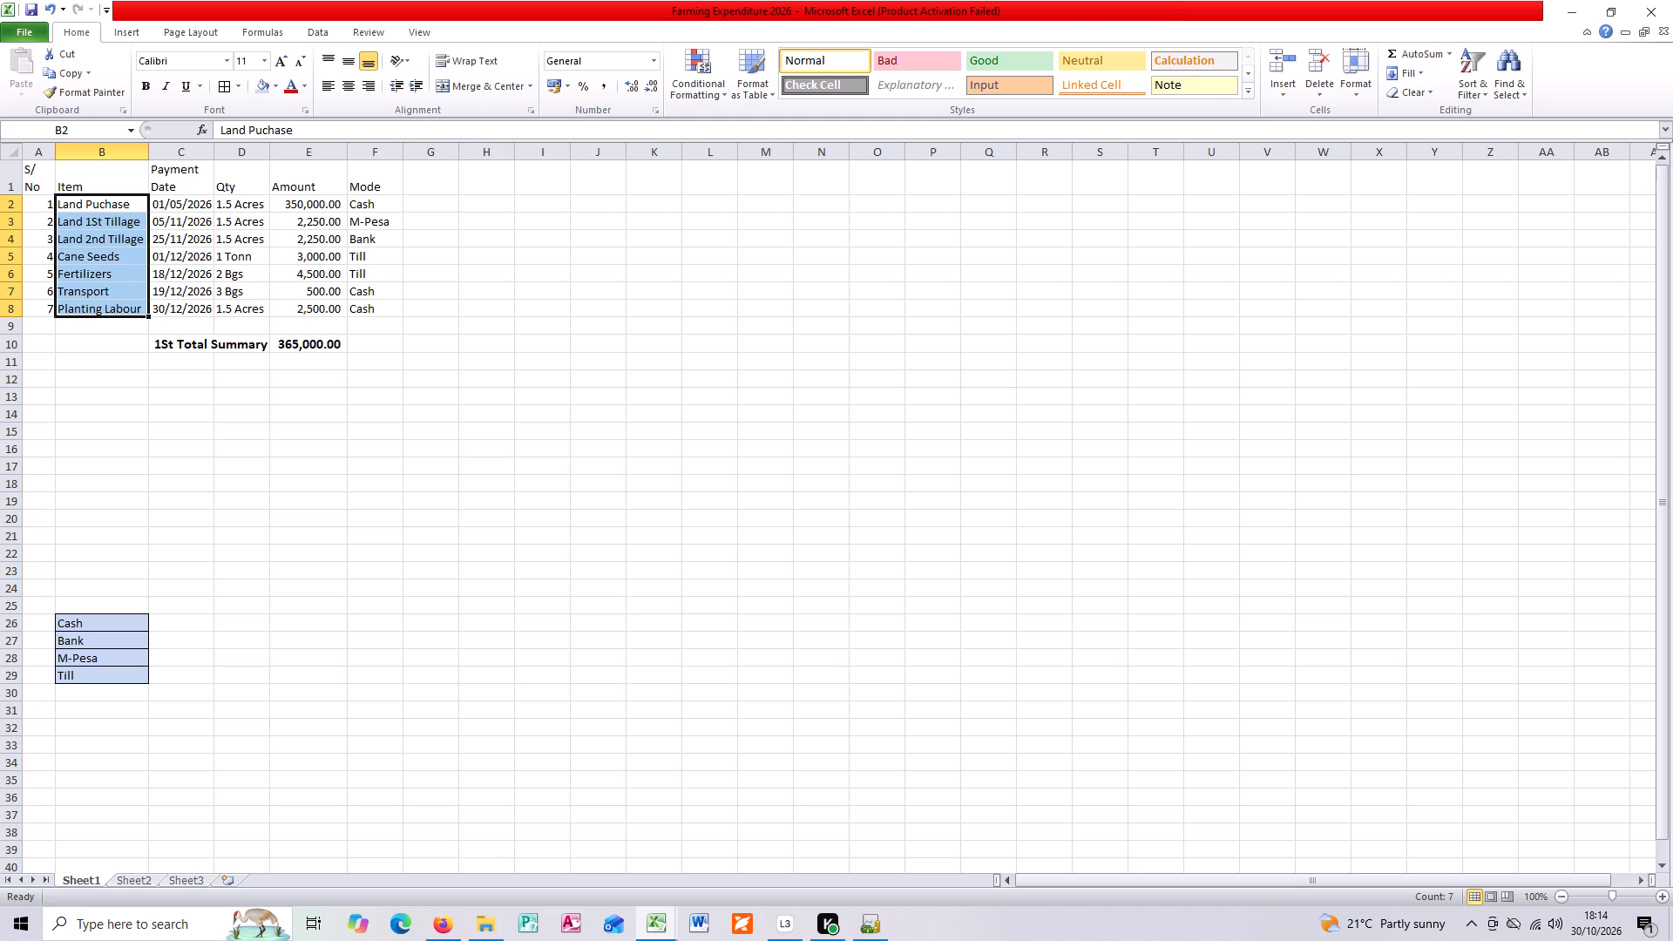
left_click_drag(69, 184, 112, 181)
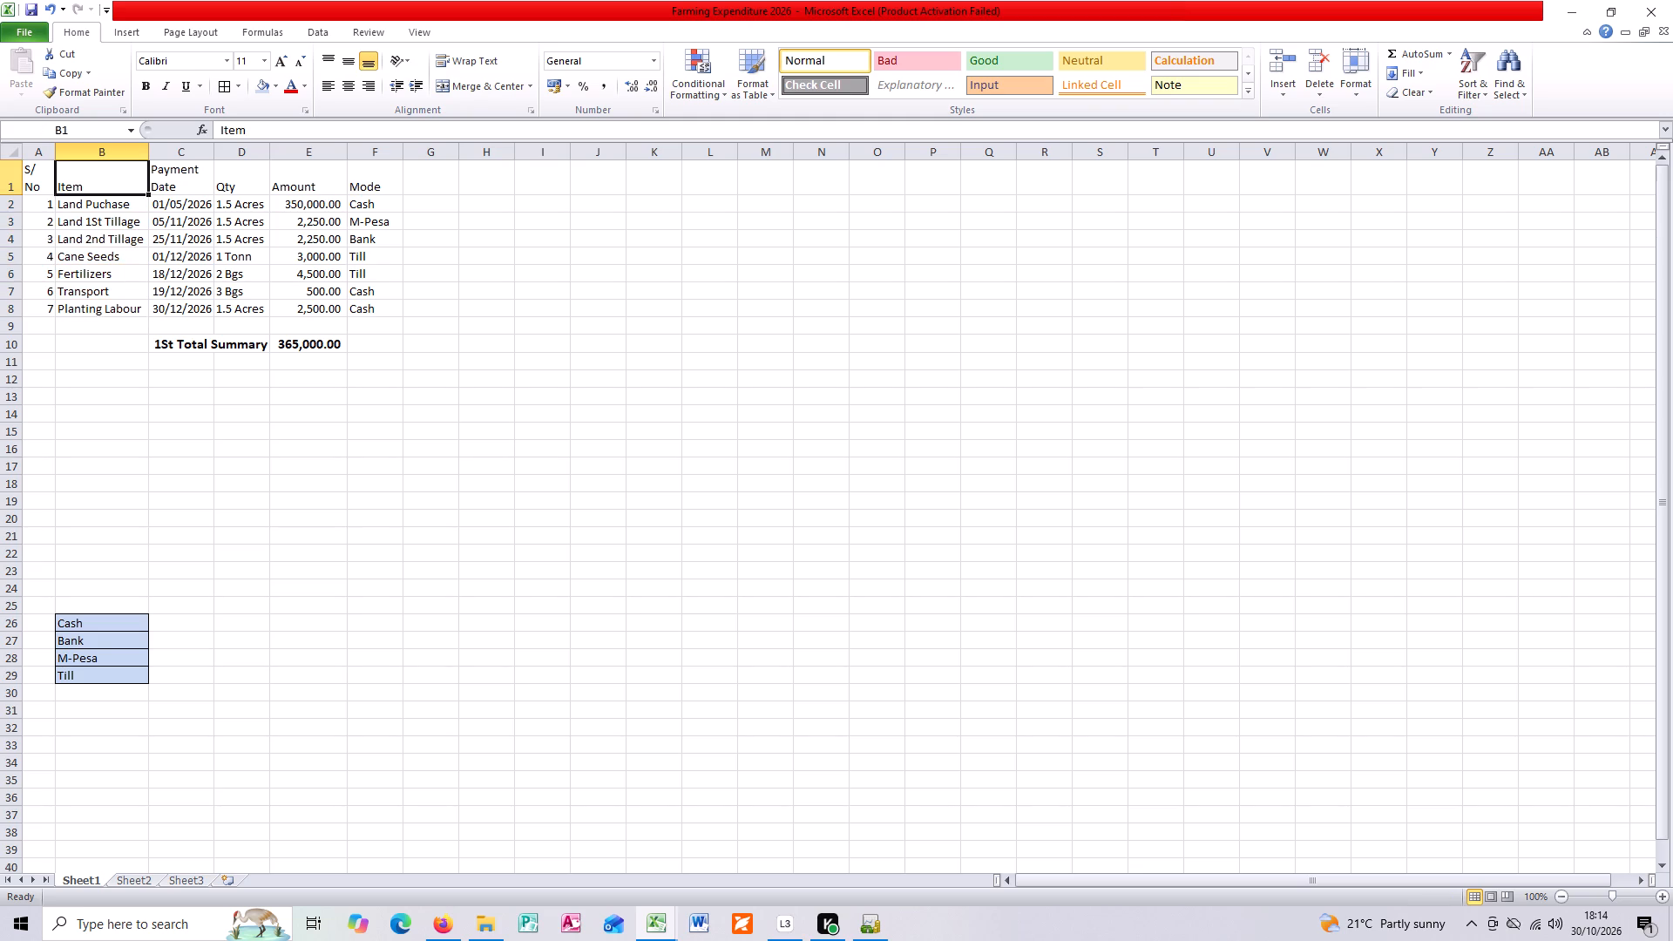
left_click_drag(32, 183, 360, 181)
left_click(144, 86)
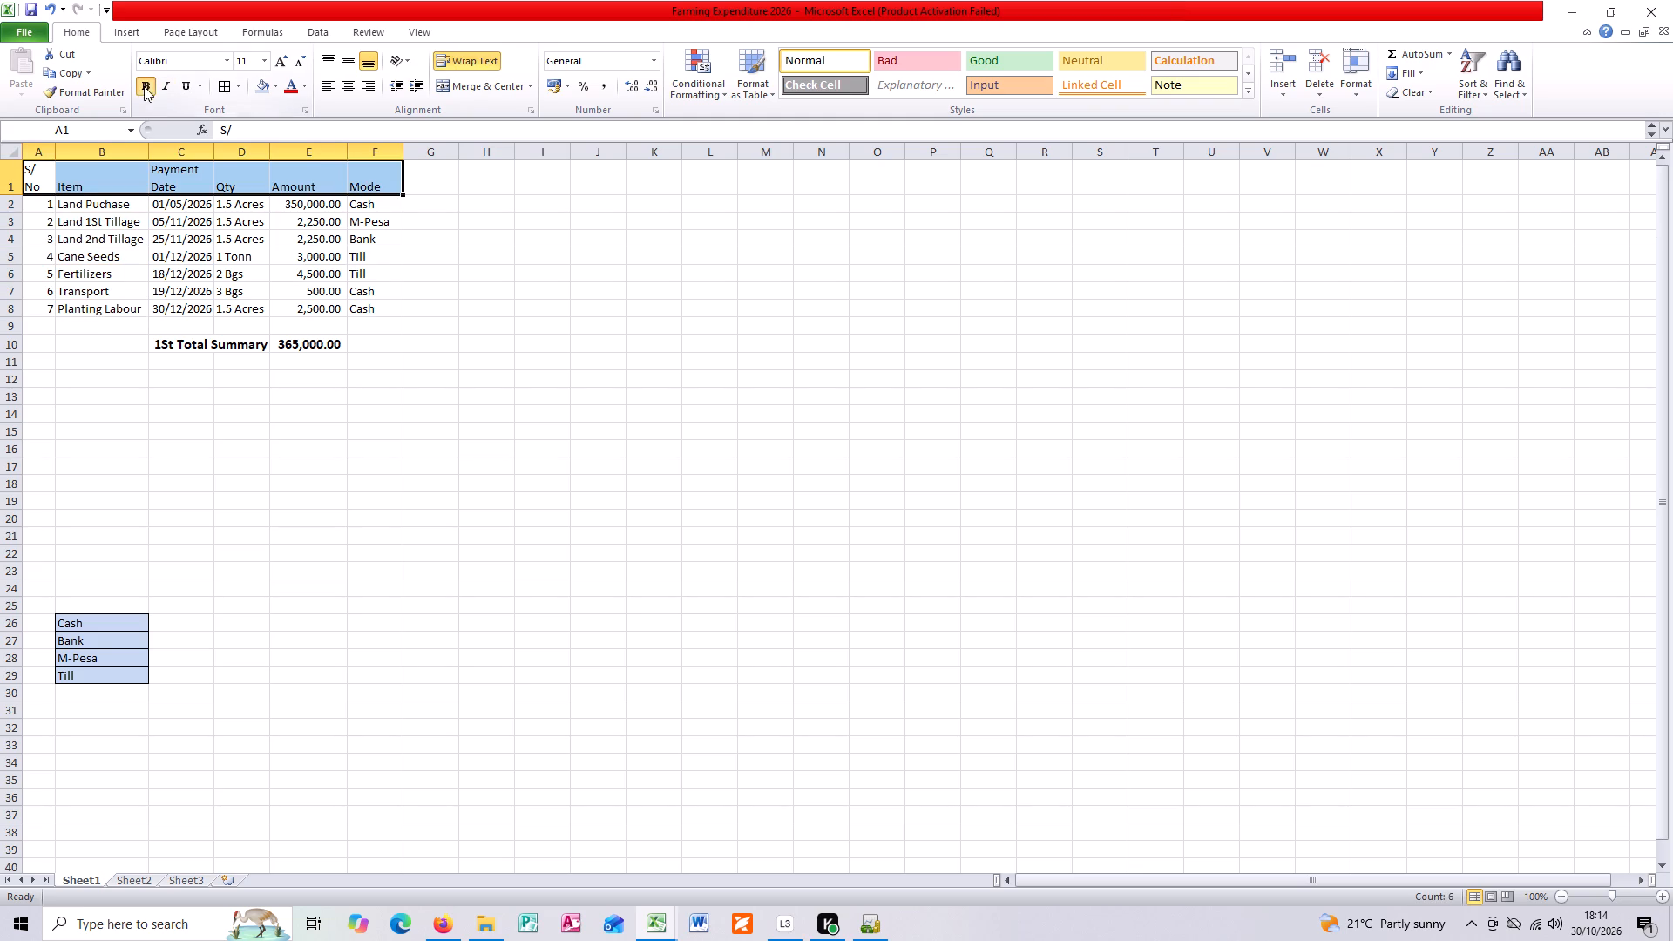
left_click(265, 58)
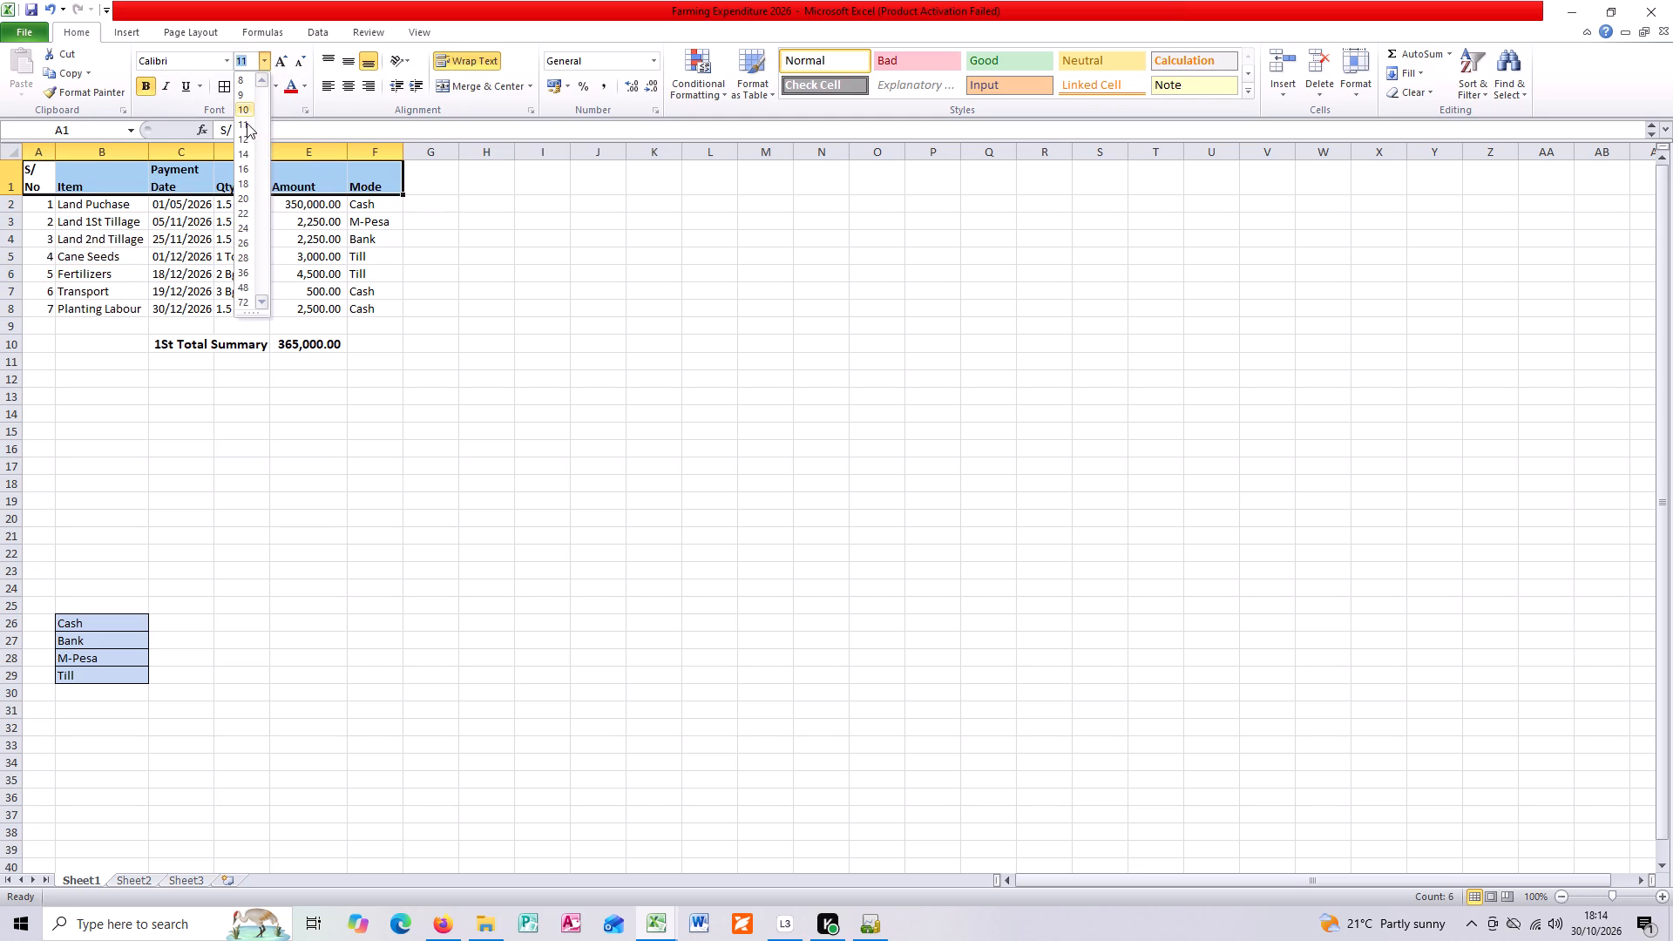
left_click(244, 166)
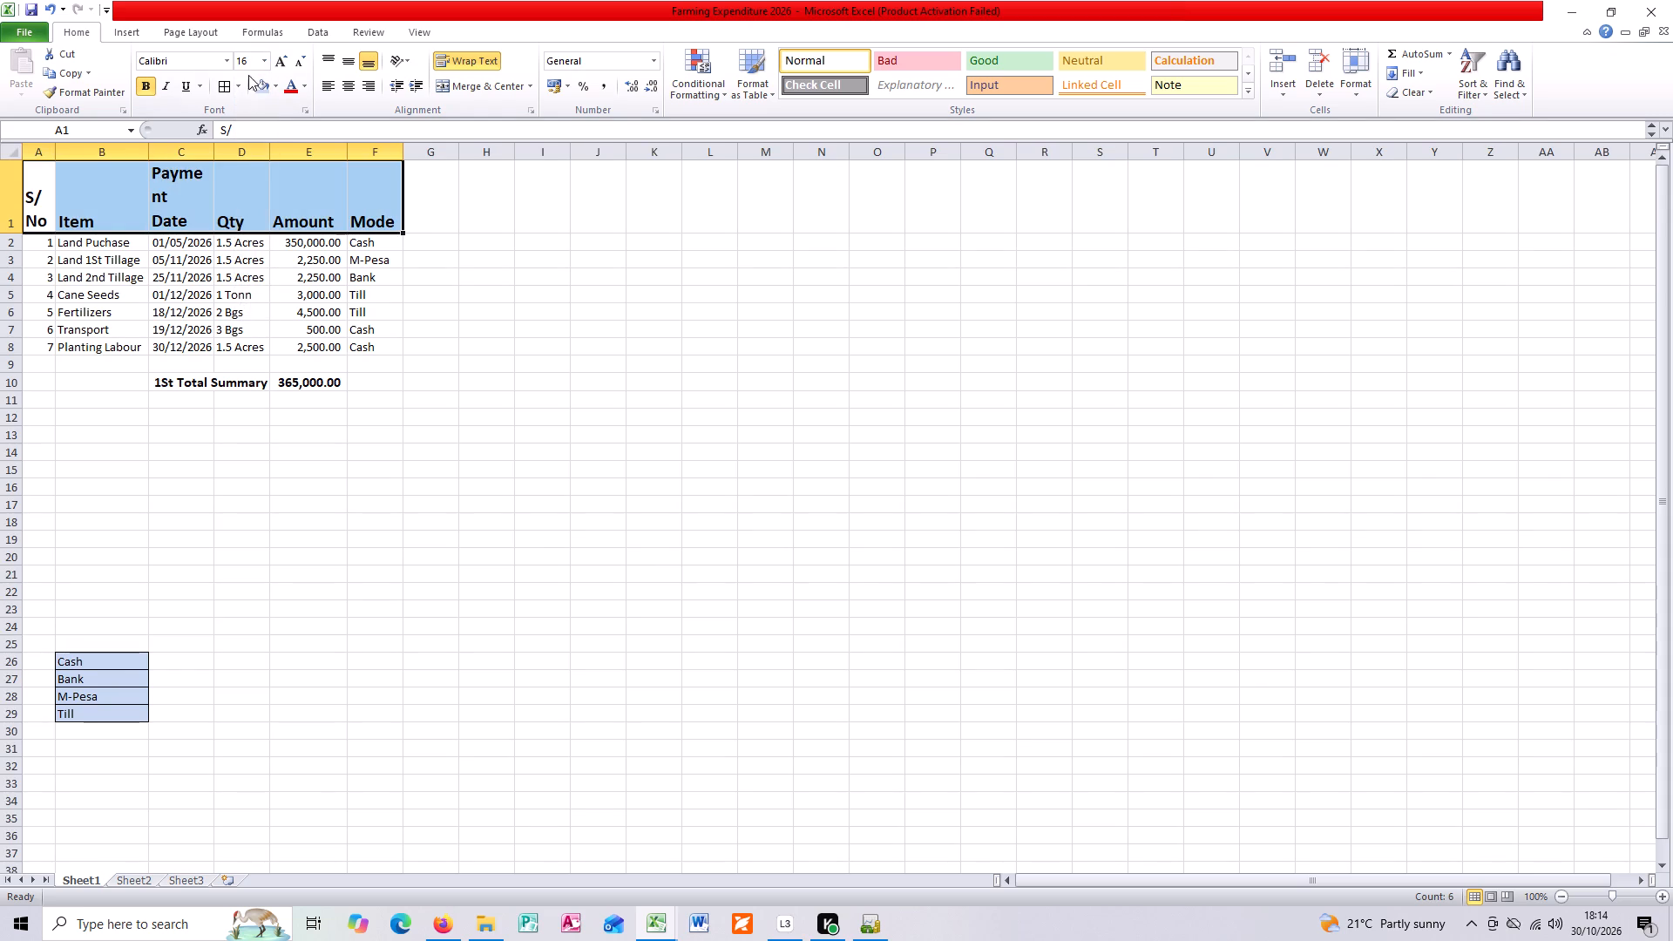
left_click(262, 59)
left_click(244, 138)
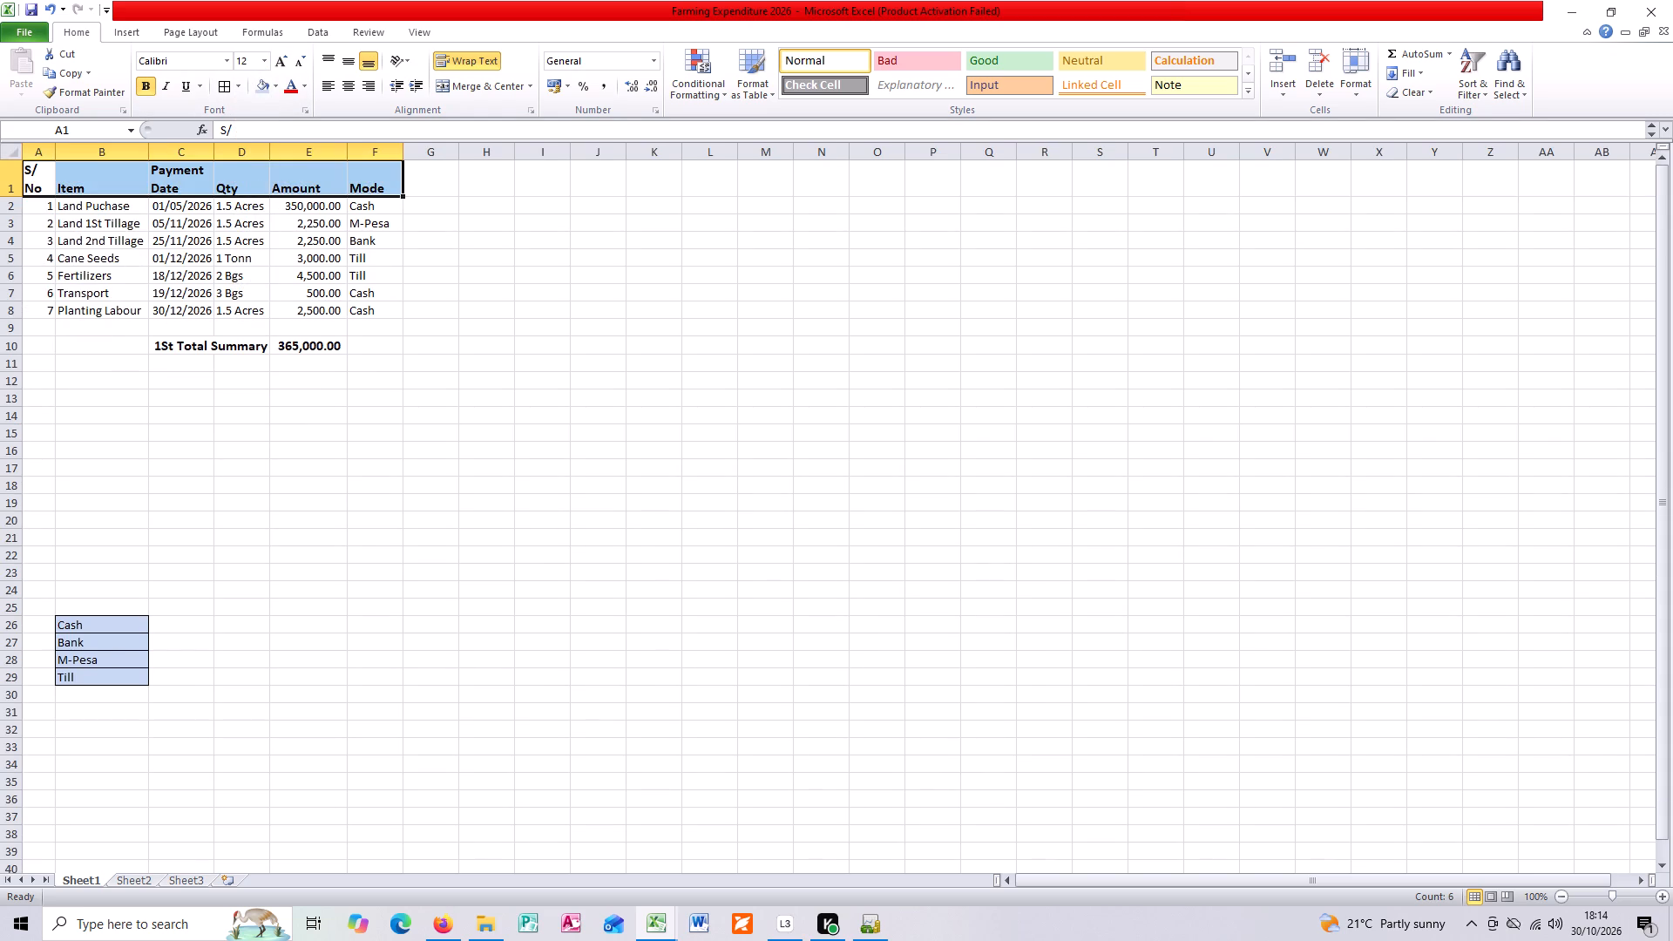
Insert a 3-D Column chart from the Item and Amount columns, B1:B8 and E1:E8.
left_click(97, 188)
left_click_drag(110, 182, 105, 309)
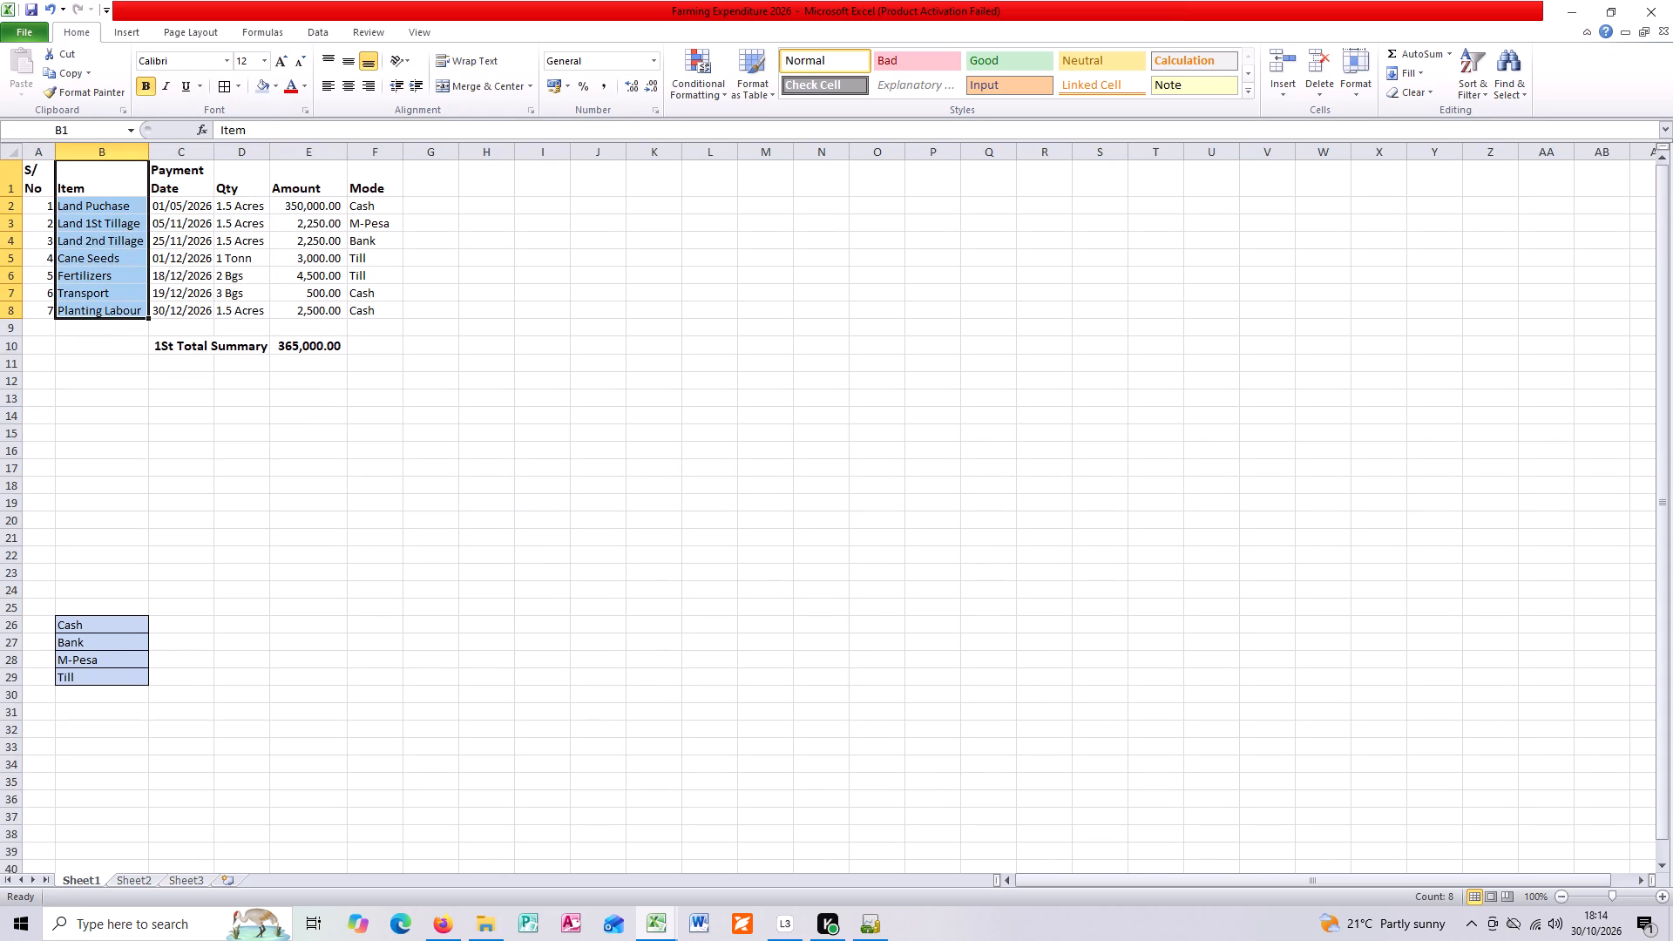
left_click_drag(315, 185, 317, 297, "ctrl")
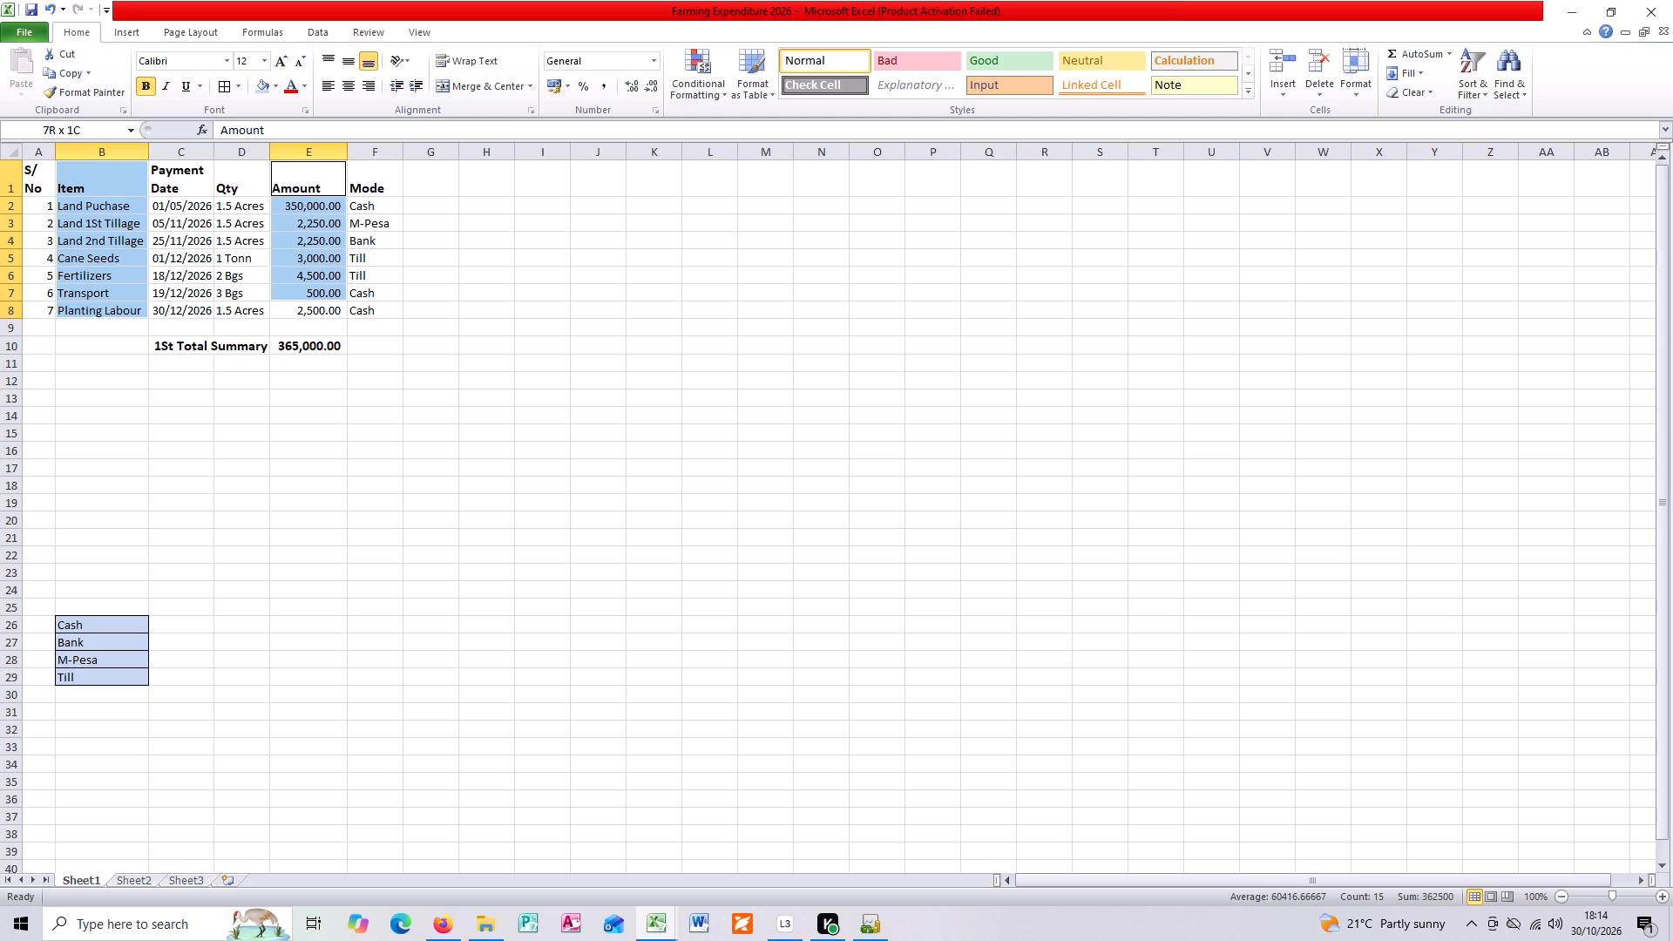
left_click_drag(317, 297, 319, 303, "ctrl")
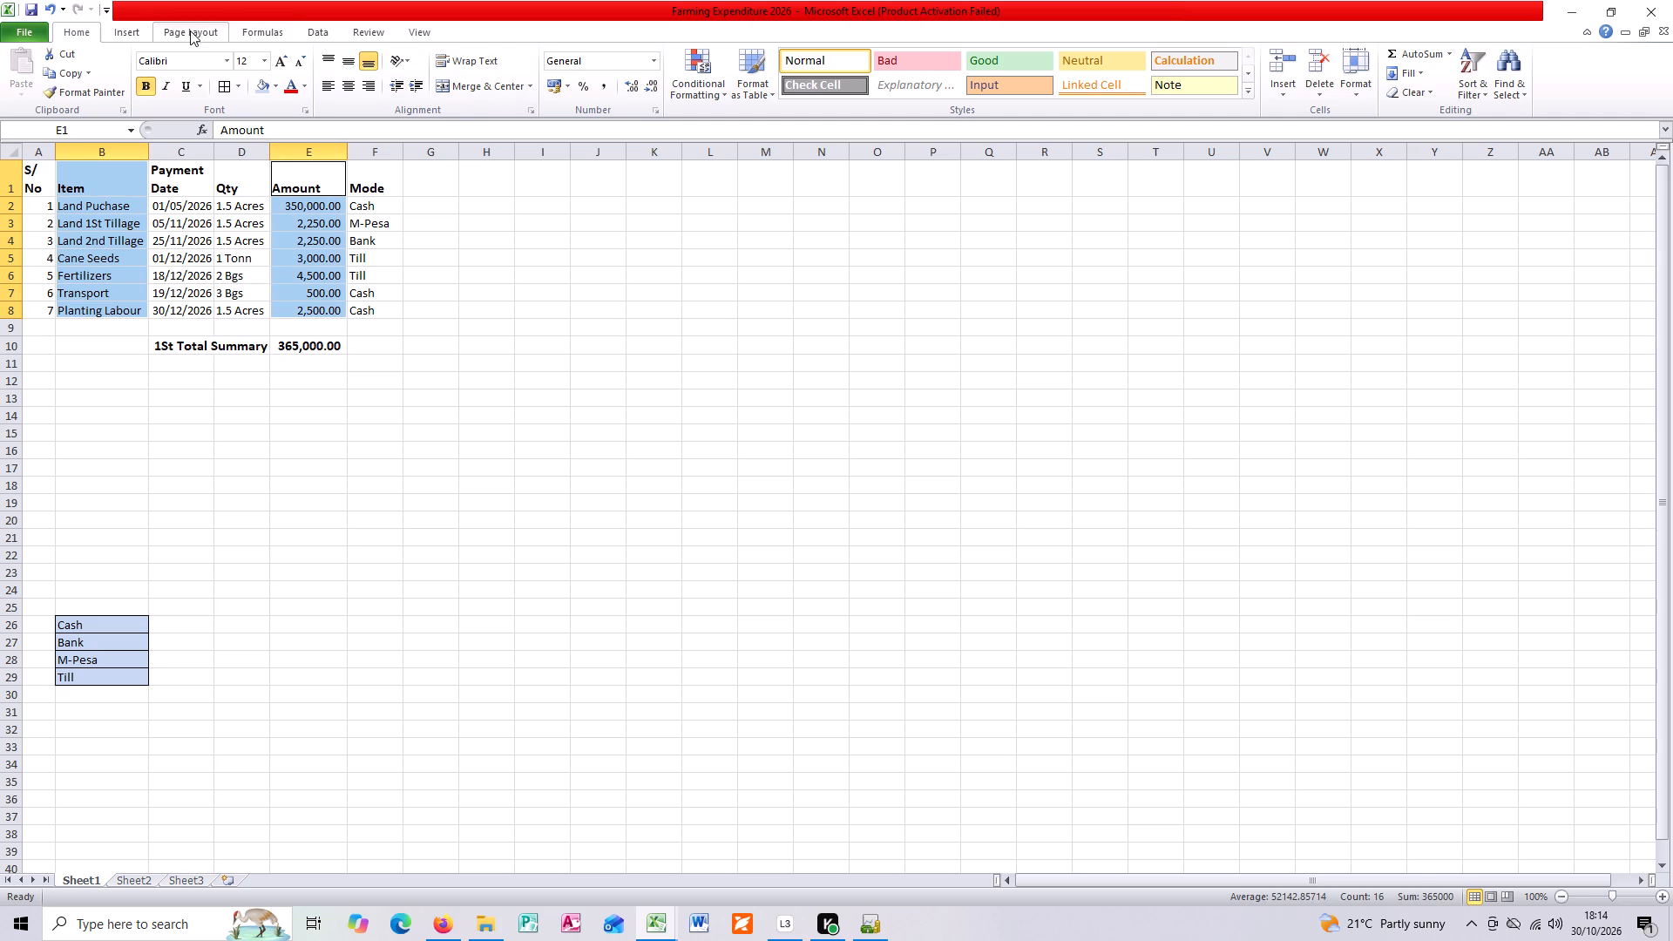
left_click(119, 32)
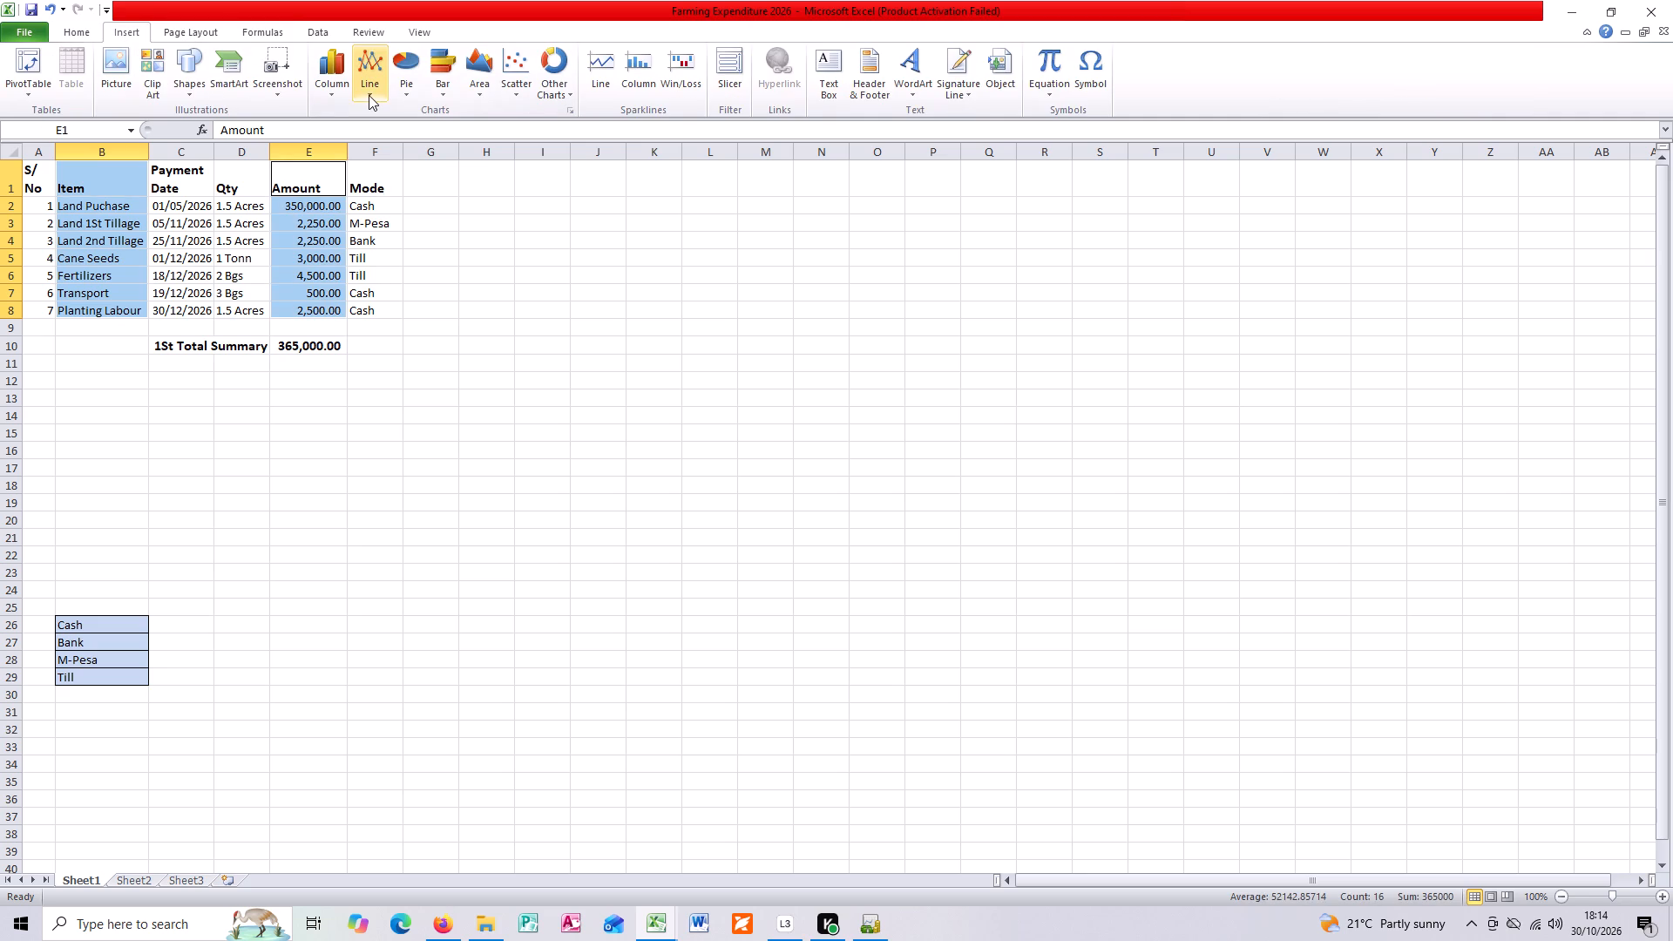
left_click(369, 95)
left_click(335, 85)
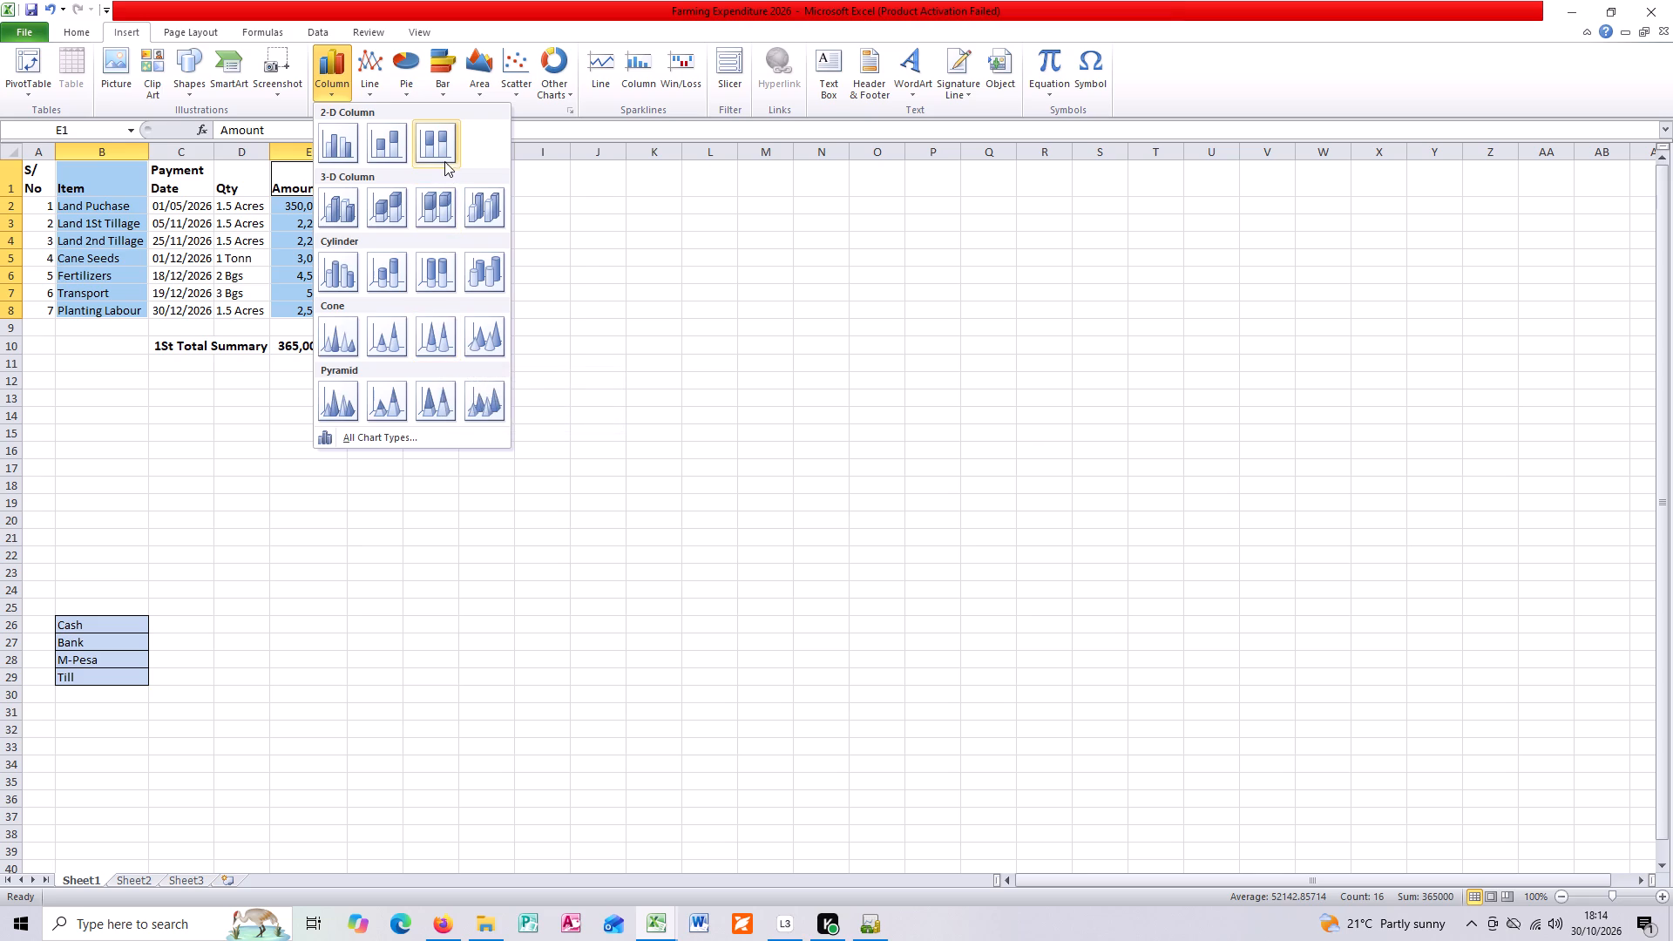
left_click(487, 206)
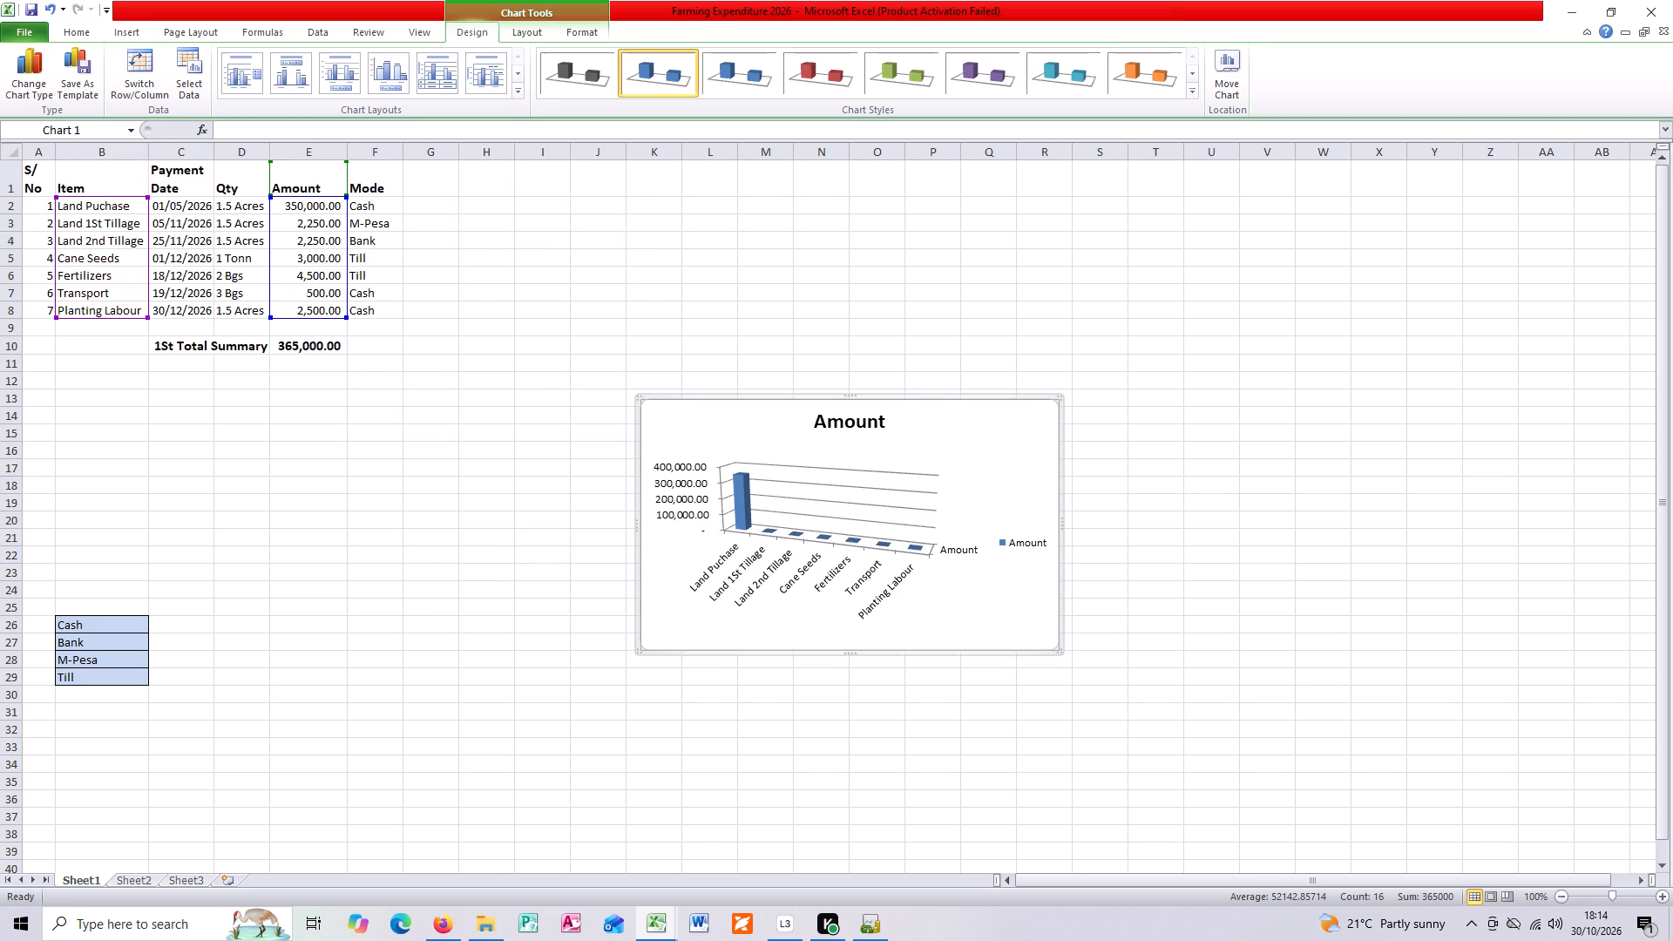
Move the chart closer to the table, with its upper-left corner near cell I10.
left_click_drag(744, 414, 696, 415)
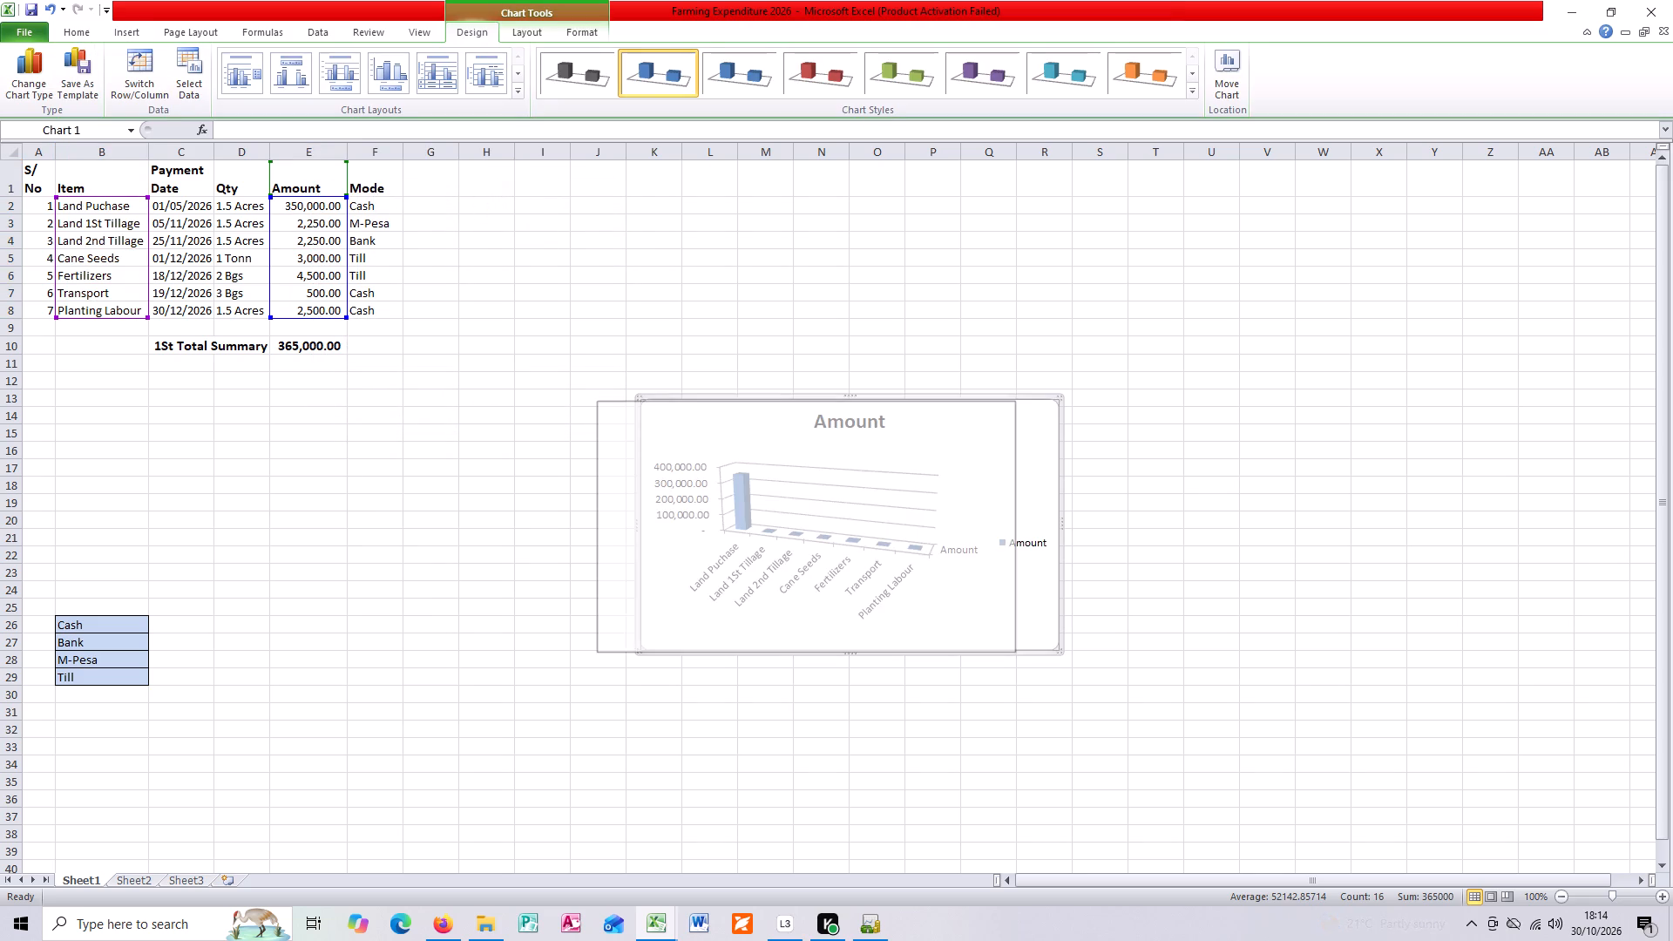
left_click_drag(696, 415, 630, 364)
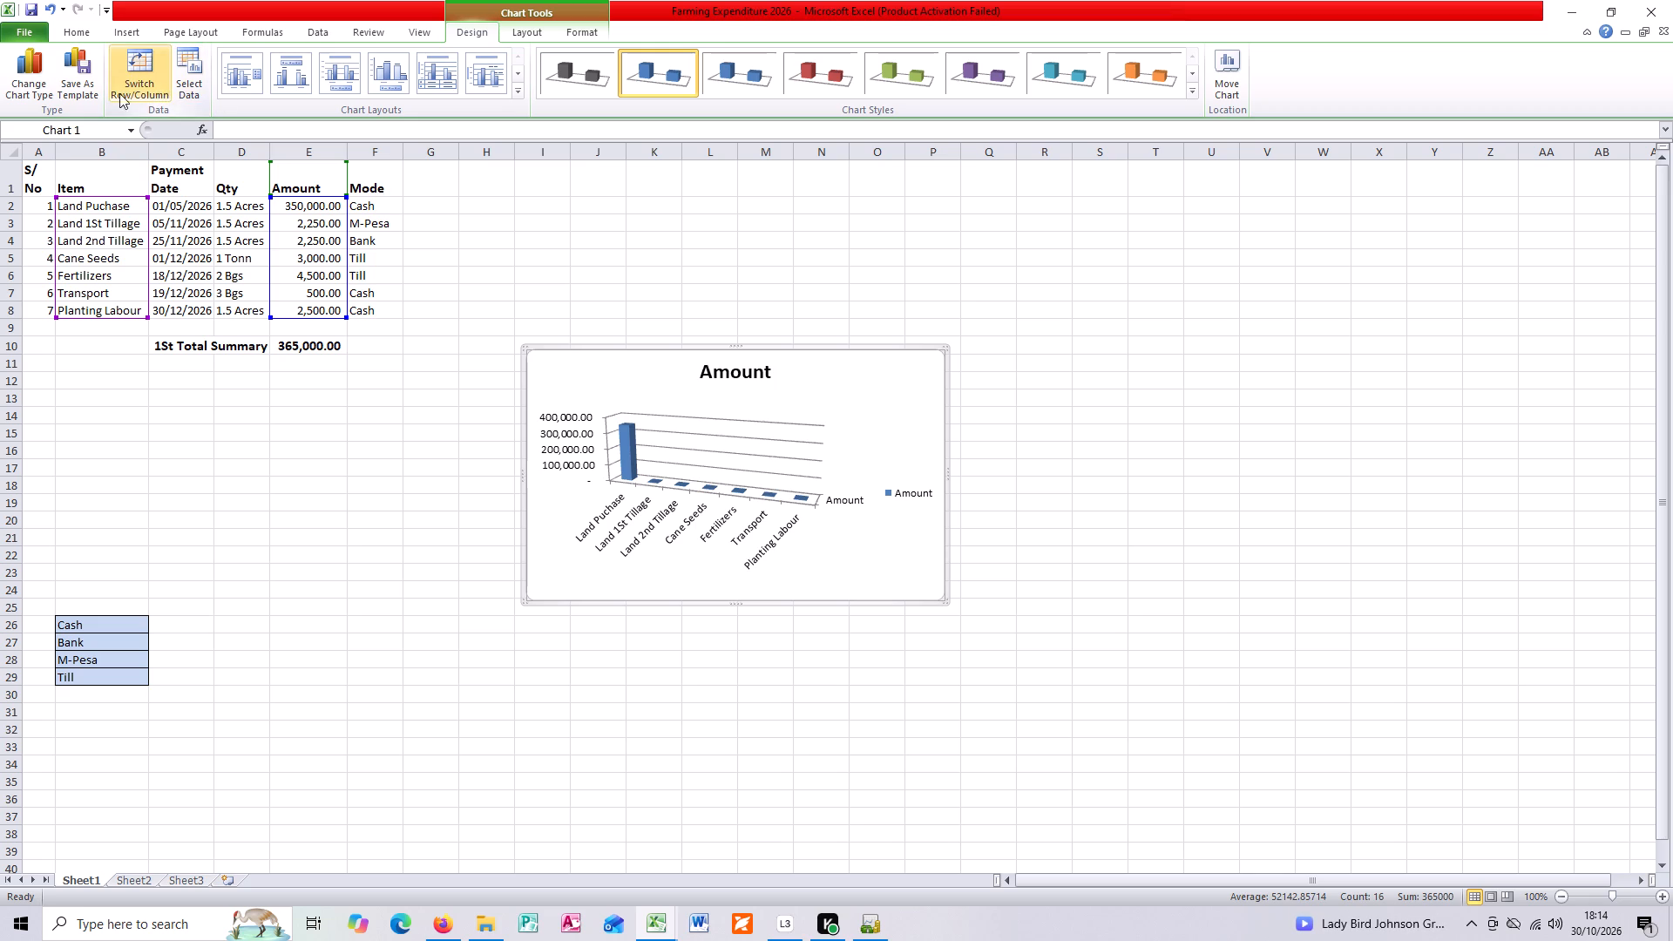
Change the chart type to the basic 2-D clustered column.
left_click(37, 84)
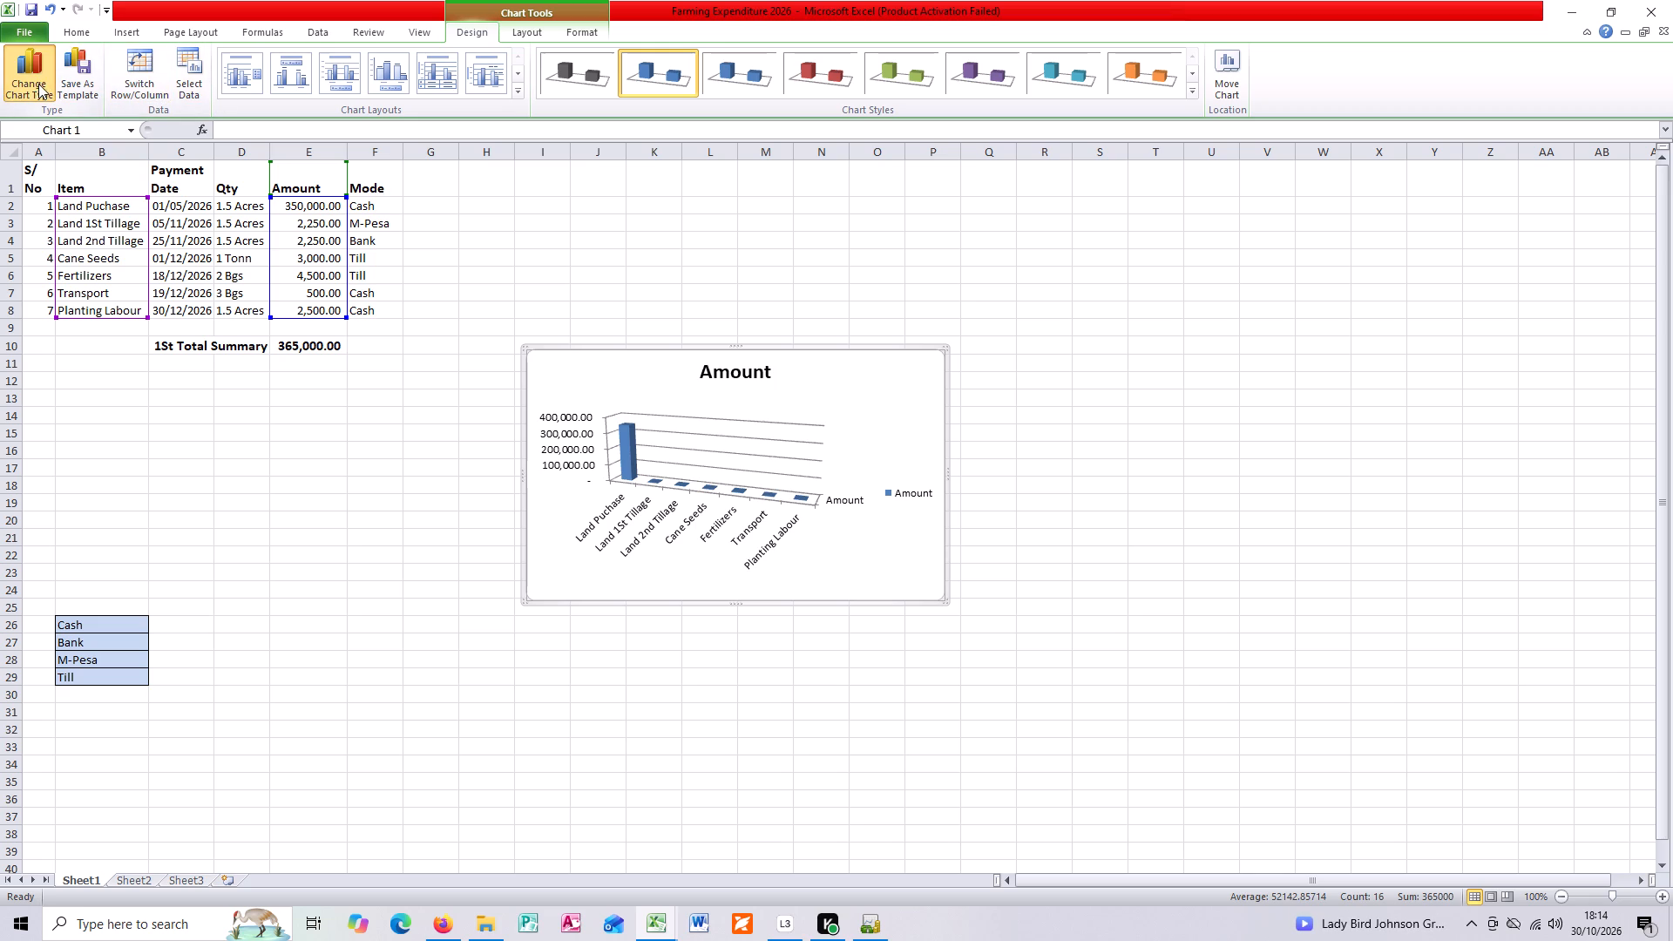
left_click(740, 354)
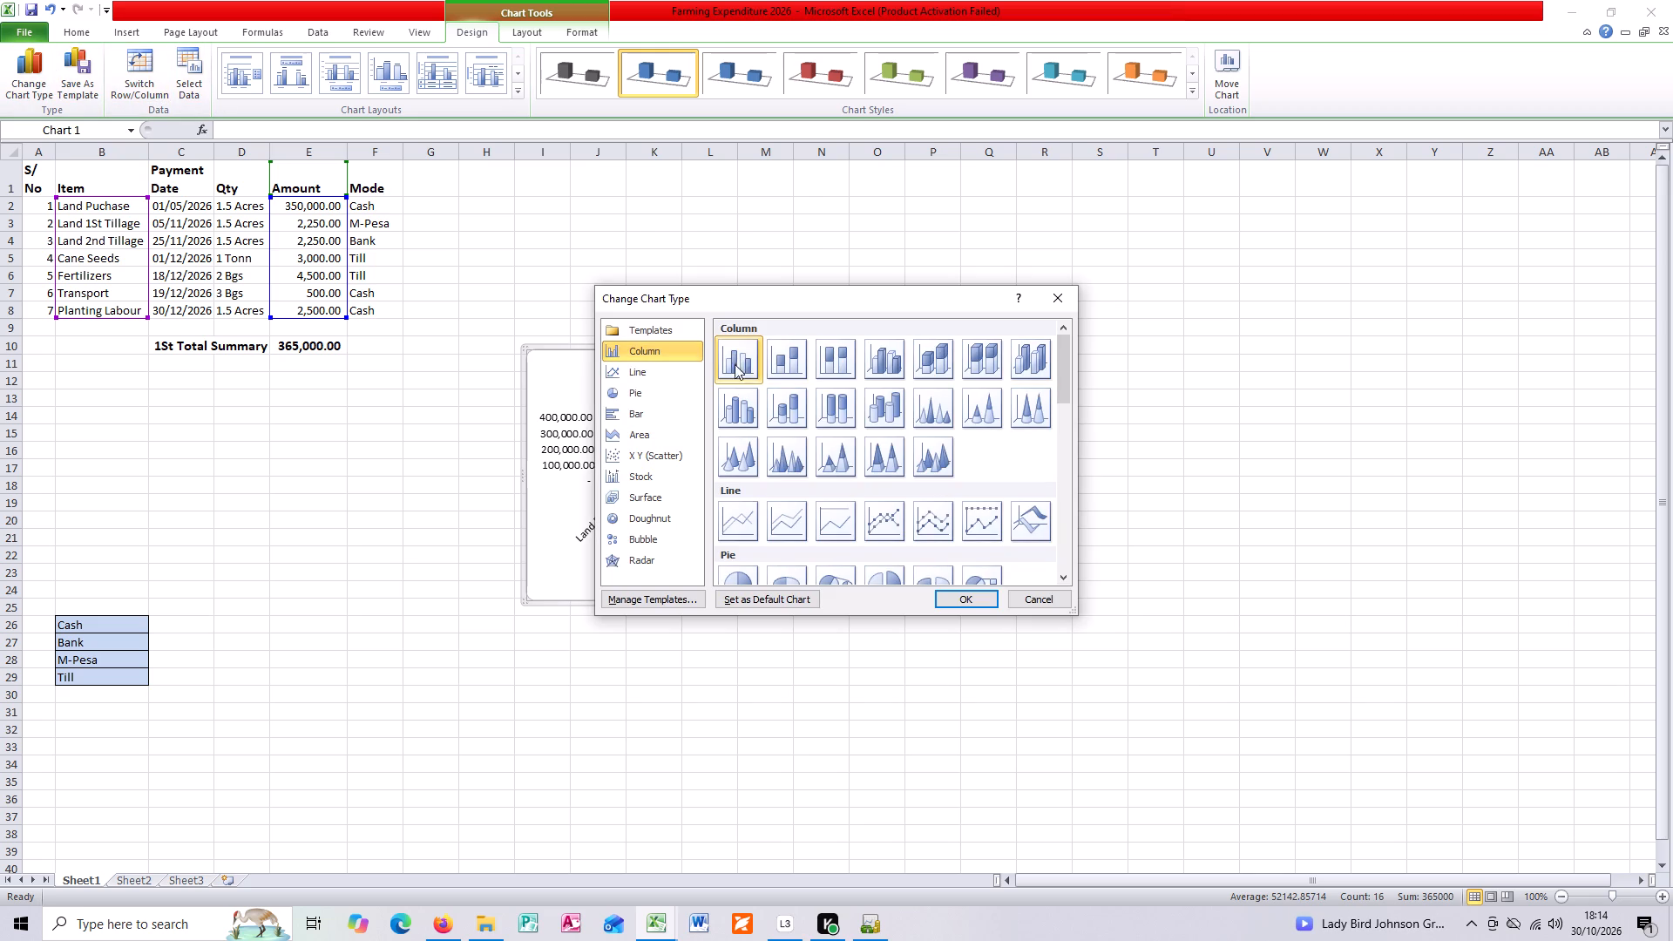
left_click(964, 595)
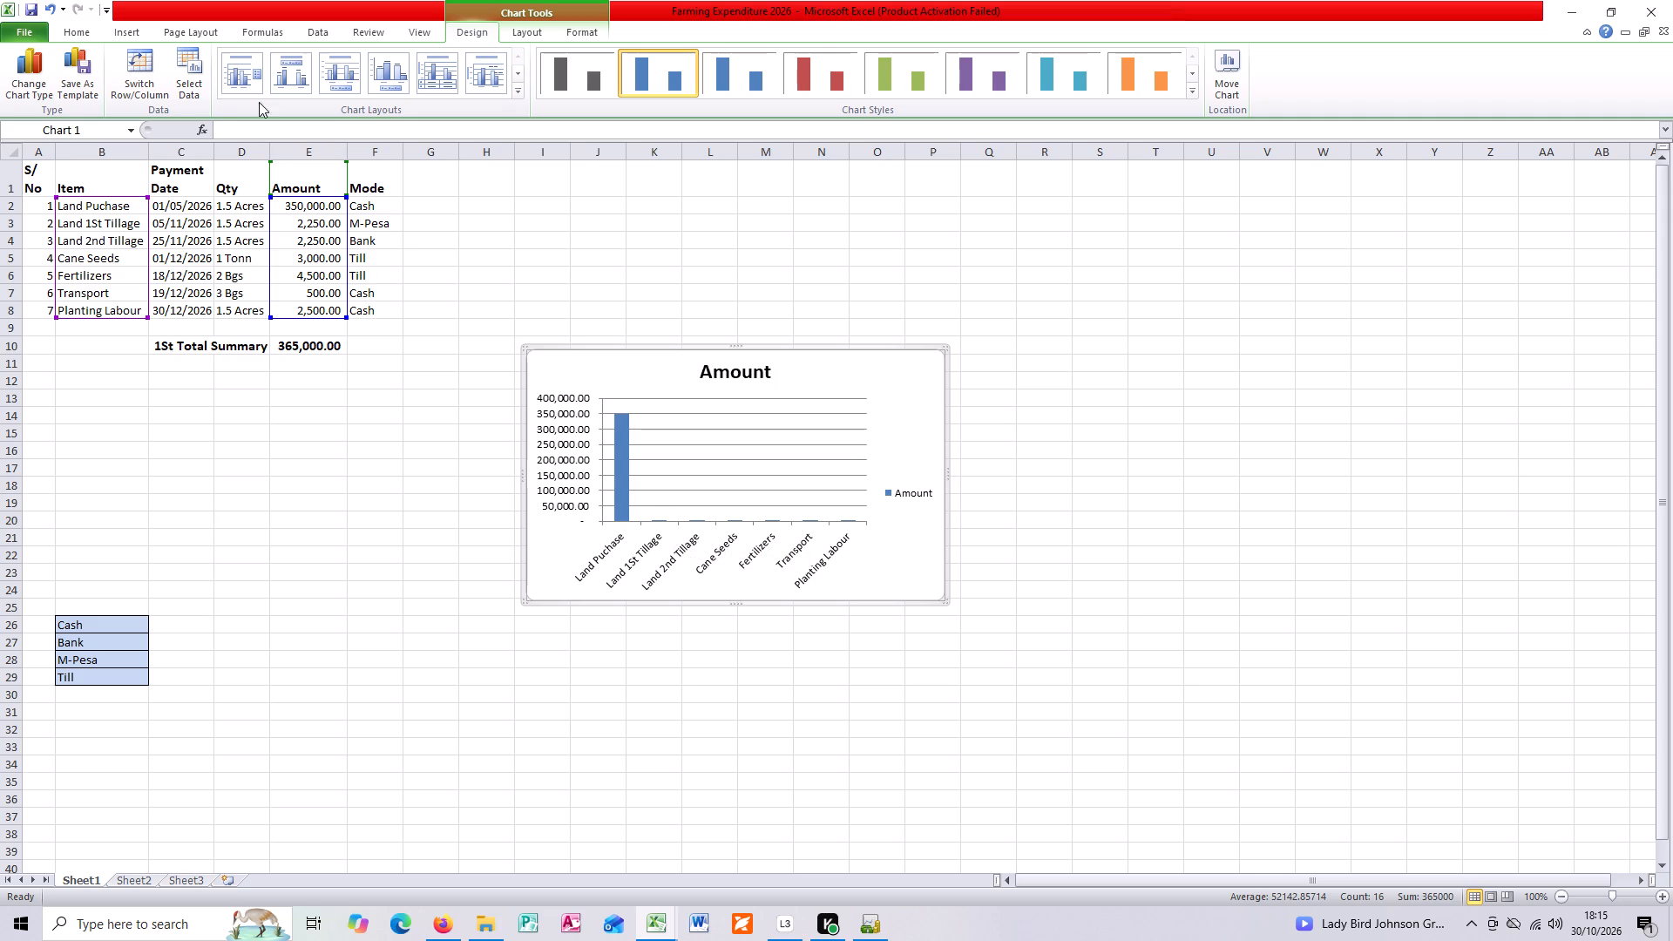
Switch the chart's rows and columns so each expense item is its own series.
left_click(148, 73)
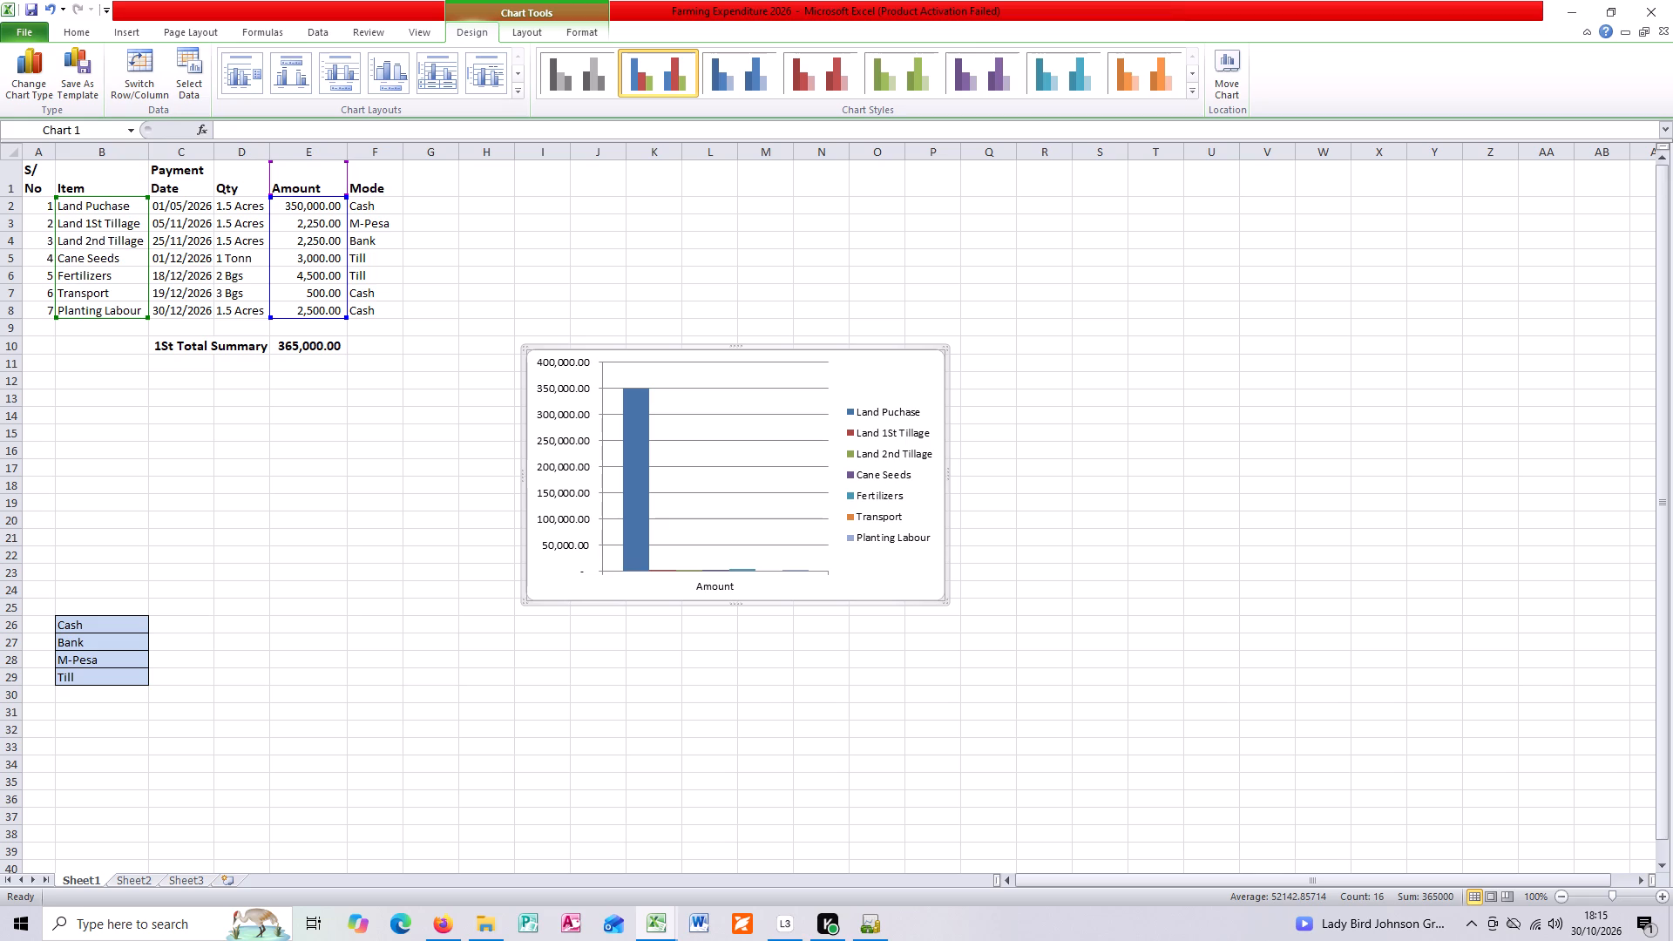
Switch the chart's rows and columns back so the expense items form the categories of a single Amount series.
key("Escape")
left_click(385, 386)
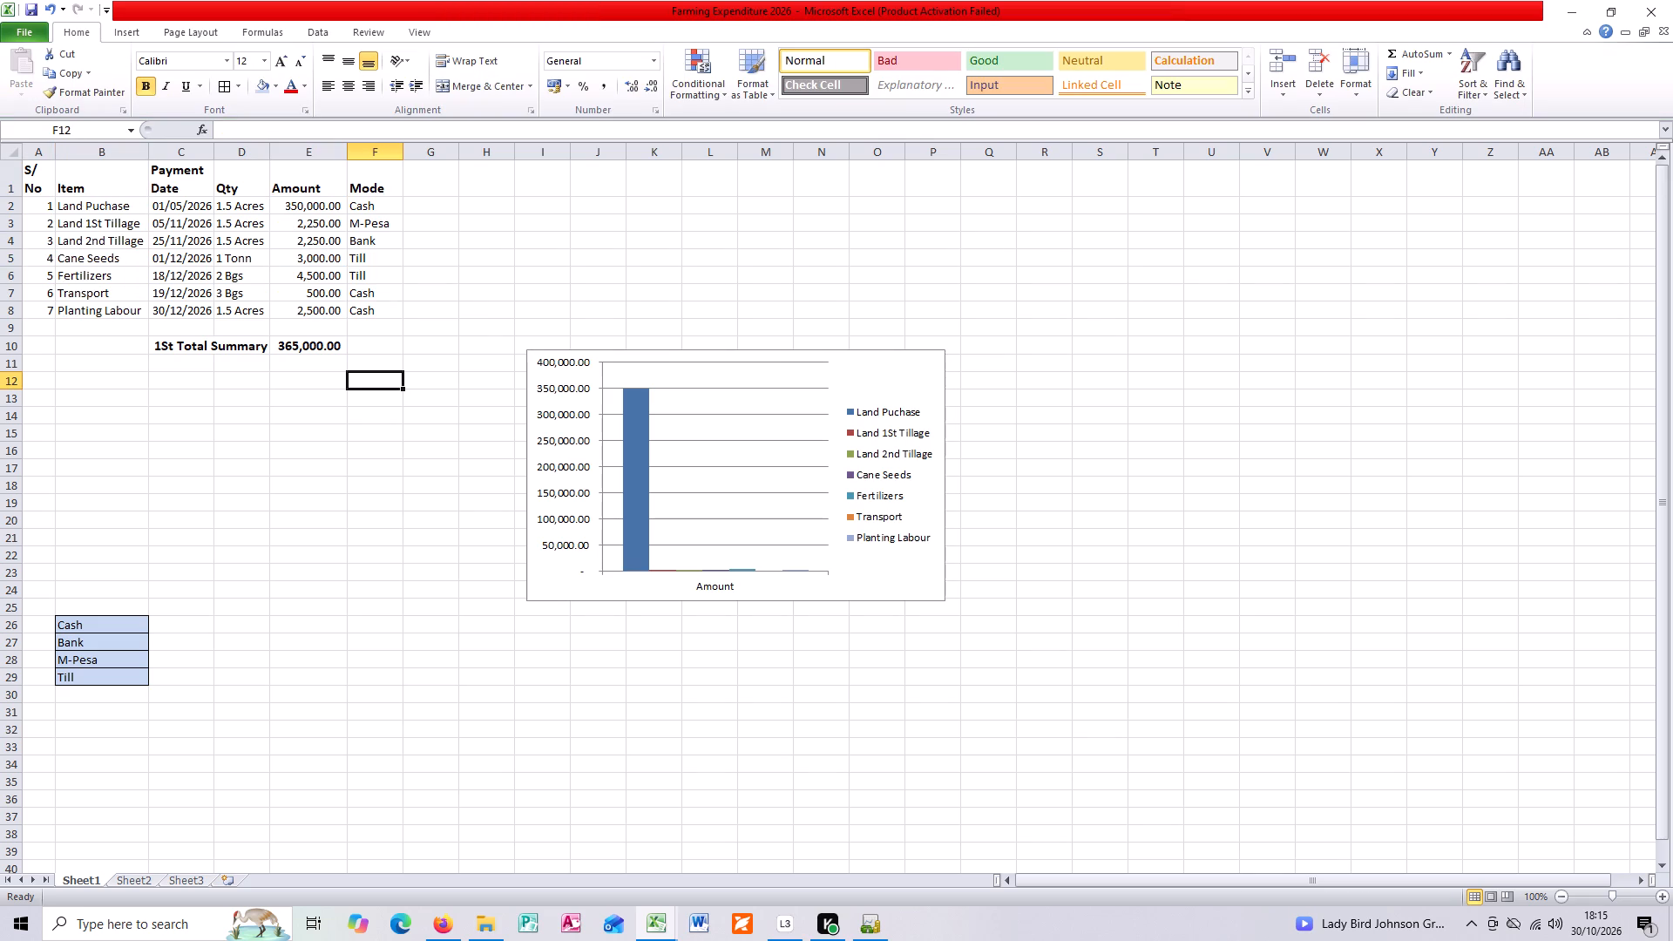
left_click(622, 368)
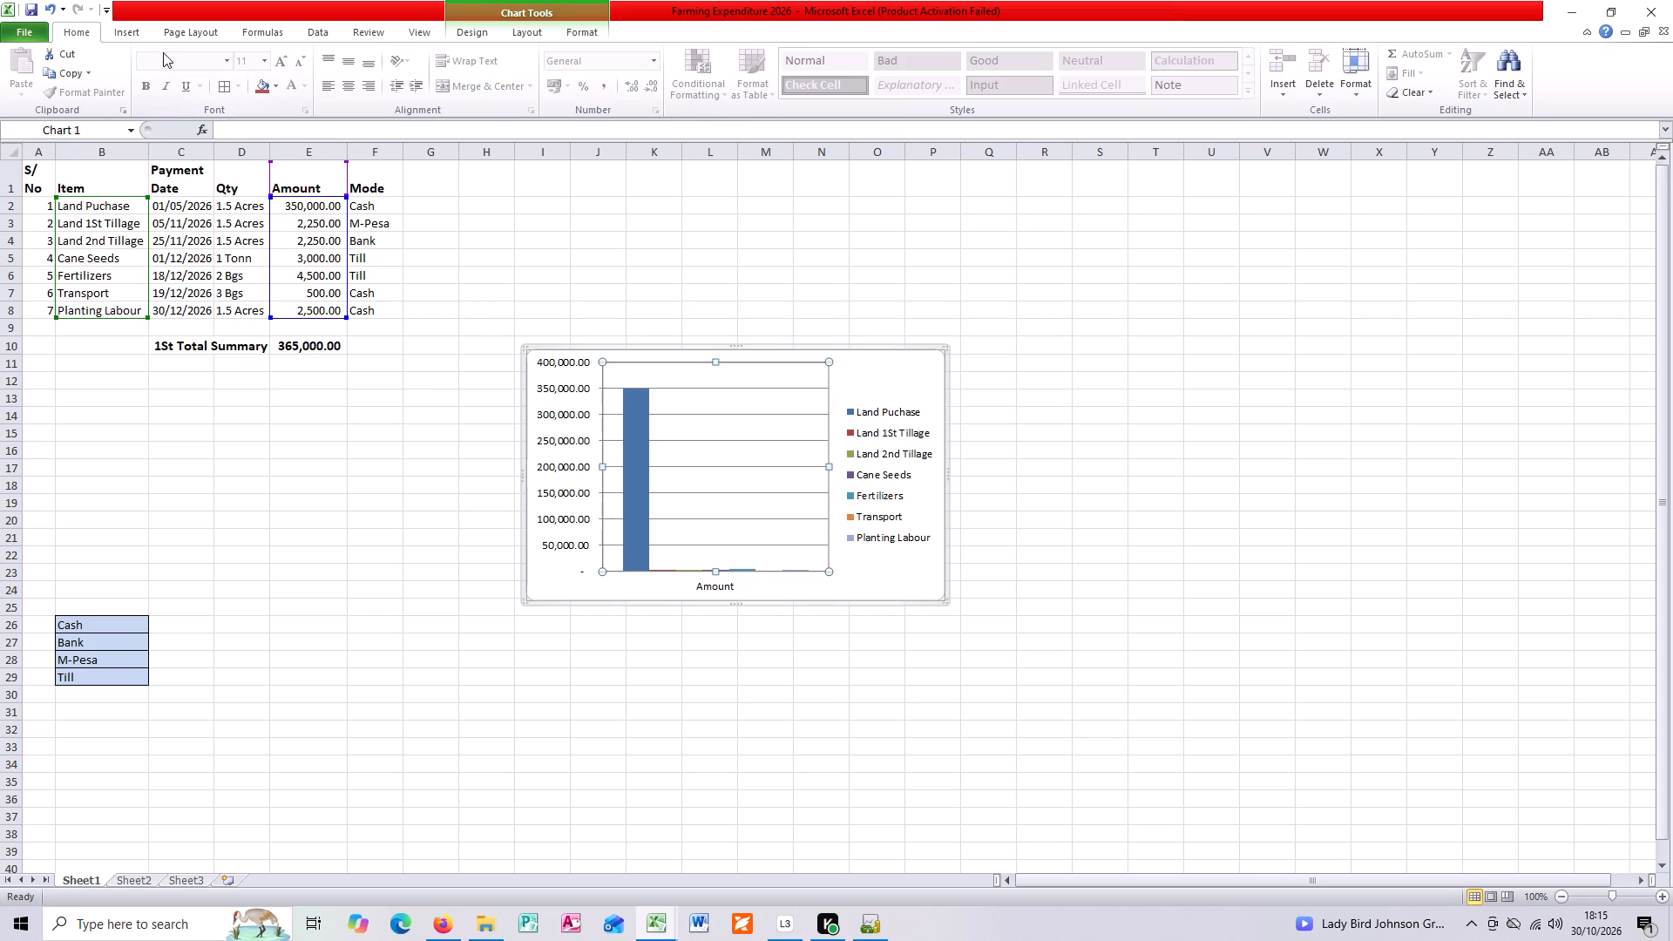
left_click(491, 28)
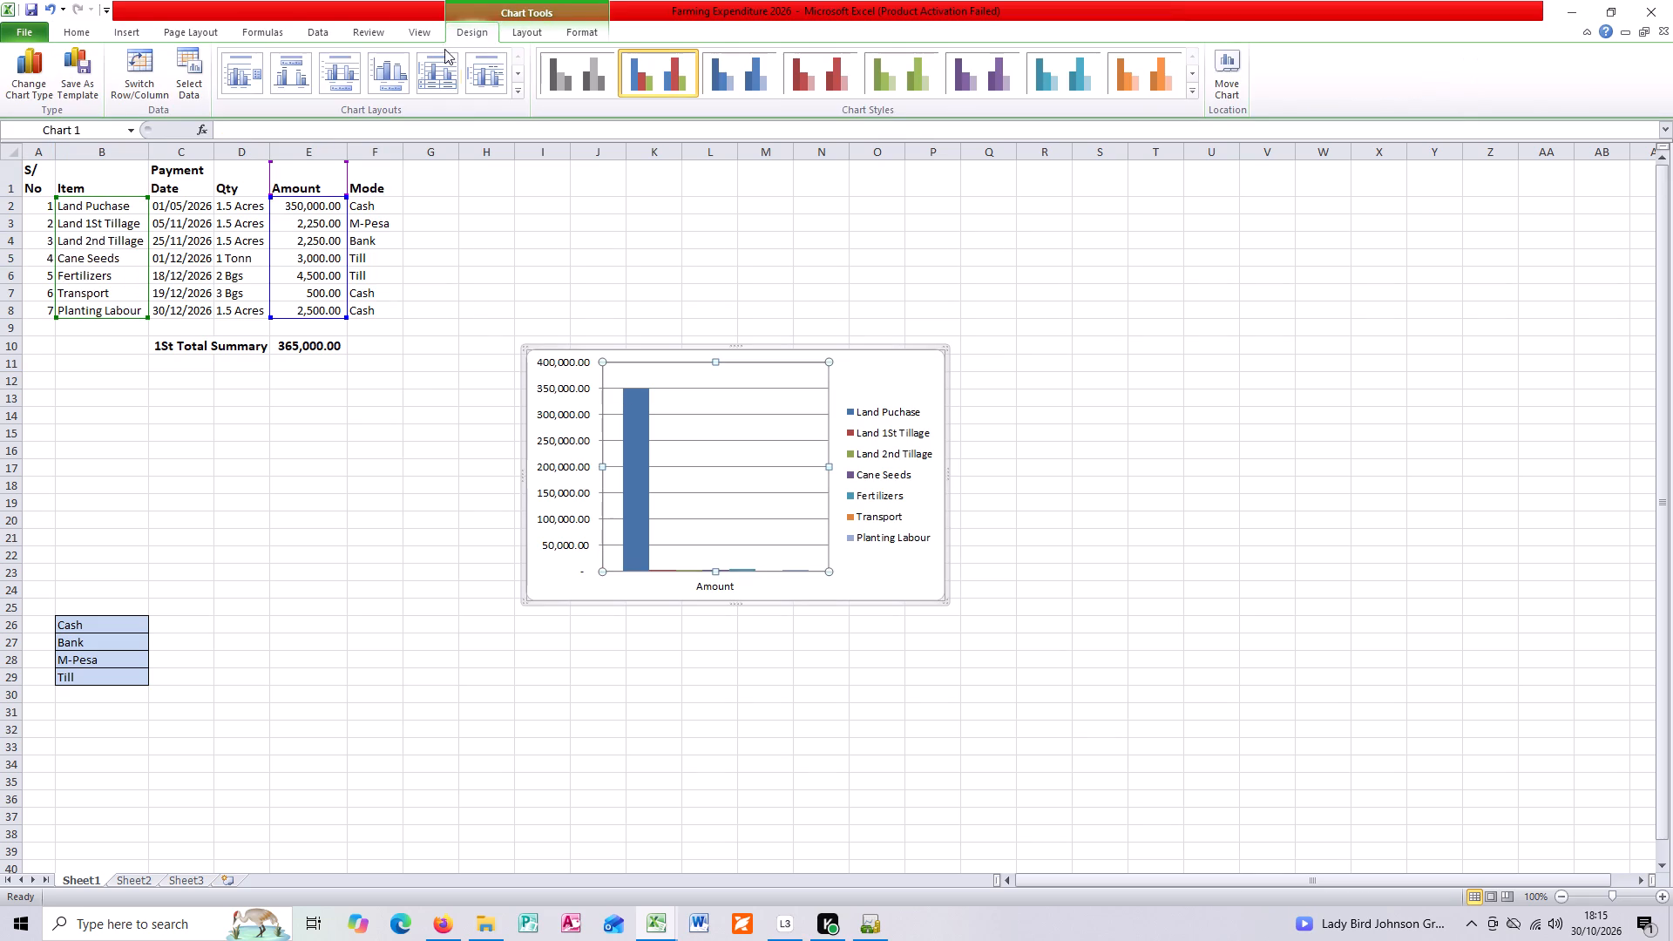
left_click(147, 77)
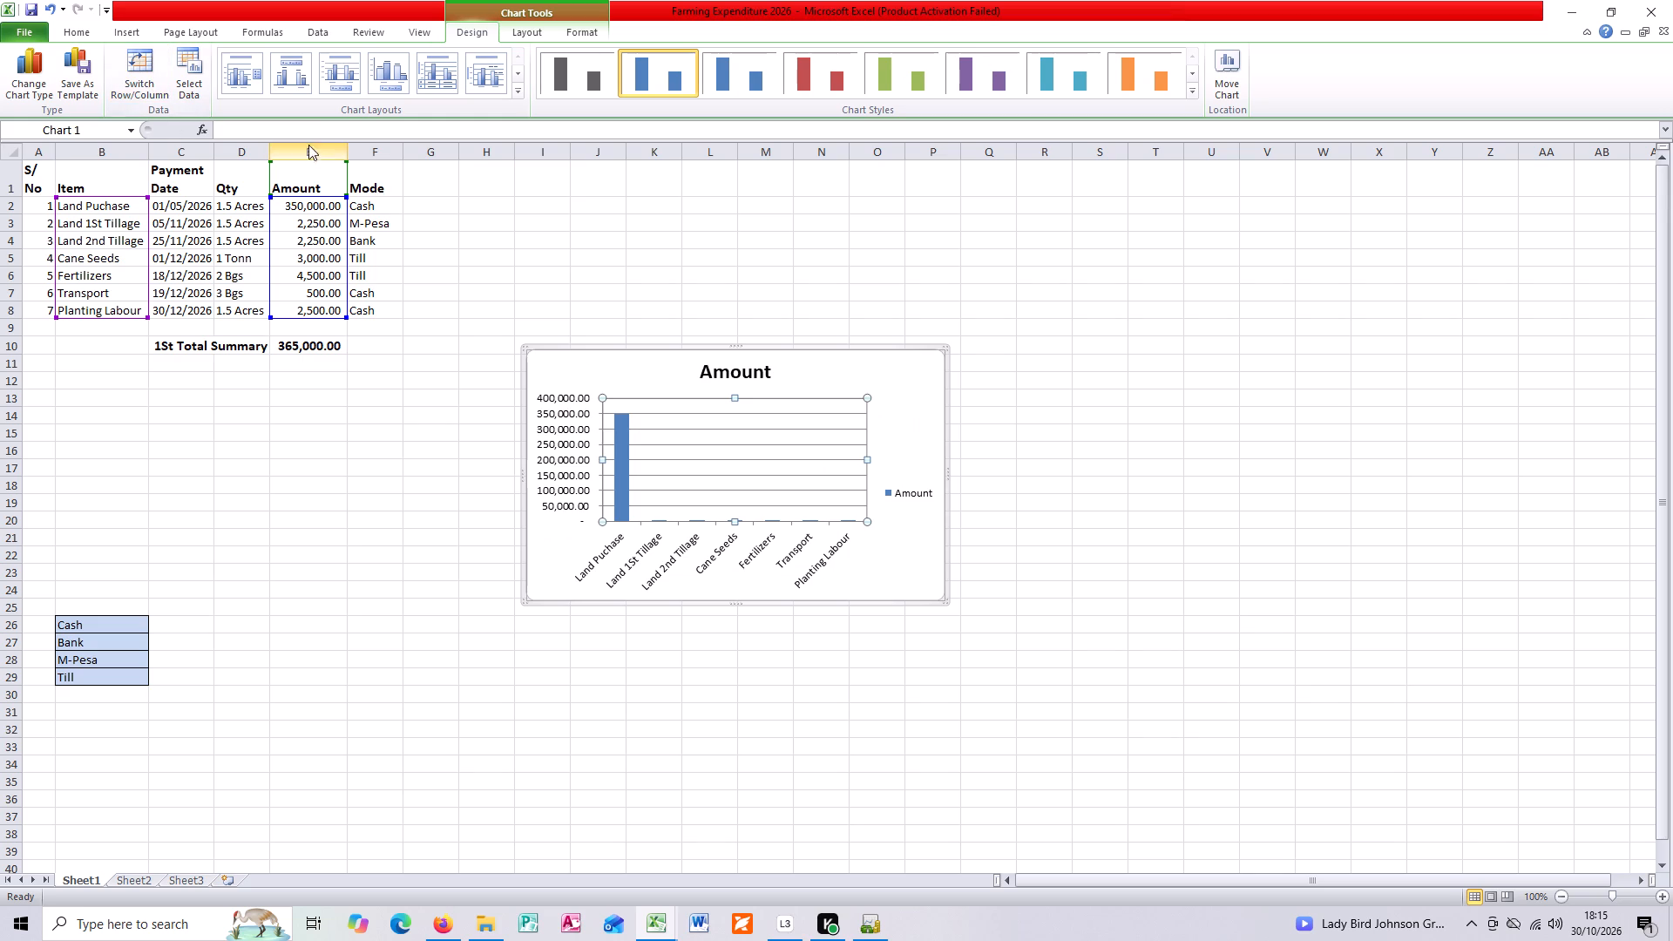
Change the Amount chart from clustered column to a 3-D pie.
left_click(37, 83)
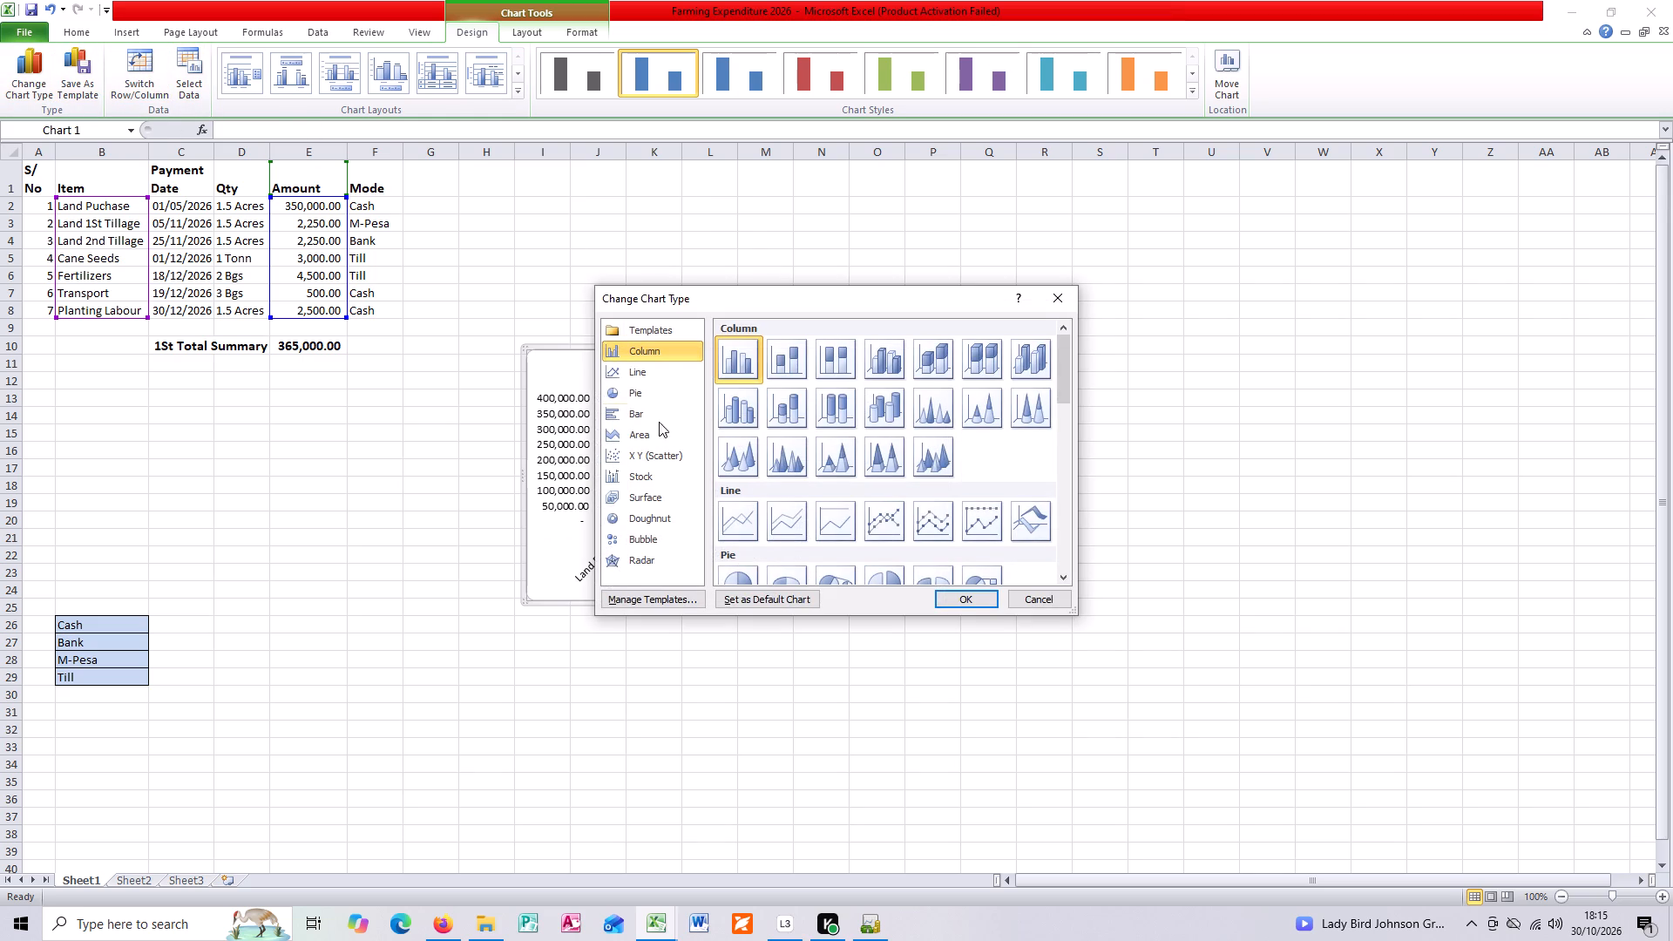
left_click(634, 396)
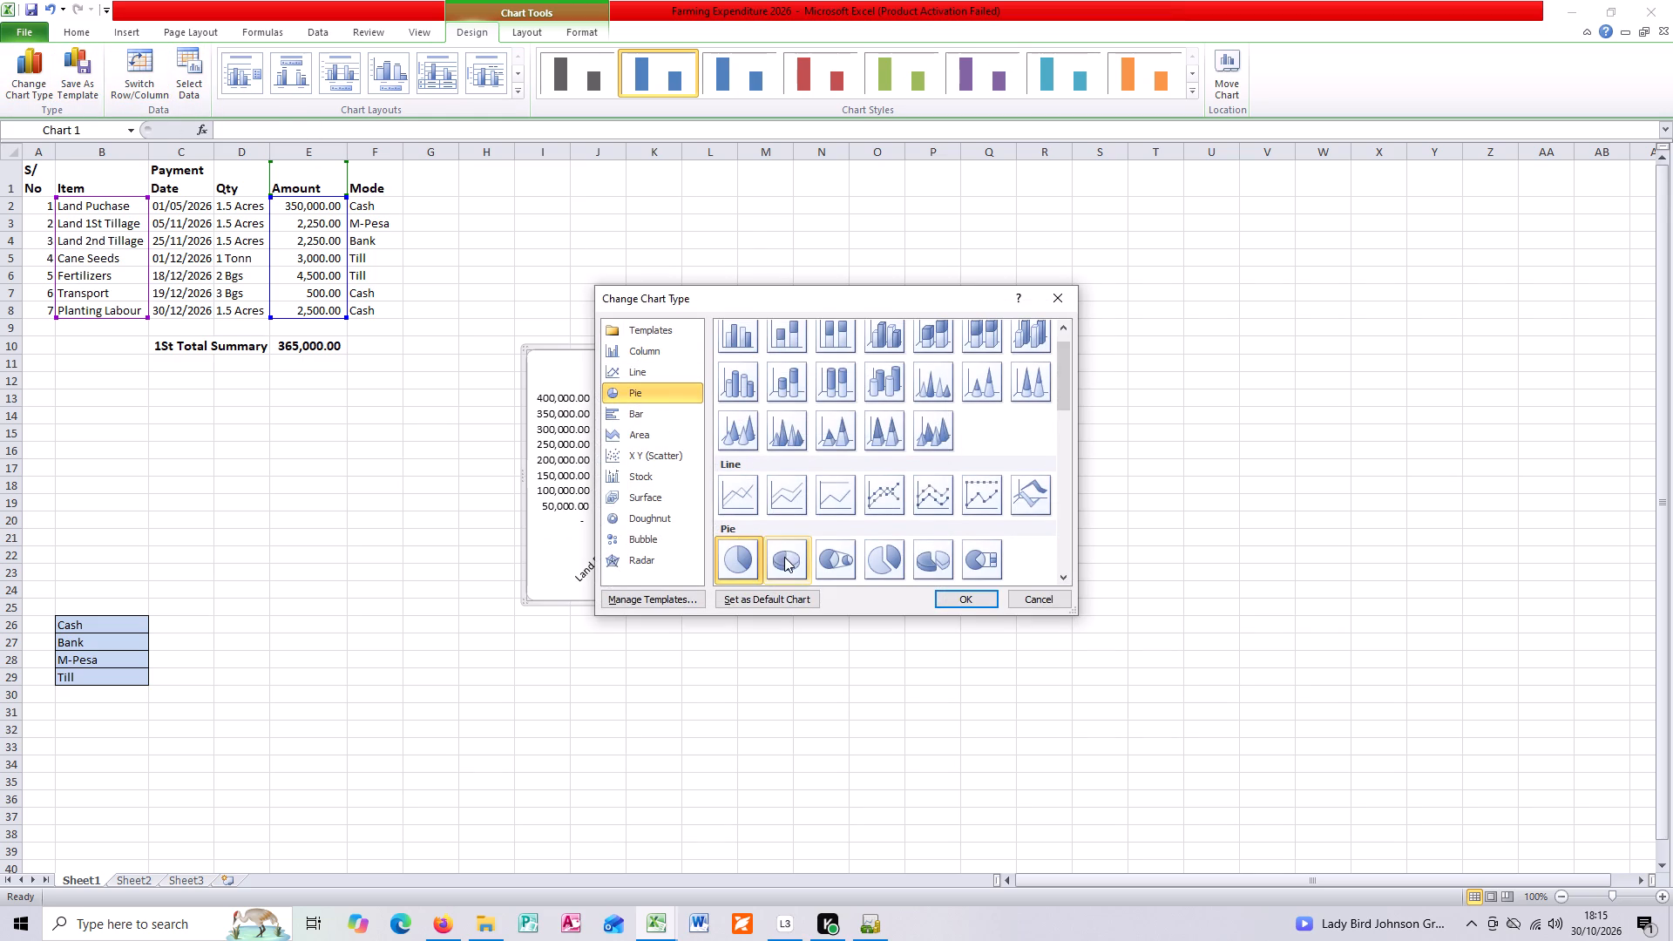
left_click(784, 557)
left_click(963, 597)
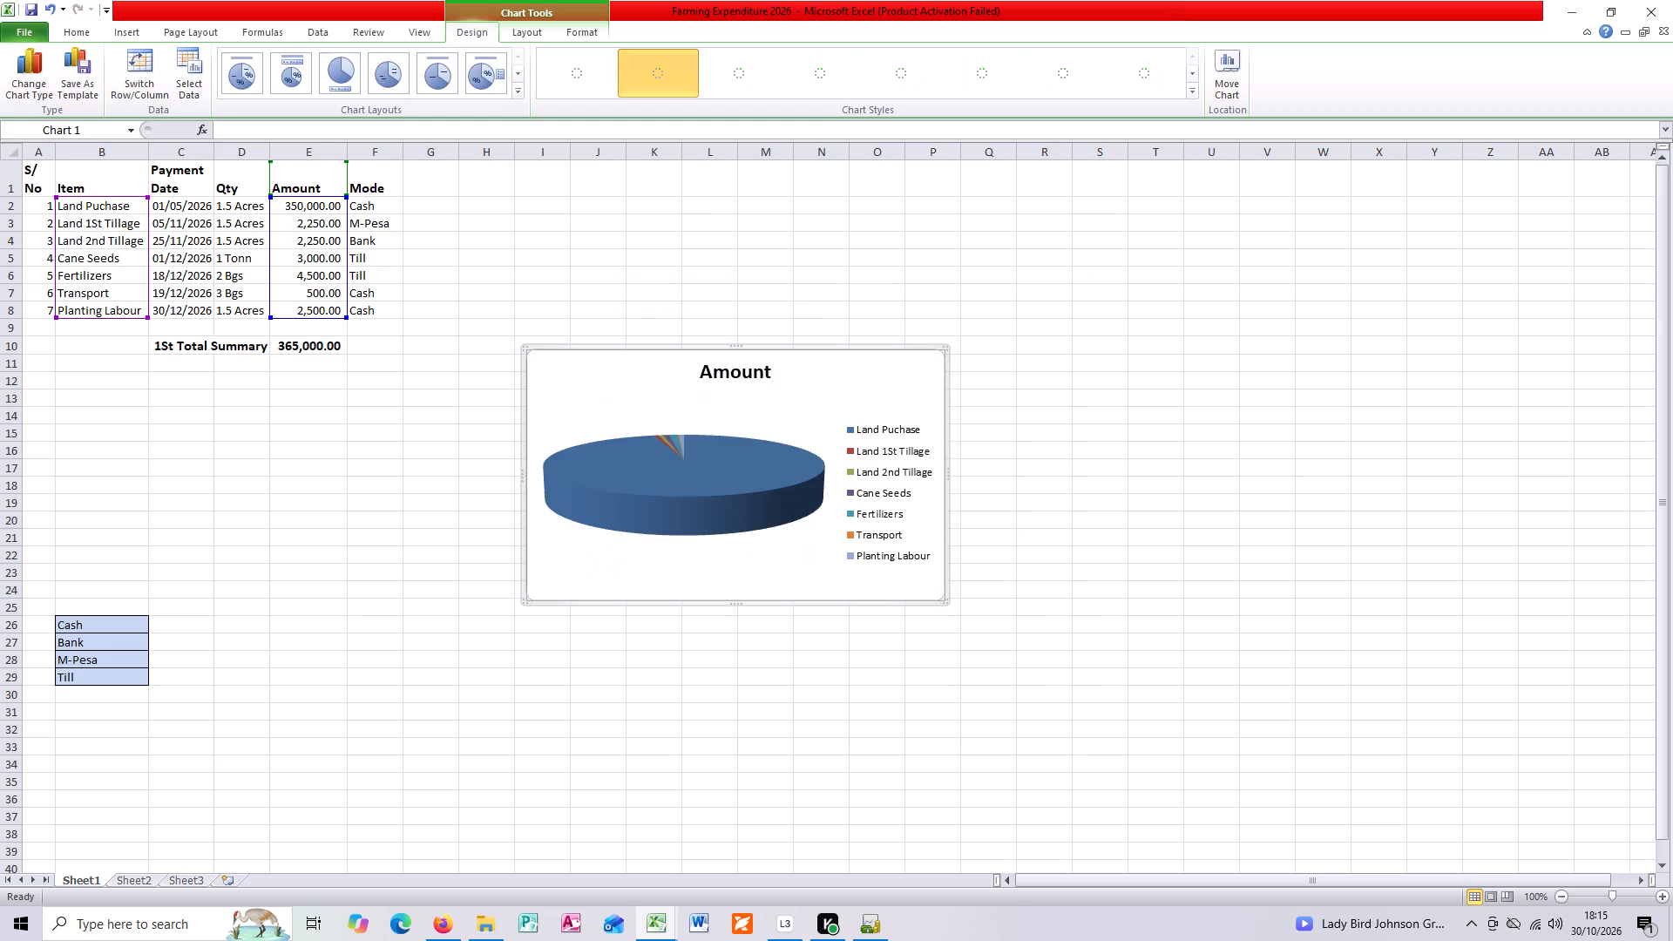
left_click(762, 485)
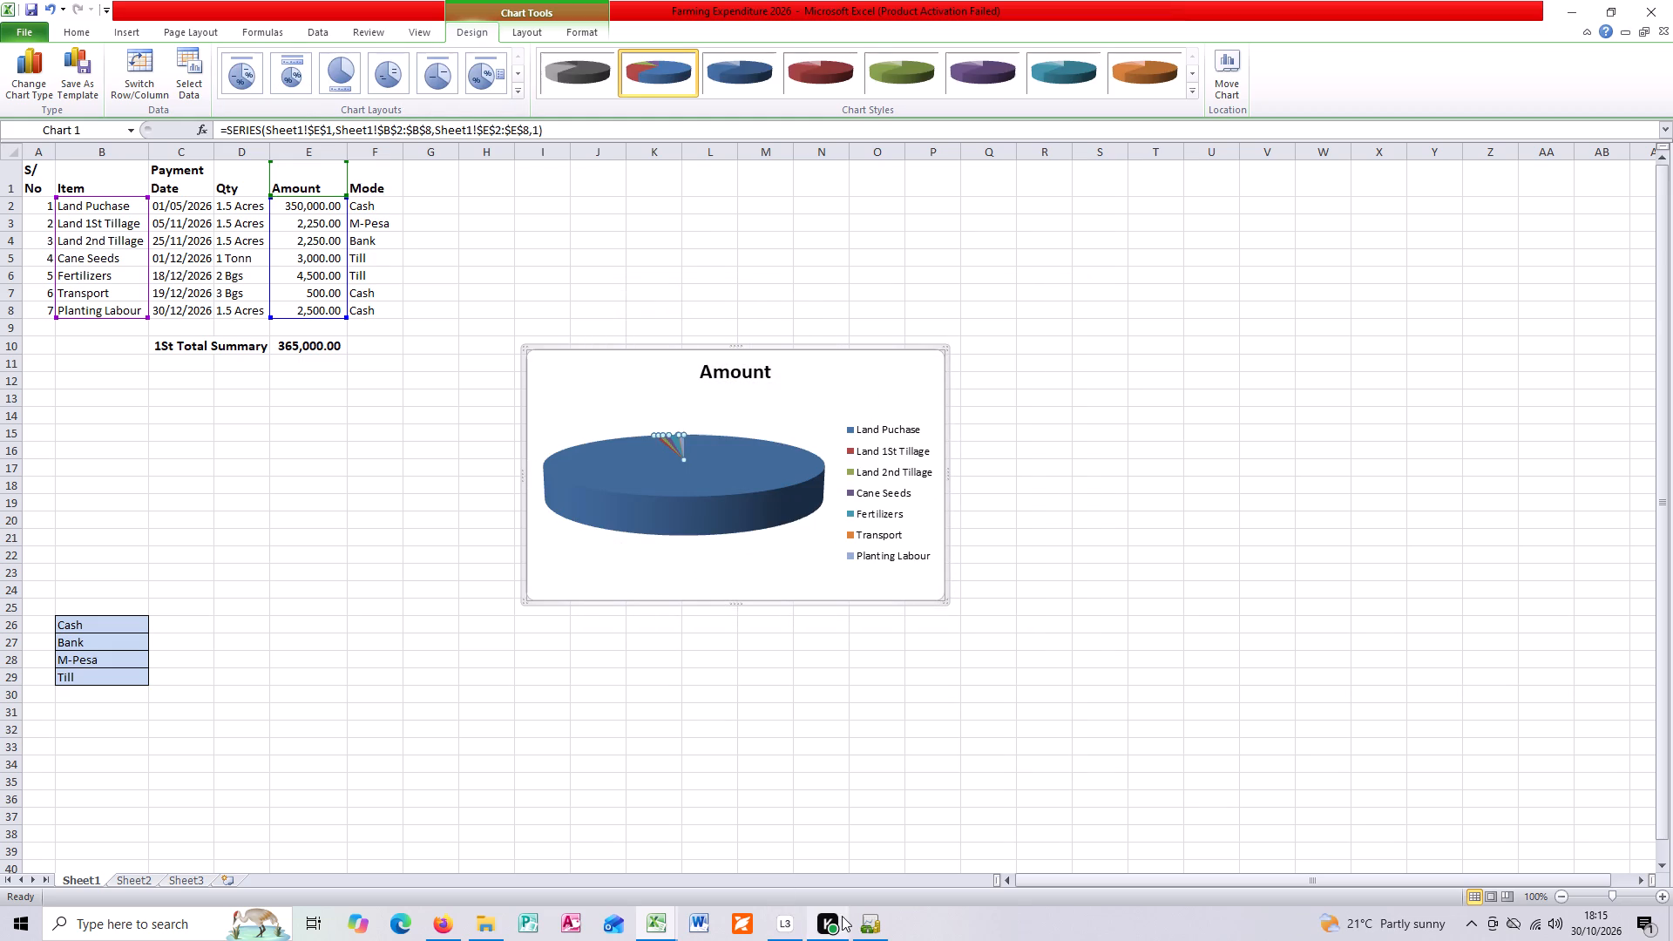
Switch to the GnuCash window with the My Business file.
left_click(871, 928)
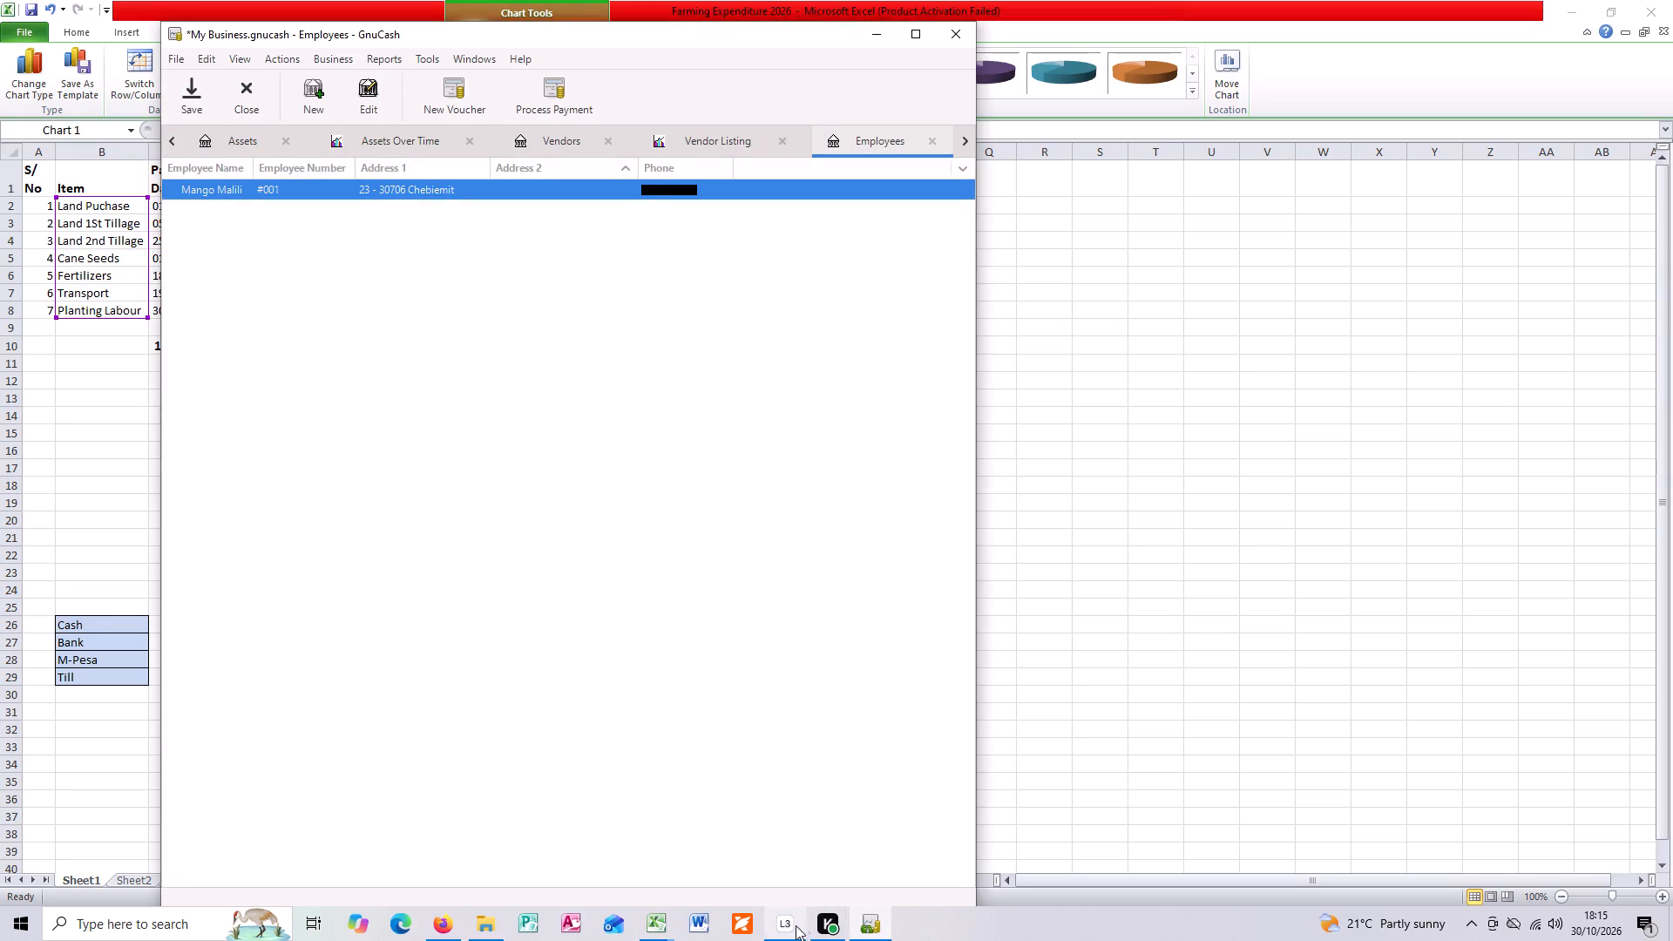
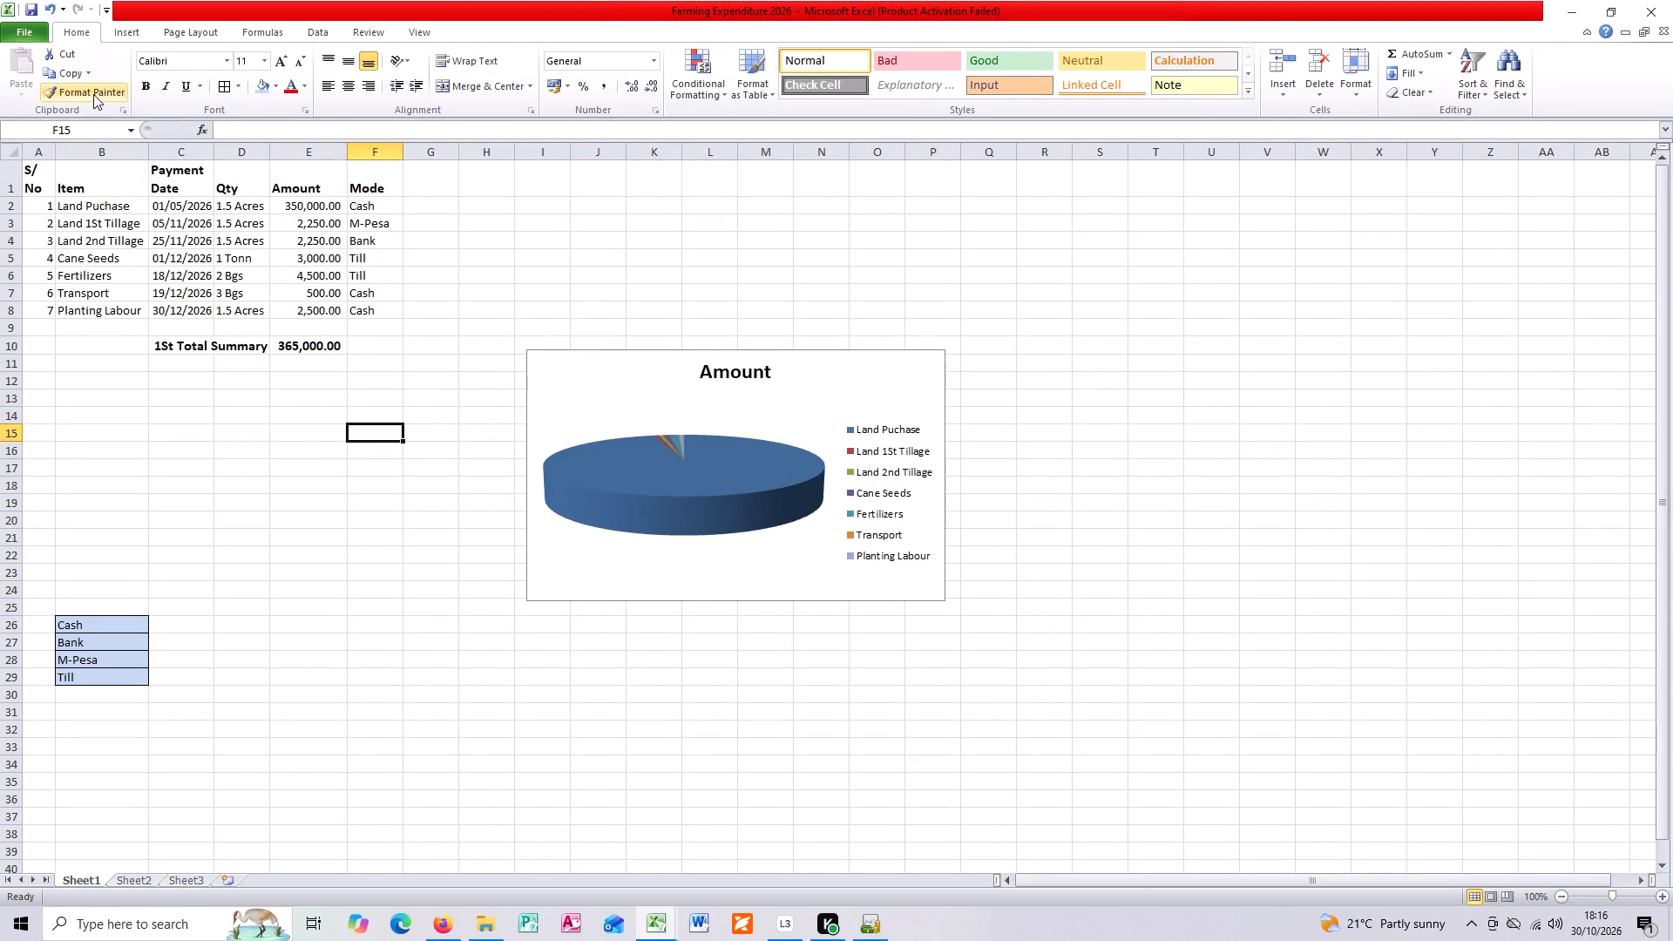
Save the Farming Expenditure 2026 workbook.
left_click(33, 8)
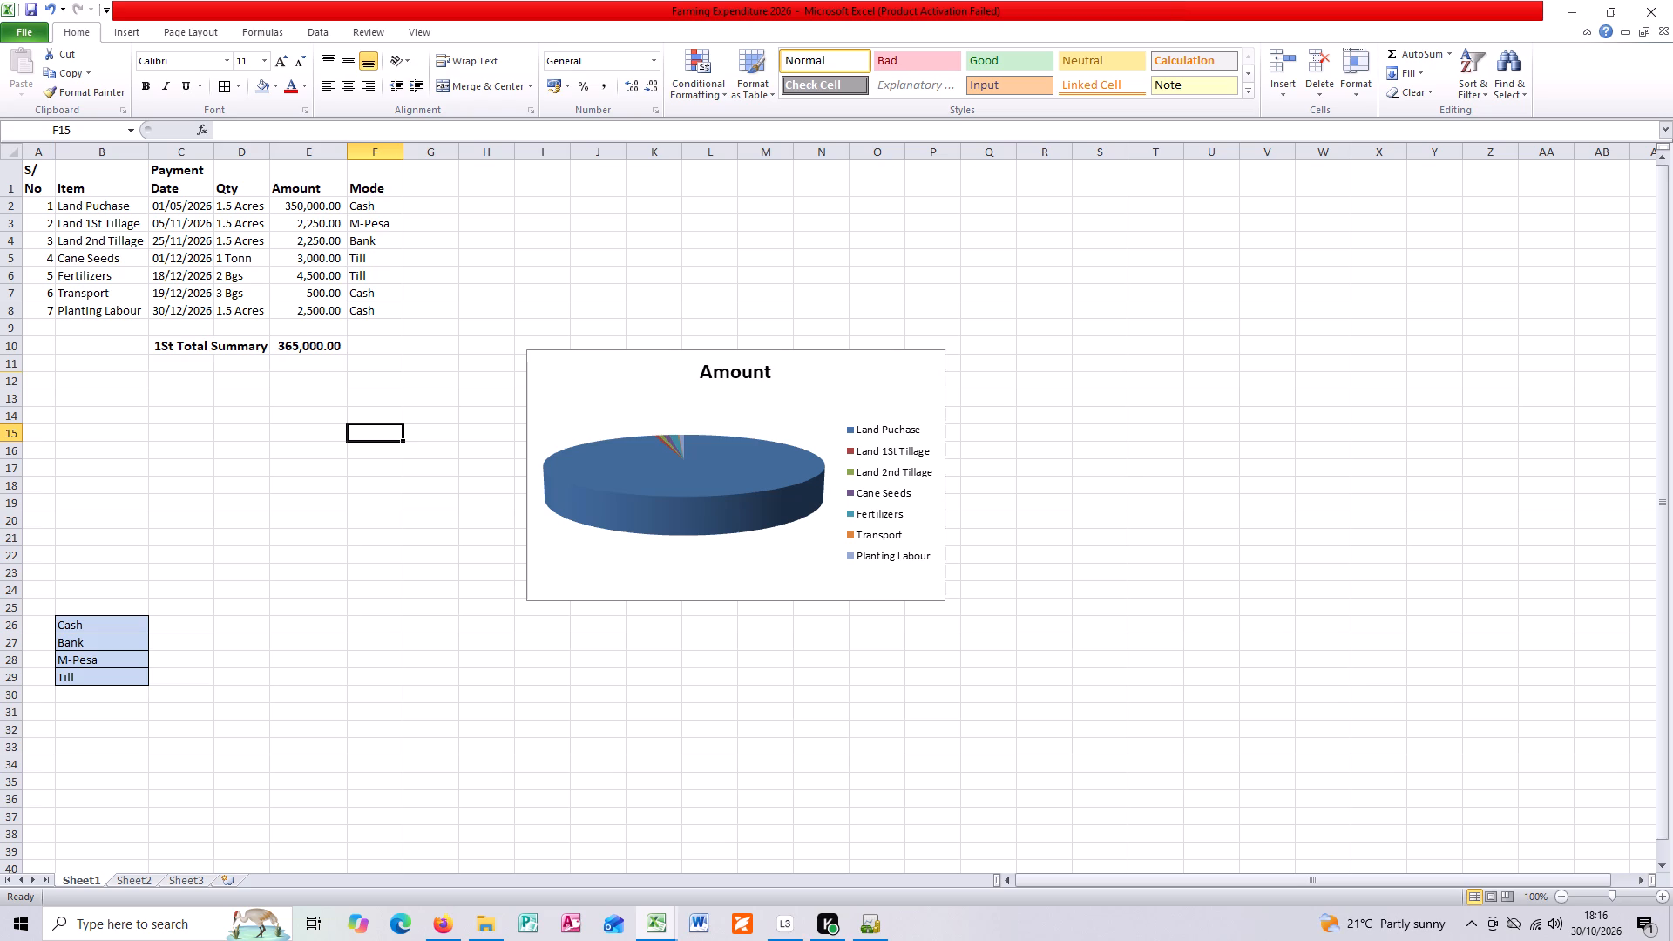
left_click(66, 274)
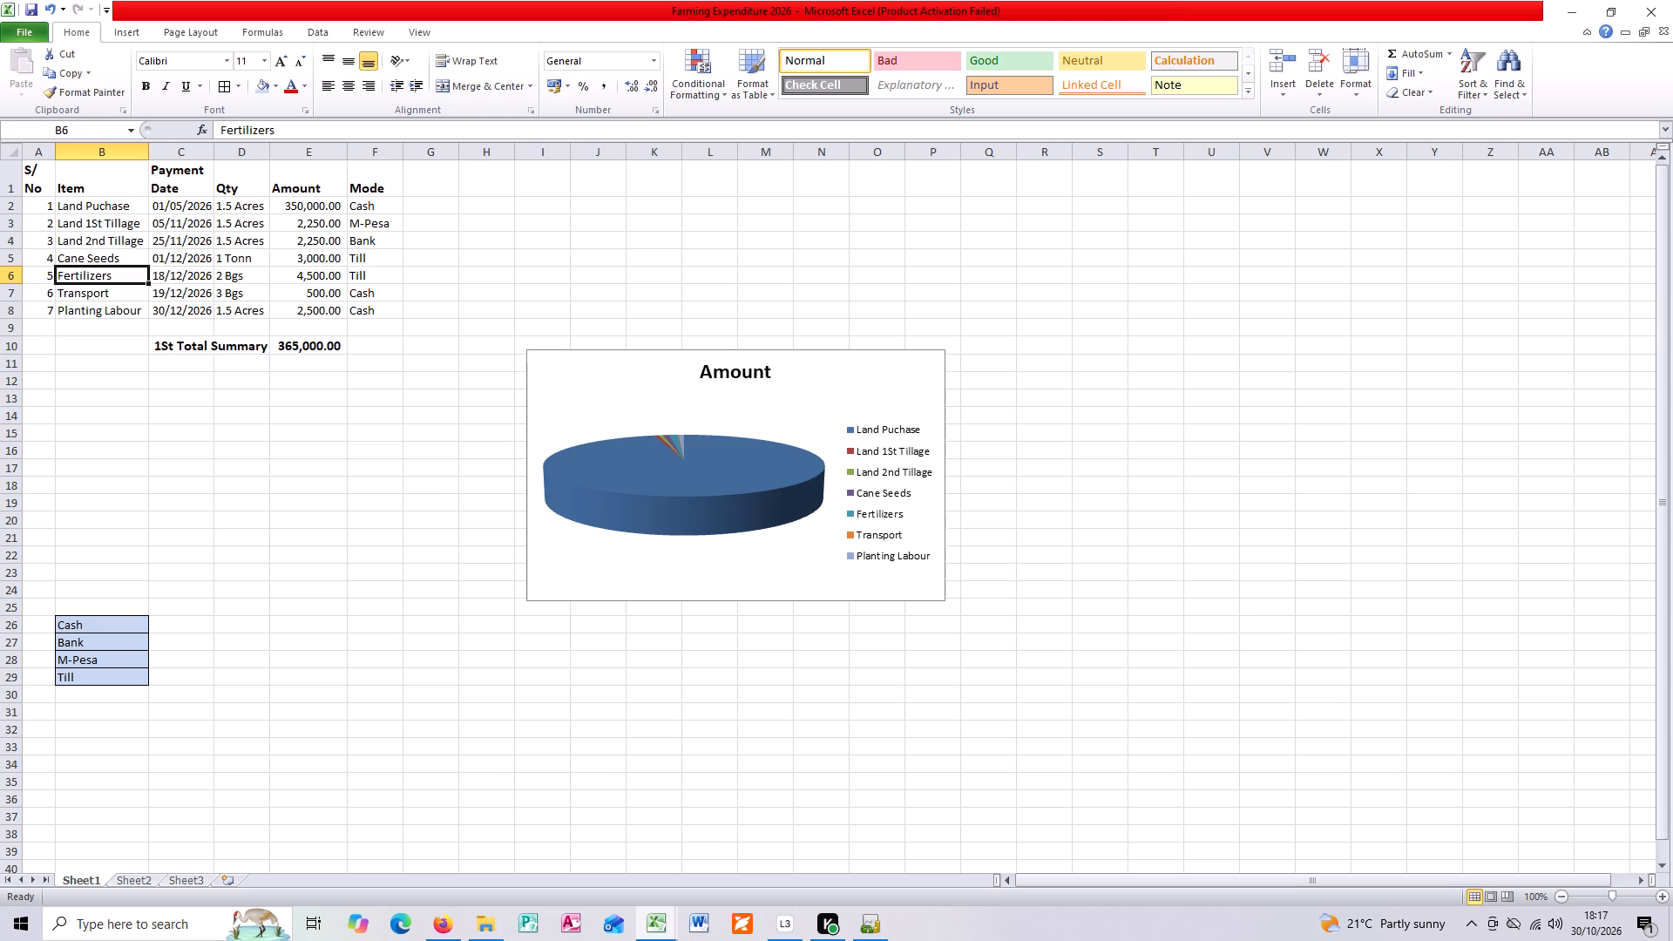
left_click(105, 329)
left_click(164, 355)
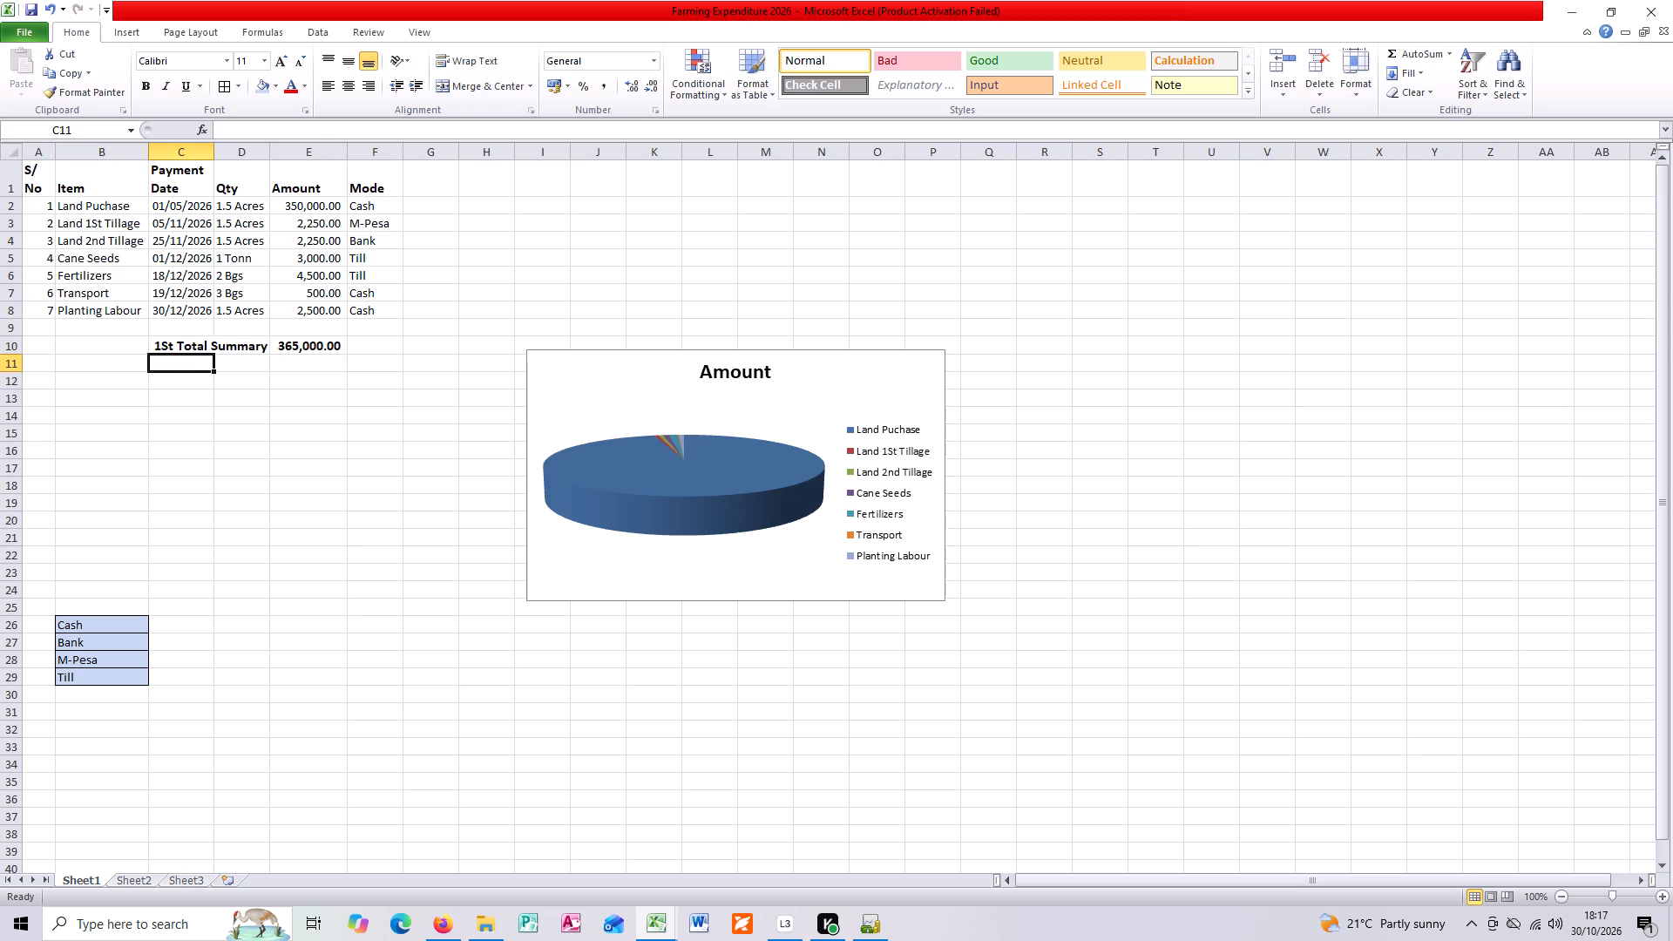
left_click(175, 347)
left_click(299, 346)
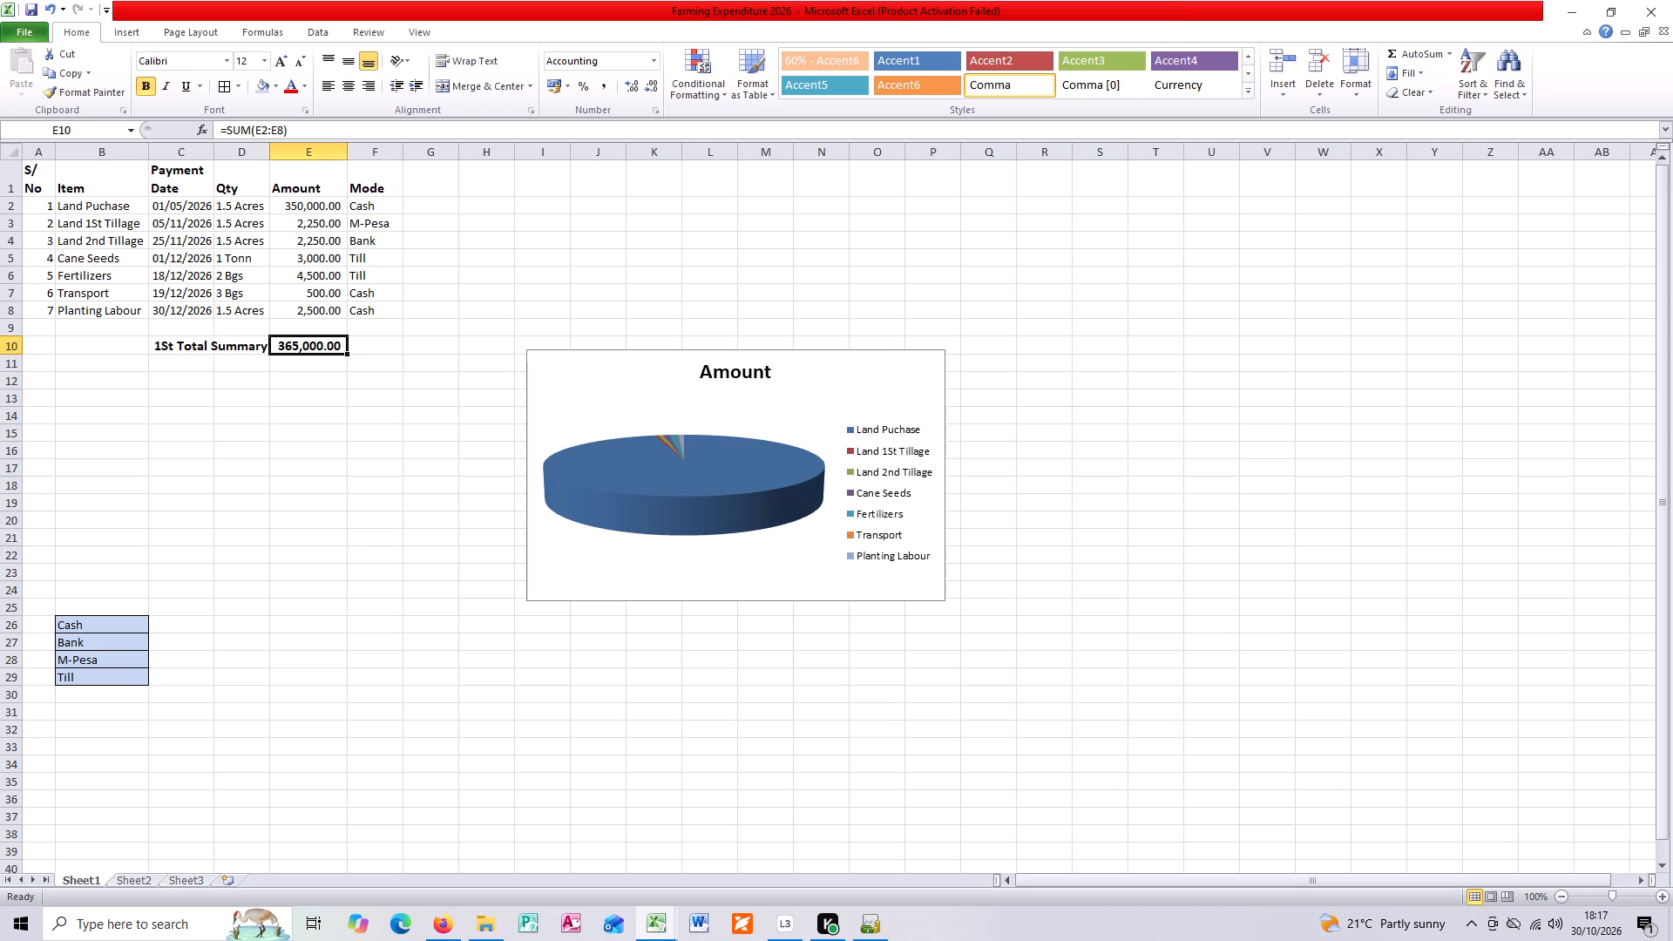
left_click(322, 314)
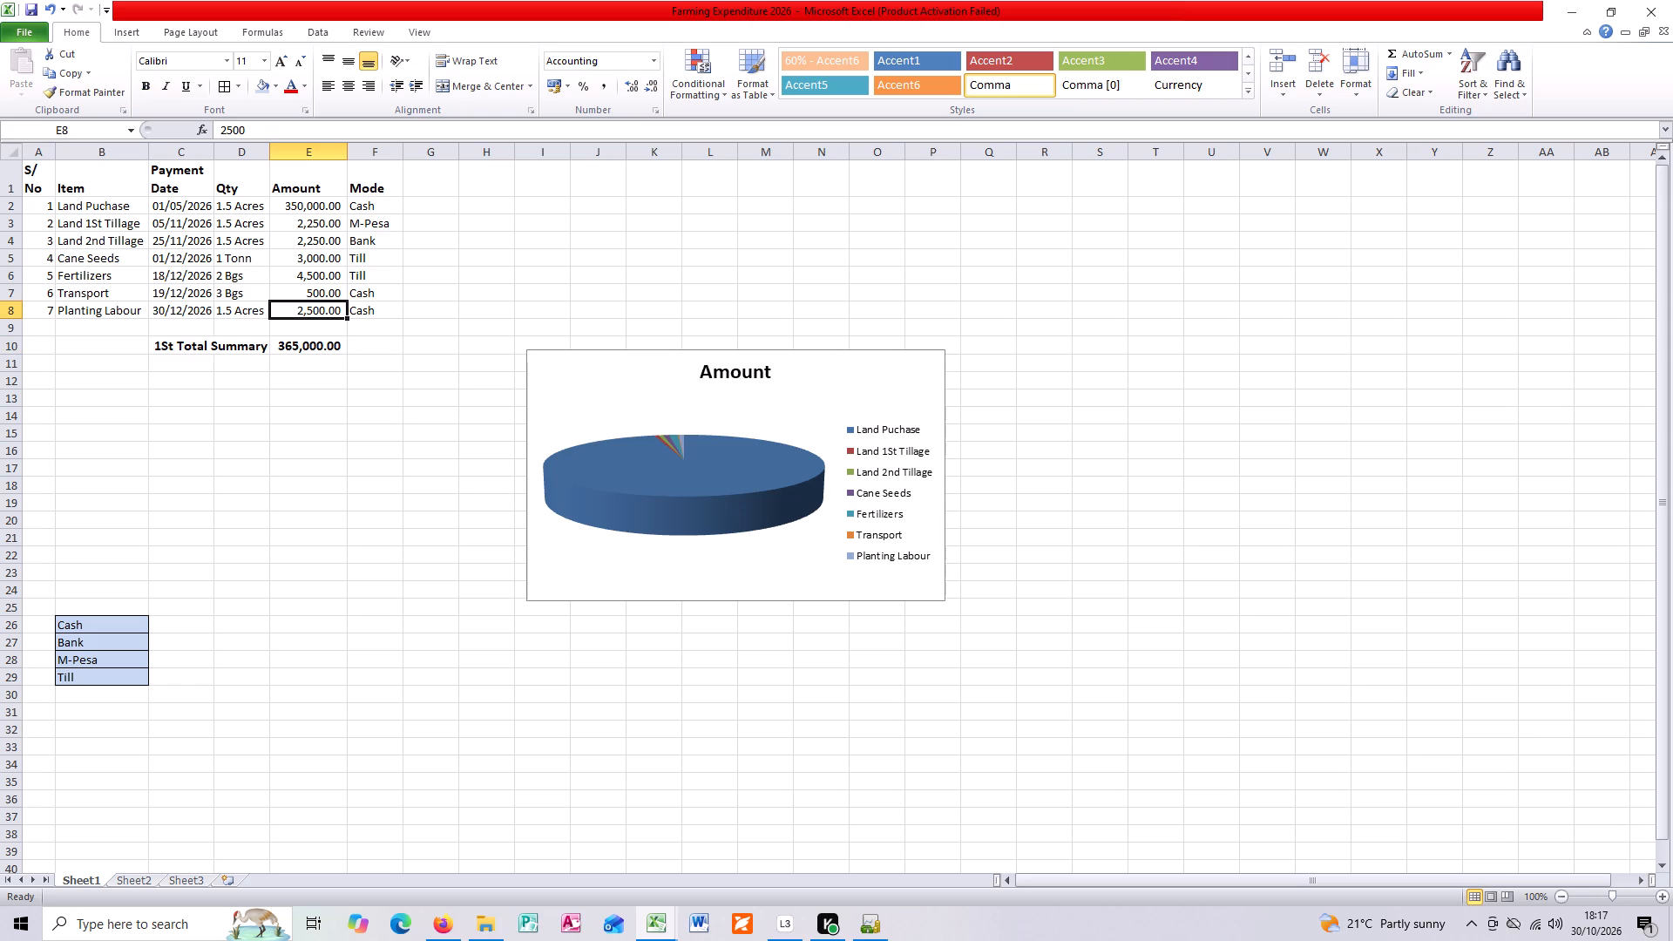
Set the Land Puchase amount in cell E2 to 3,000.
left_click(324, 206)
double_click(300, 206)
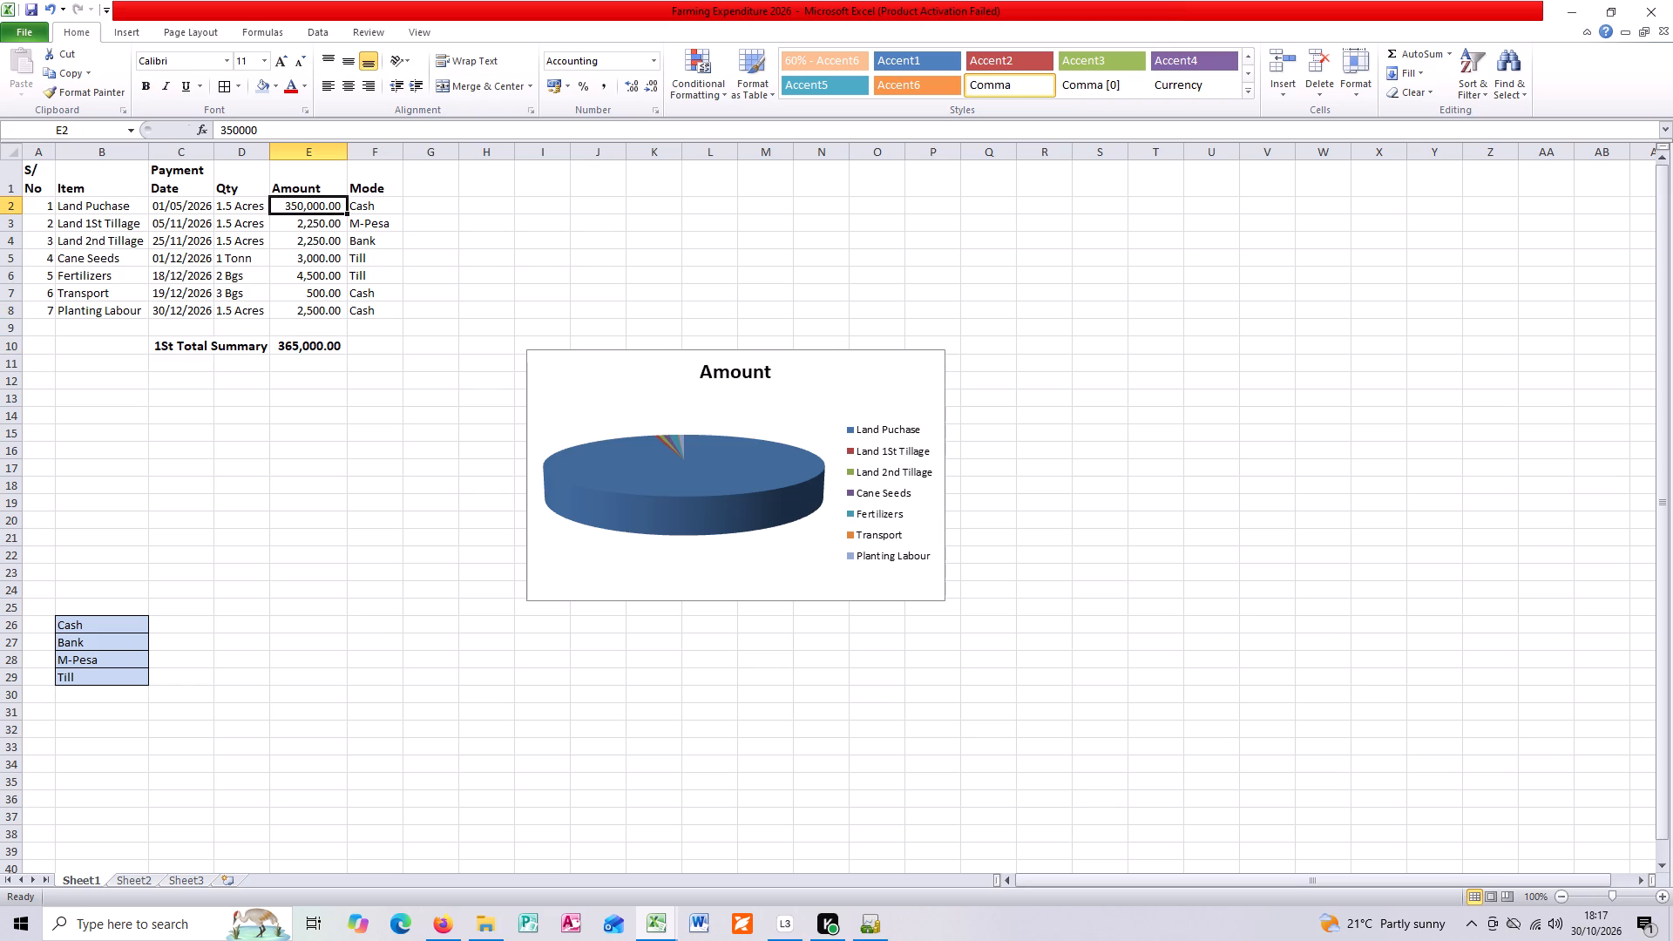
left_click(322, 206)
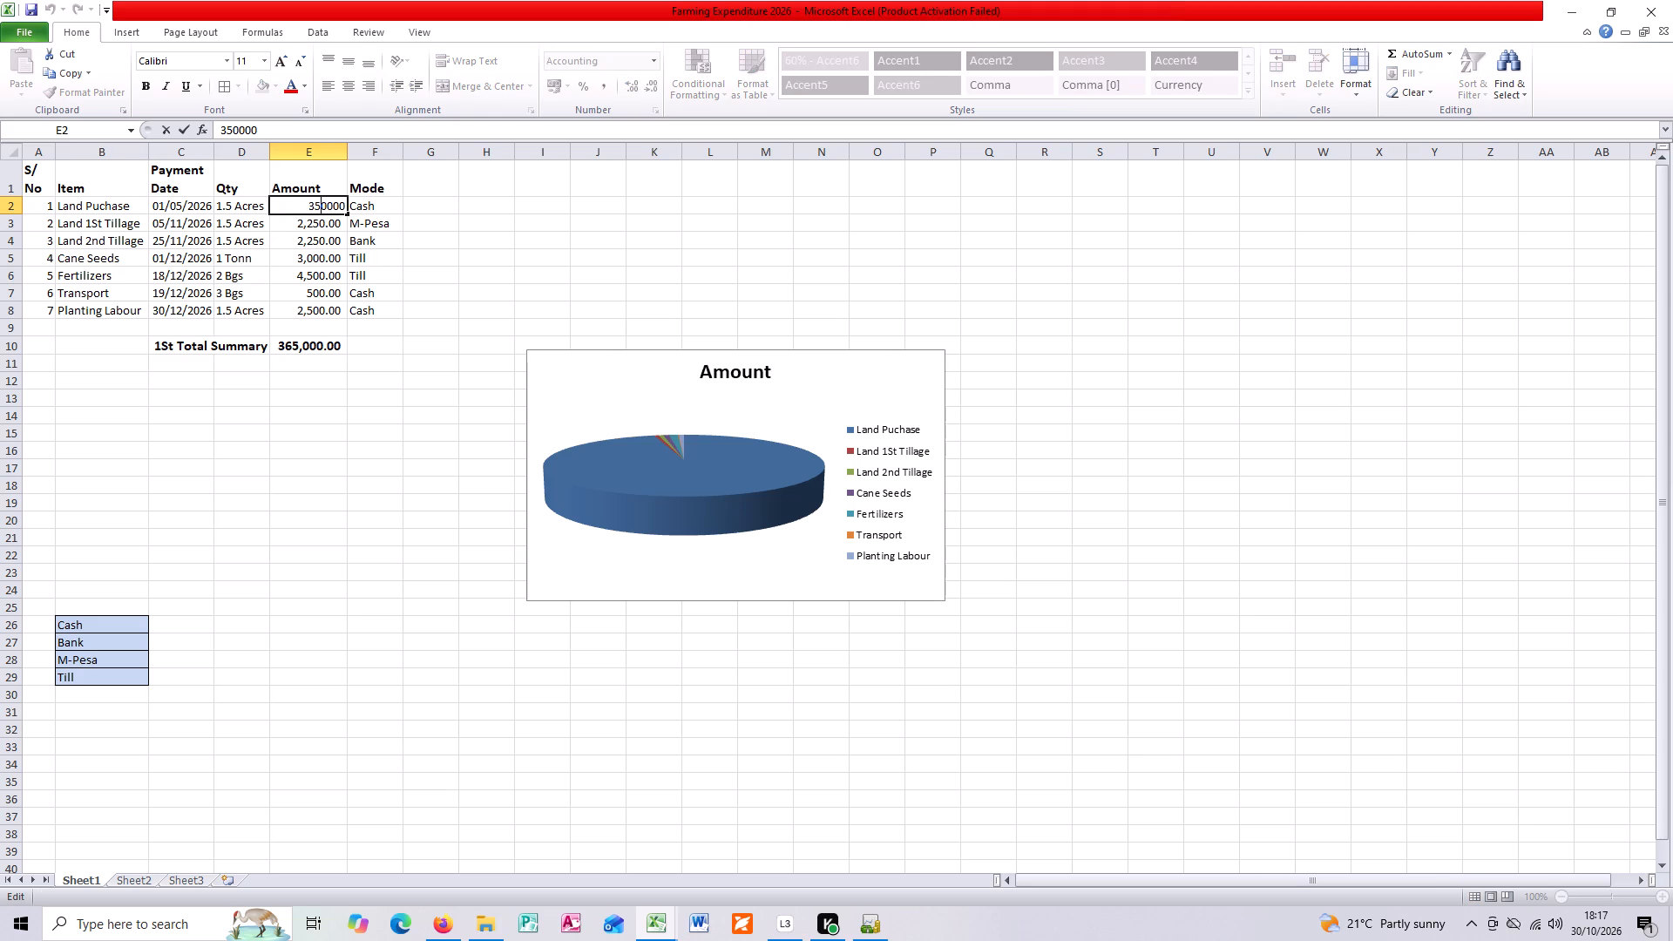
key("BackSpace")
key("Delete")
key("Return")
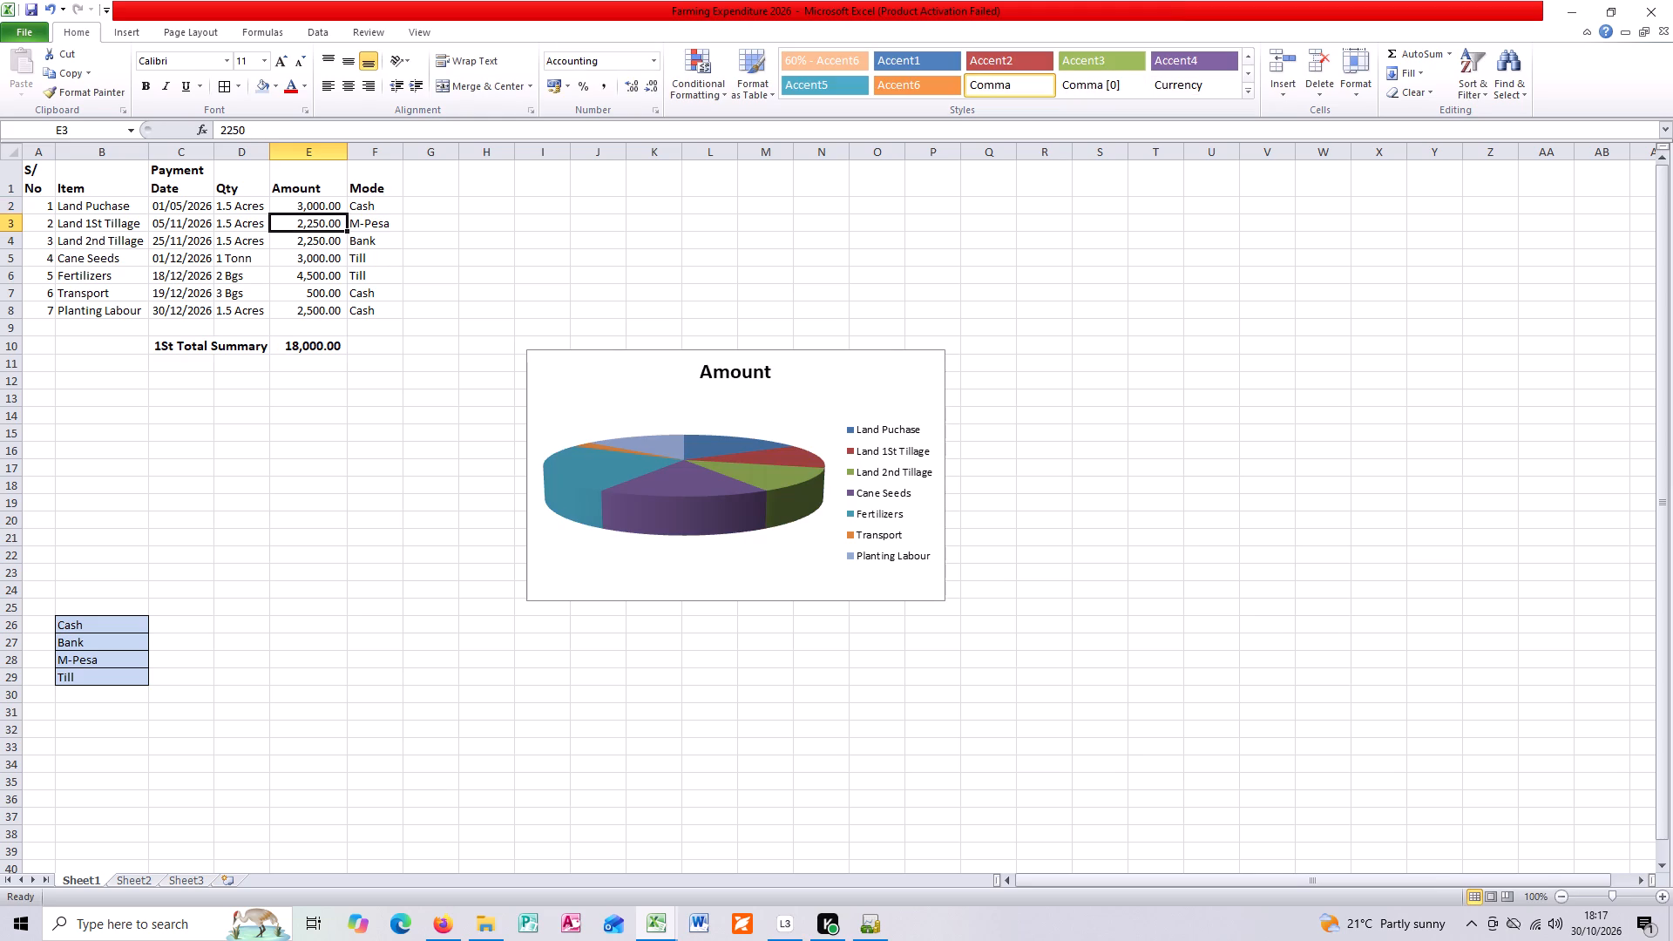